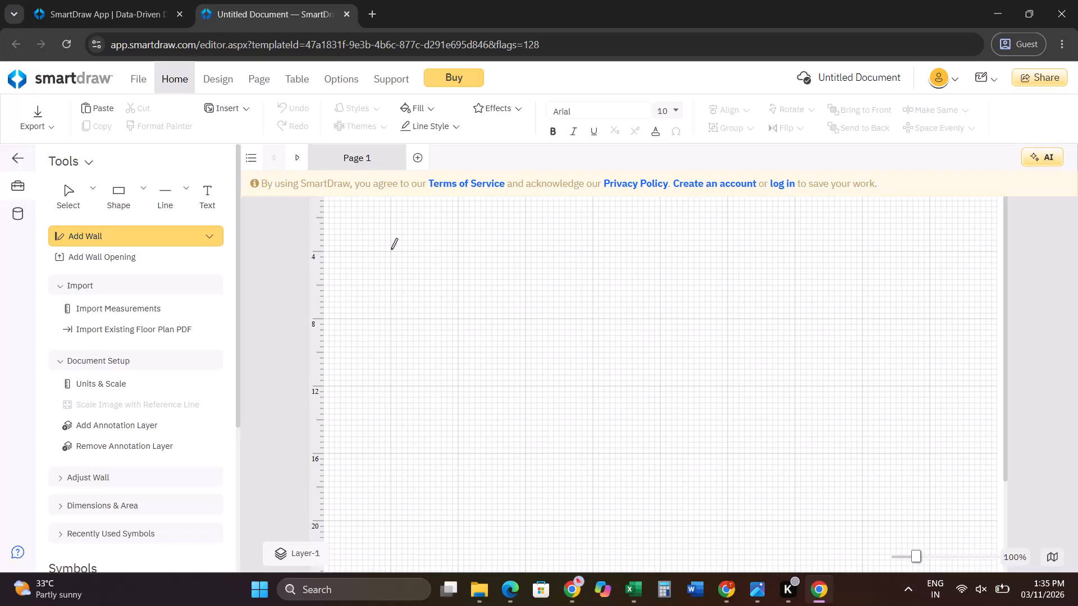
Draw a closed rectangle of outer walls about 32' 2" wide and 16' 2" high.
left_click_drag(391, 249, 977, 248)
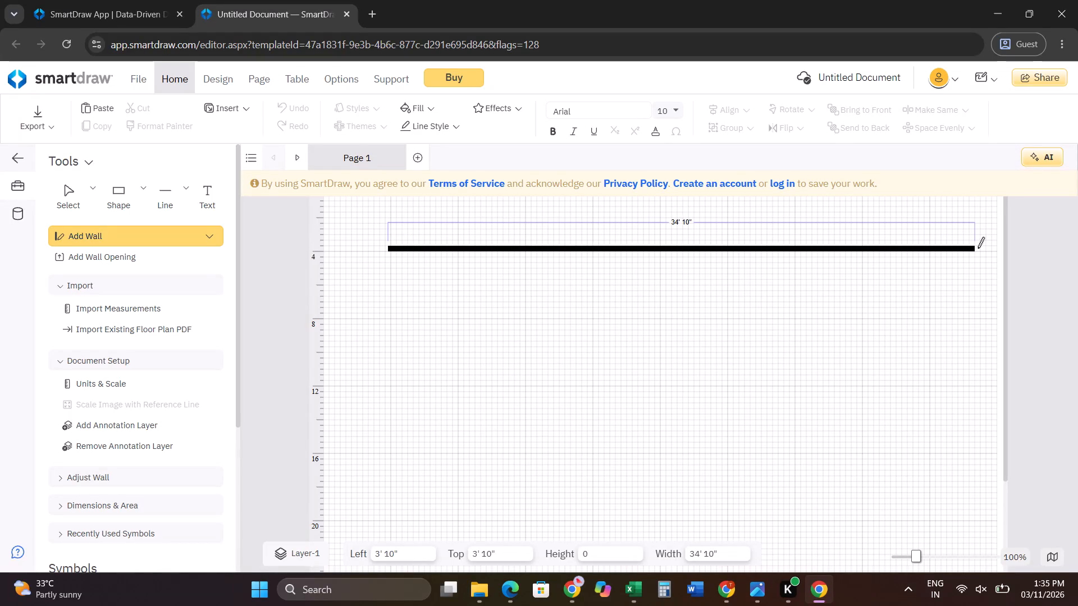
left_click_drag(977, 248, 930, 251)
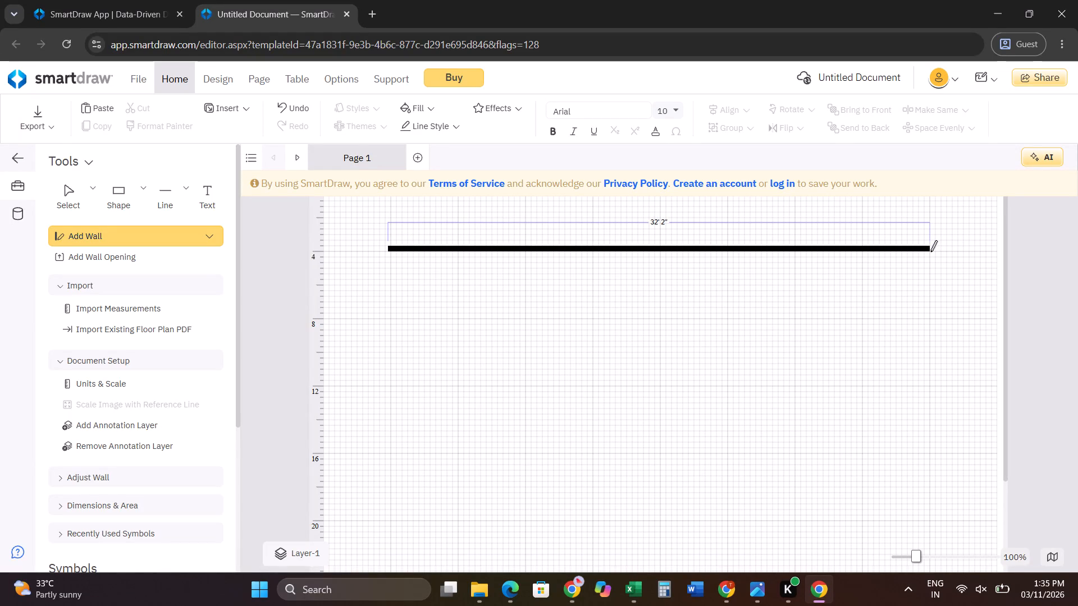
left_click_drag(929, 248, 924, 520)
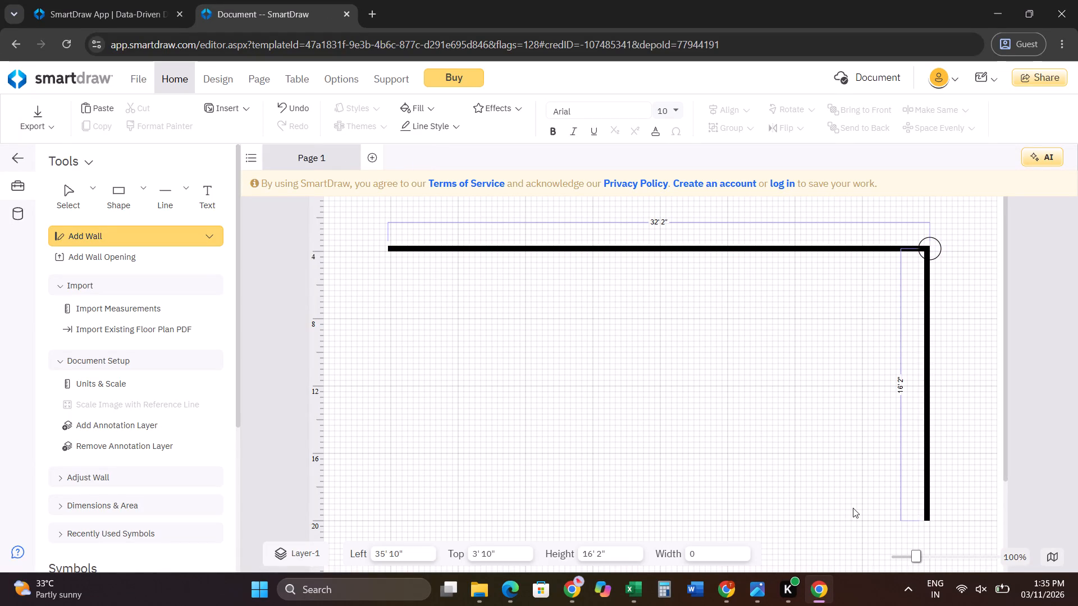
left_click_drag(388, 249, 387, 499)
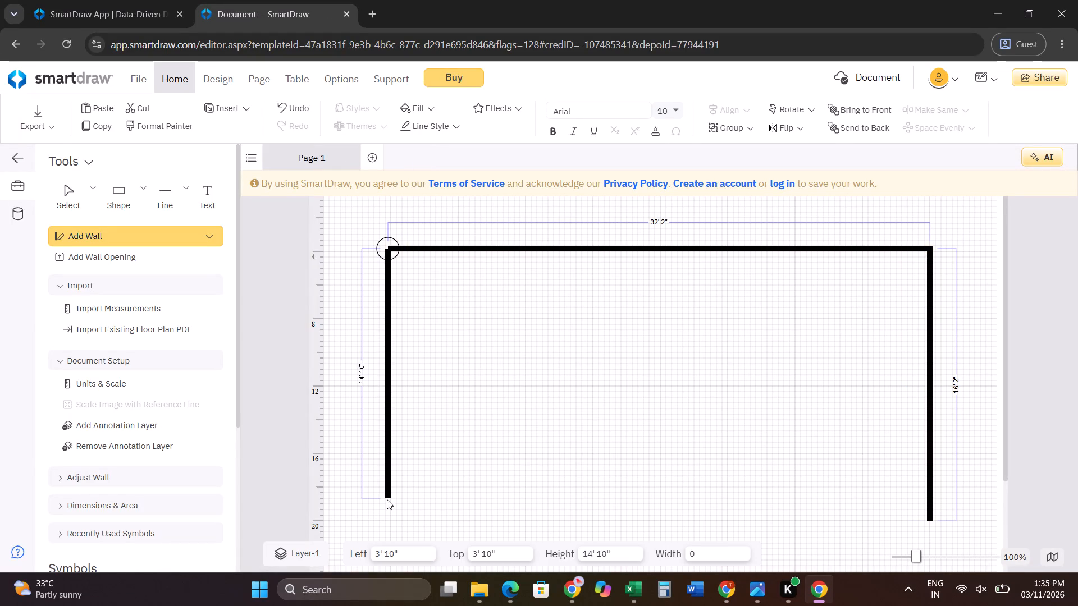
left_click_drag(387, 499, 385, 518)
left_click_drag(389, 520, 667, 522)
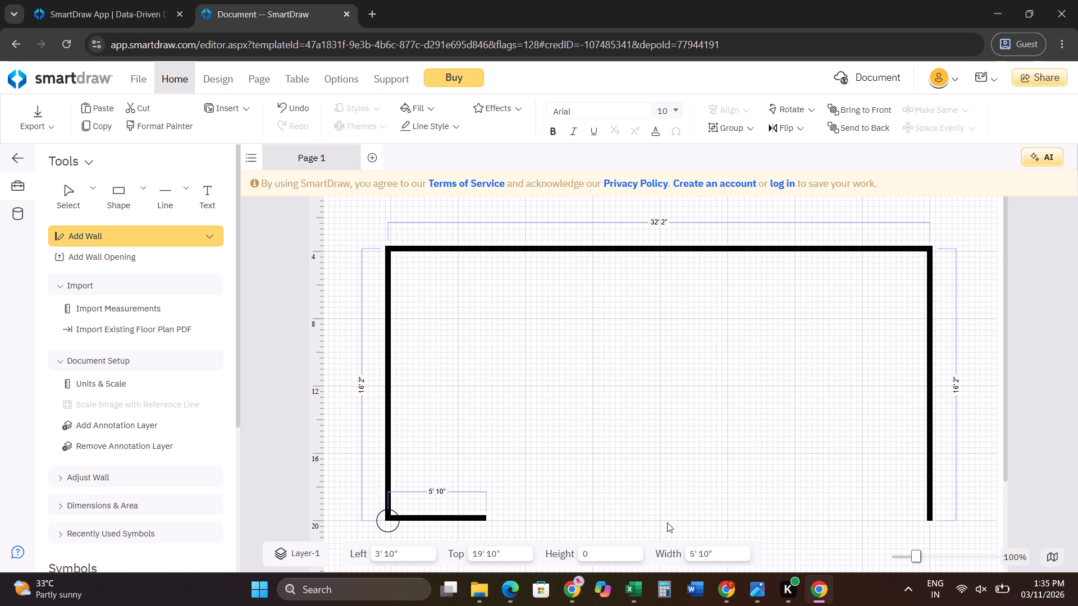
left_click_drag(667, 522, 928, 518)
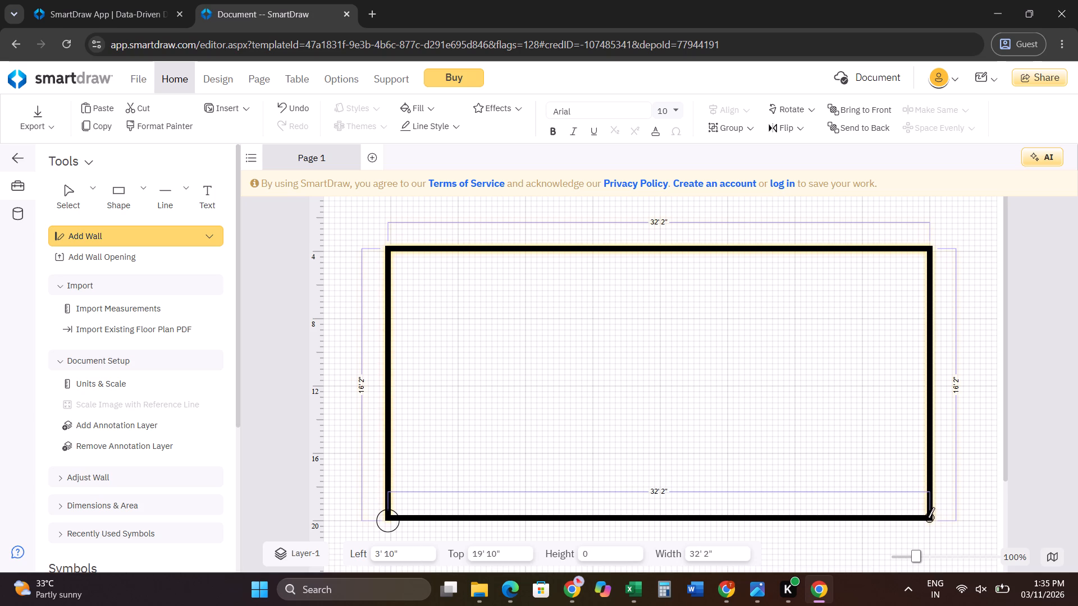
left_click_drag(928, 518, 929, 517)
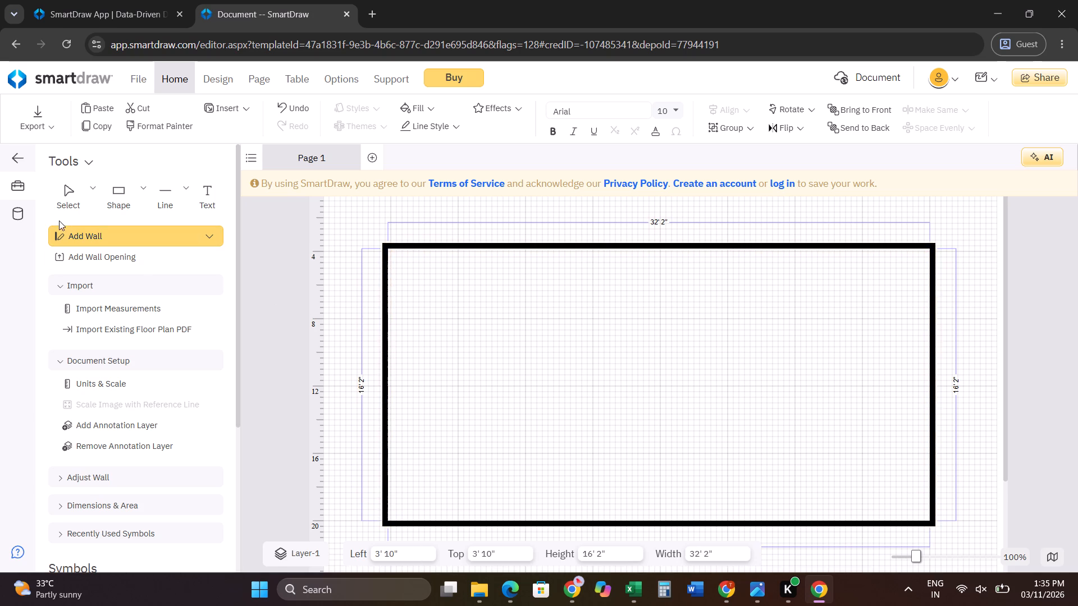
Stretch the outer wall rectangle upward and downward to a height of about 25' 7".
left_click(62, 204)
scroll(458, 304, "up", 1)
scroll(664, 281, "up", 1)
left_click_drag(659, 246, 664, 204)
scroll(640, 393, "down", 2)
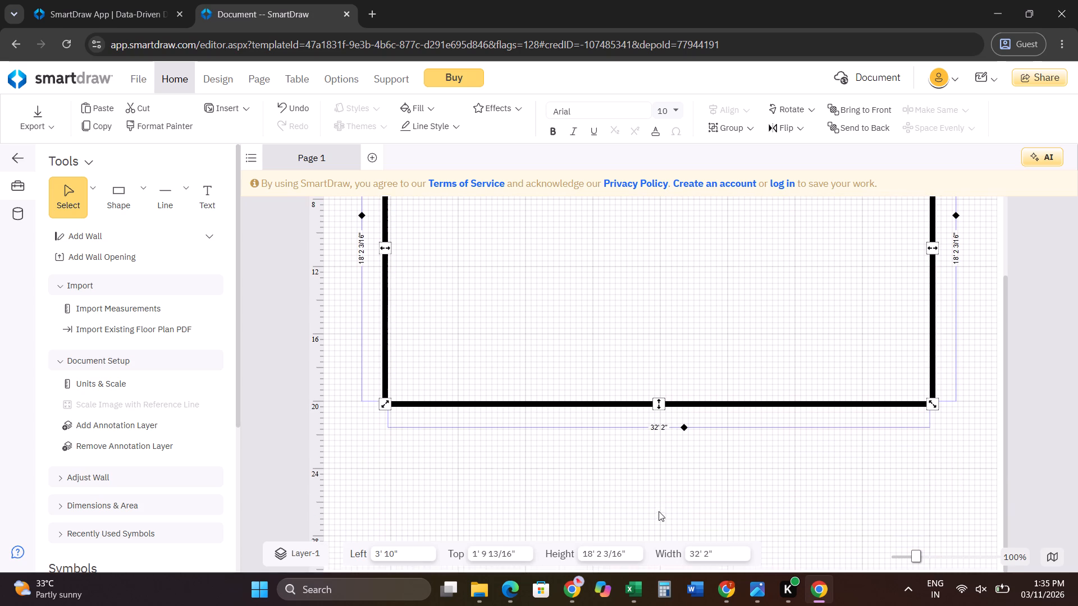
left_click_drag(658, 401, 660, 525)
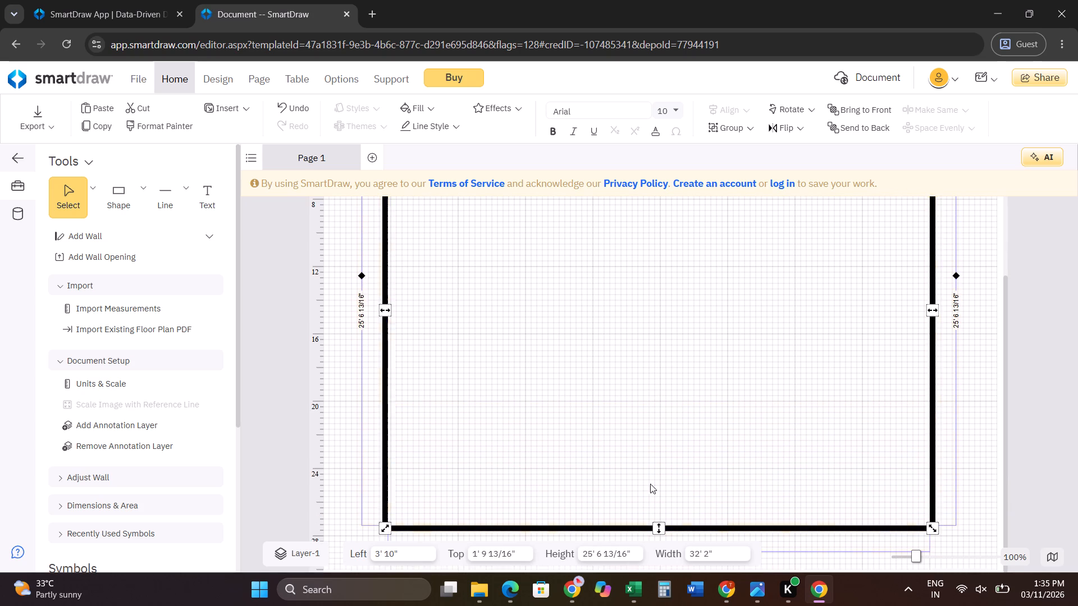
Widen the outer wall rectangle on both sides to about 59' 5".
scroll(610, 324, "up", 2)
left_click_drag(382, 433, 360, 431)
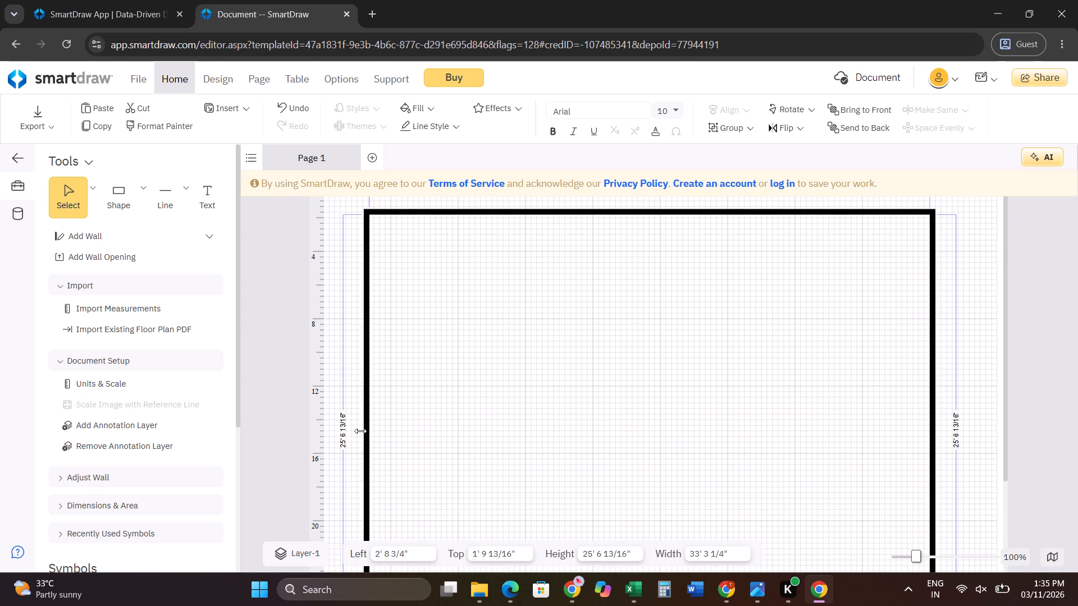
left_click_drag(360, 431, 359, 431)
left_click_drag(928, 429, 1039, 425)
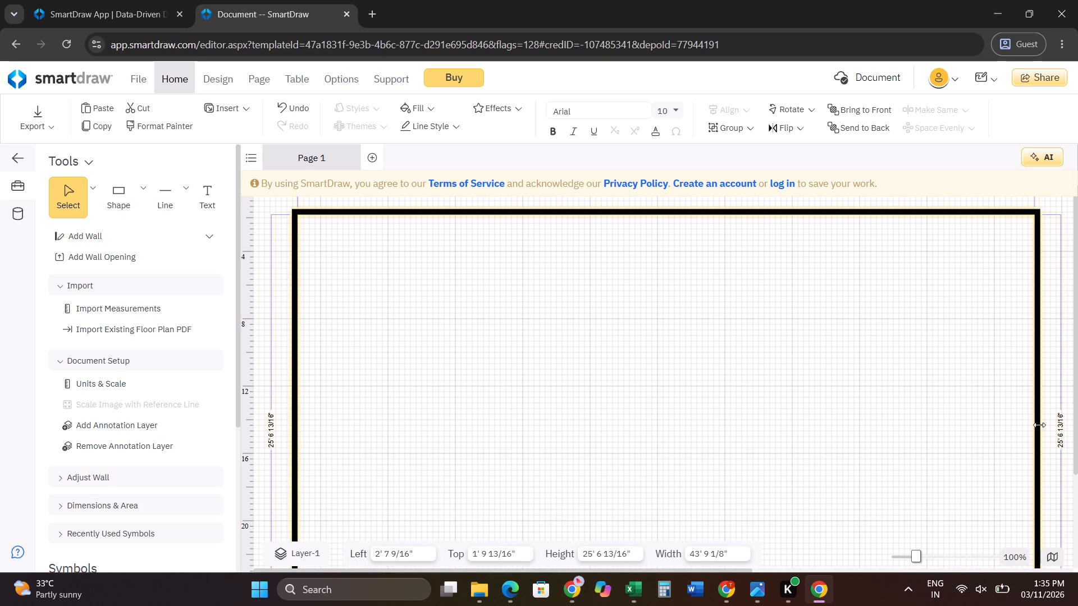
left_click_drag(1039, 425, 1070, 420)
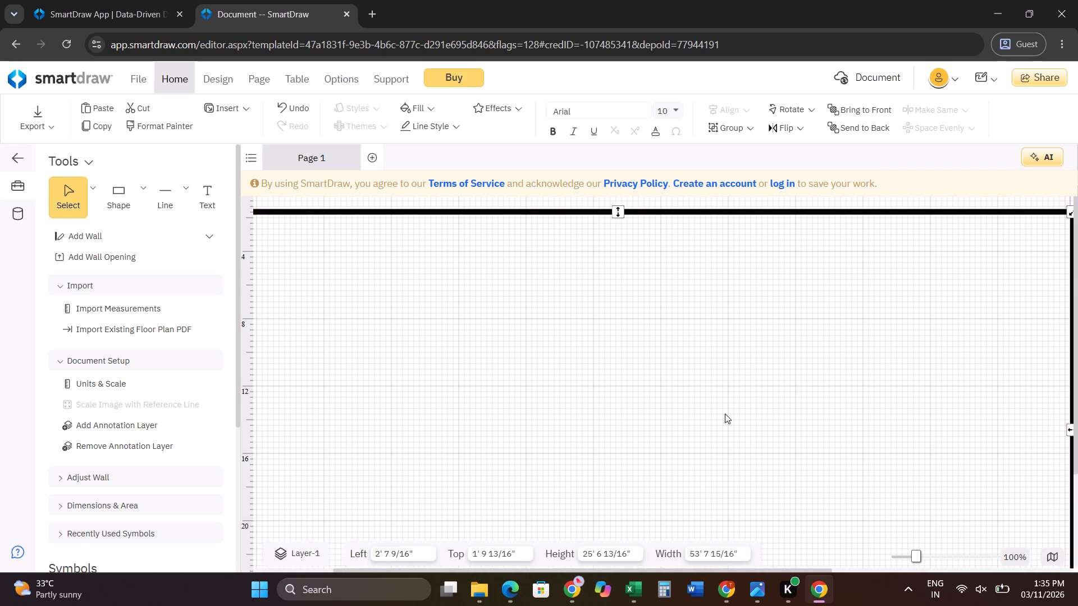
scroll(742, 406, "down", 2)
scroll(582, 420, "down", 1, "ctrl")
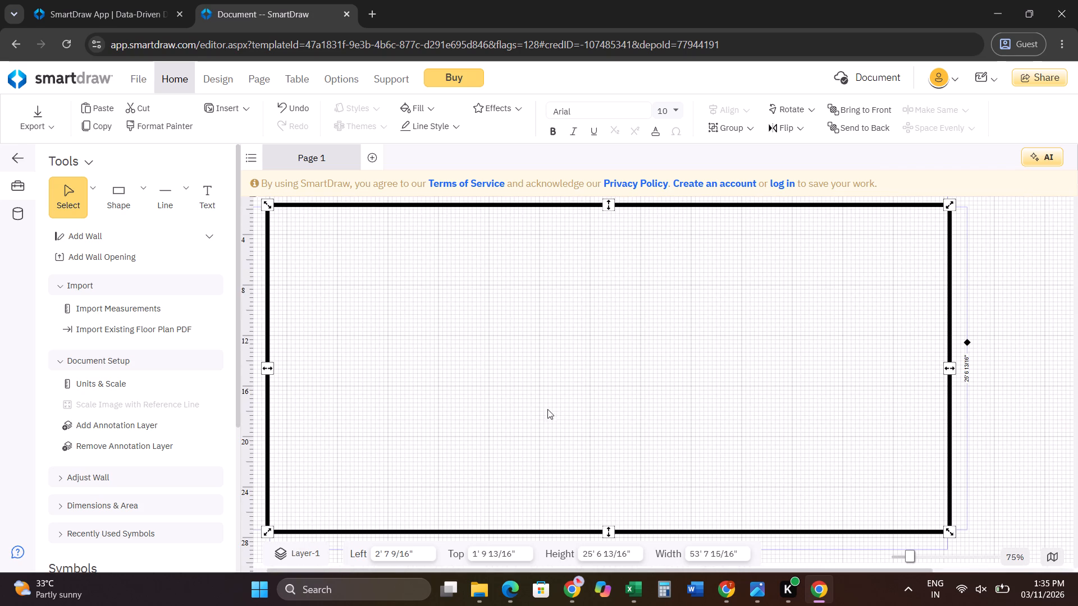
scroll(655, 397, "up", 4)
left_click_drag(953, 366, 976, 370)
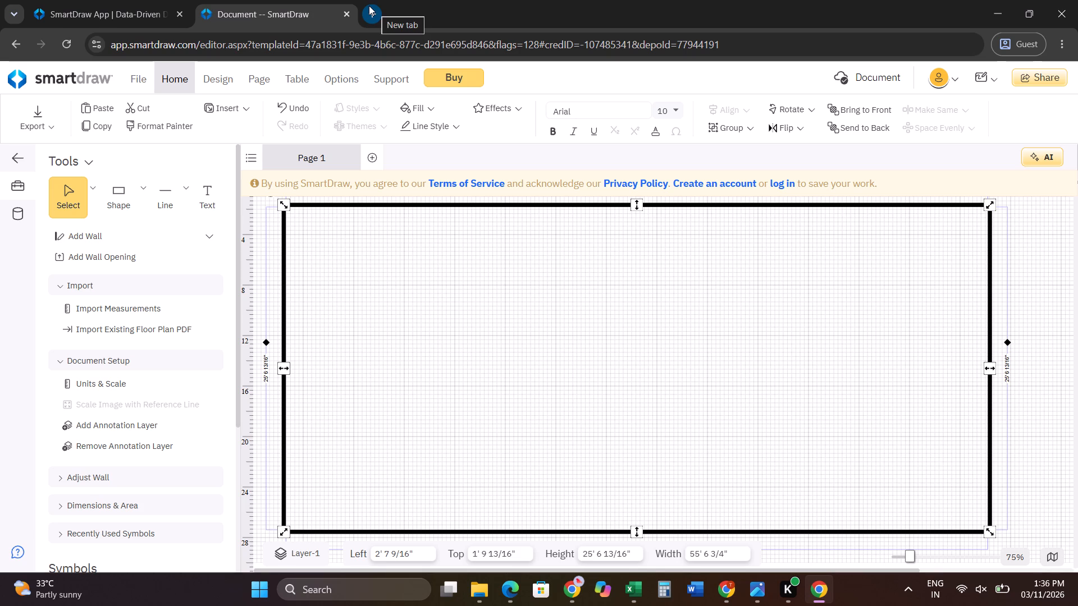
left_click_drag(992, 371, 1027, 373)
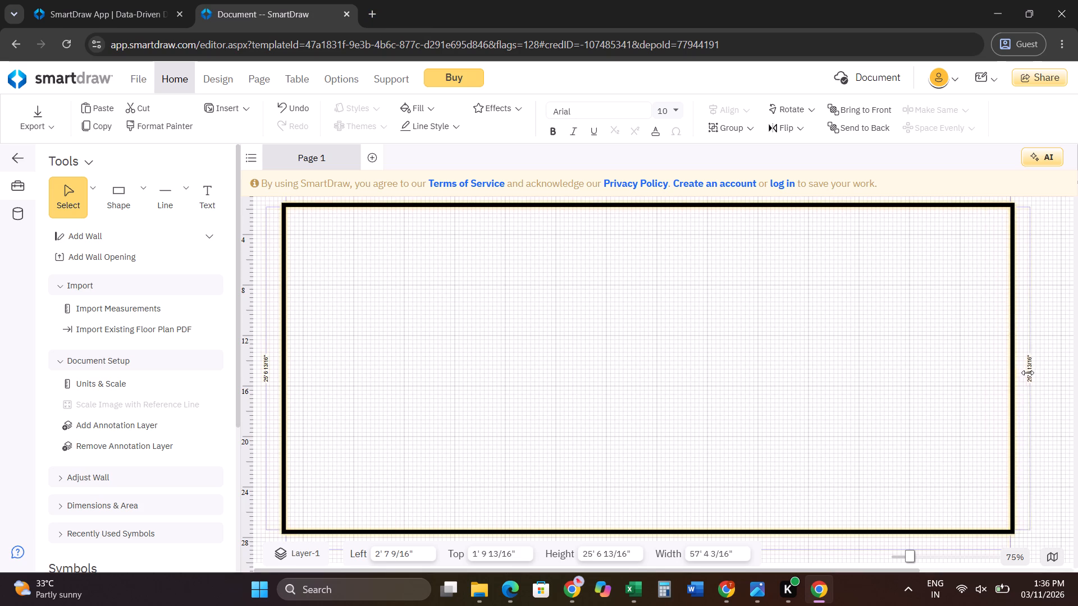
left_click_drag(1027, 373, 1039, 374)
Move the bottom outer wall slightly down for an overall height of about 25' 11".
scroll(860, 393, "down", 1)
scroll(672, 490, "down", 1)
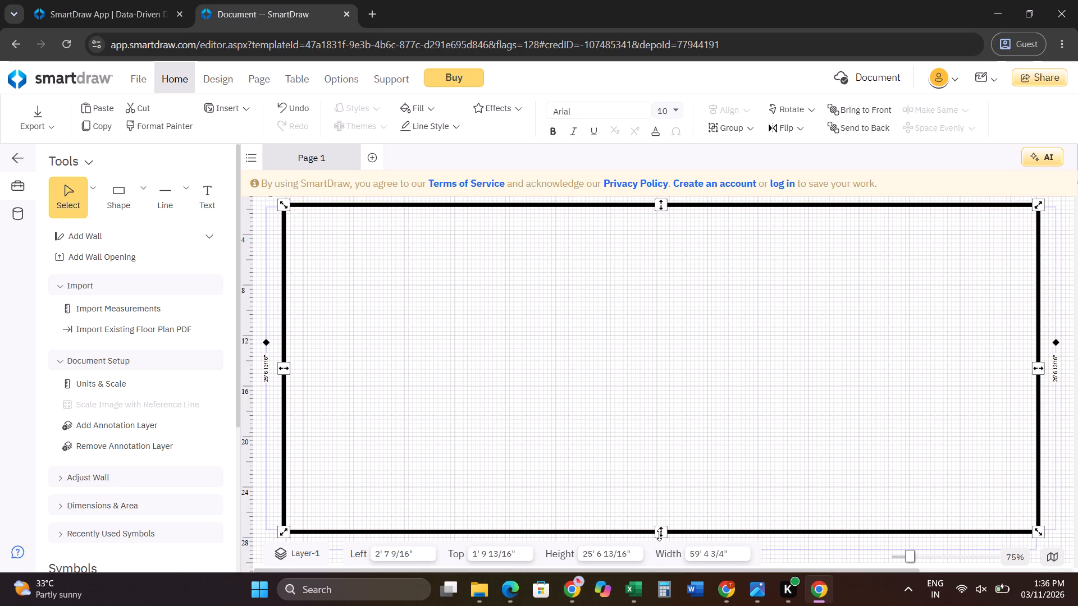
left_click(659, 535)
scroll(300, 287, "up", 1)
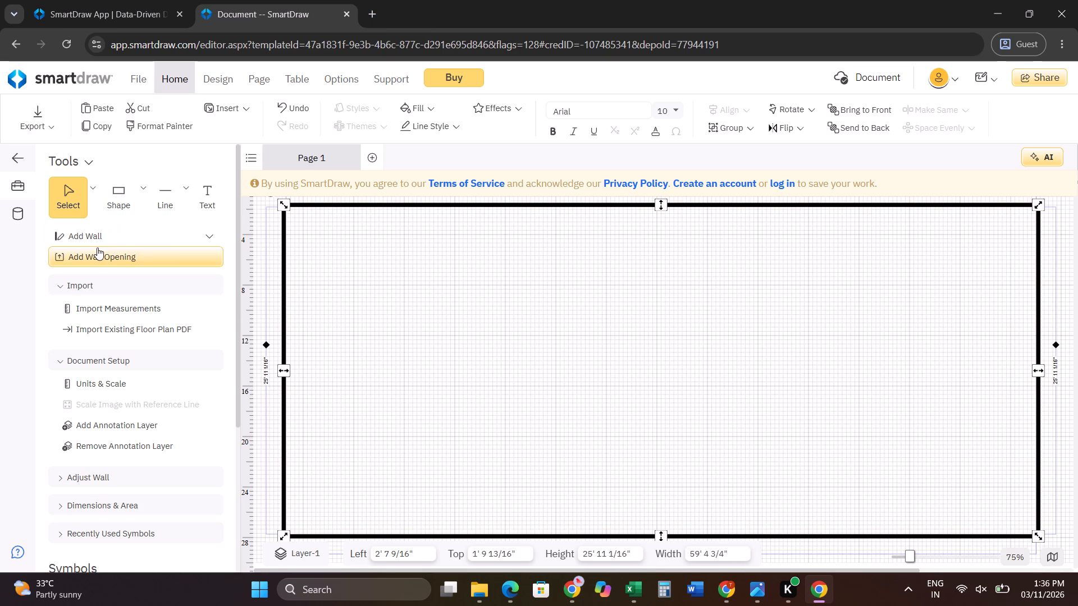
Add two vertical partition walls about 13' 10" long from the top outer wall, about 8' 2" apart.
left_click(100, 234)
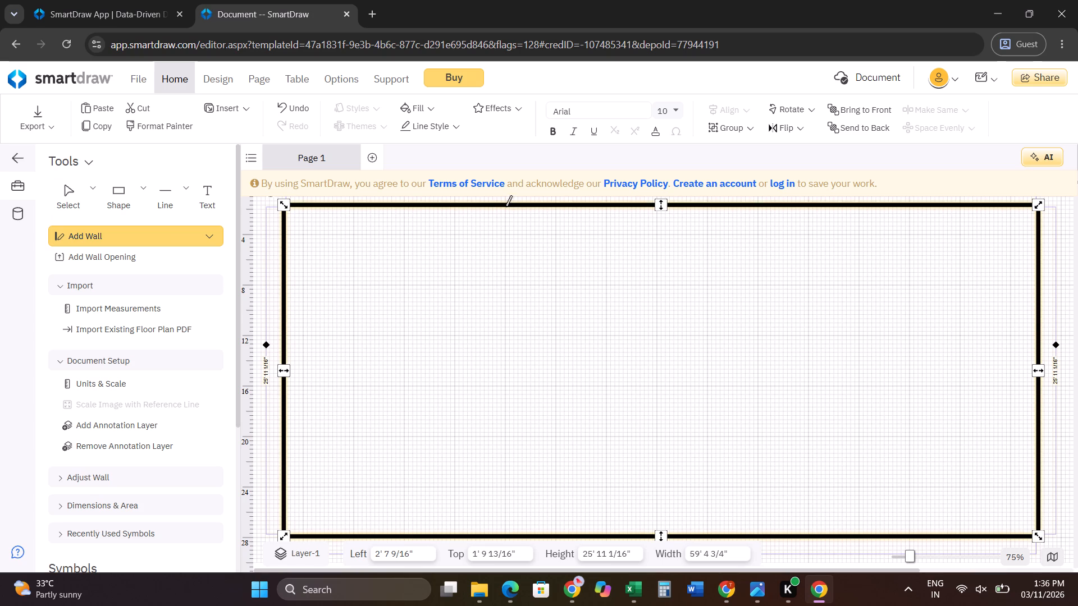
left_click_drag(505, 206, 505, 383)
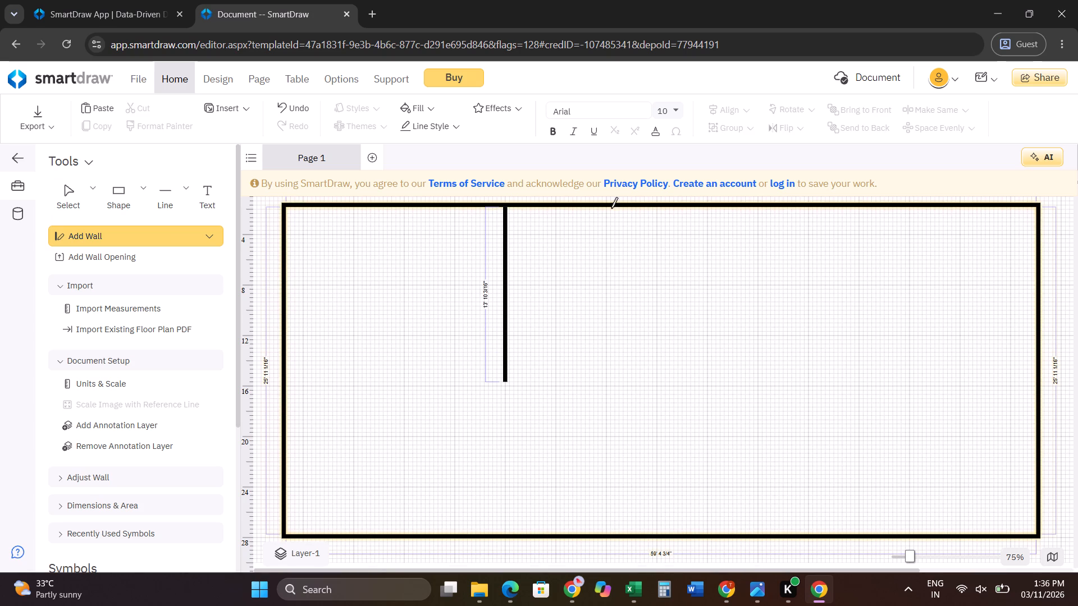
left_click_drag(606, 207, 600, 306)
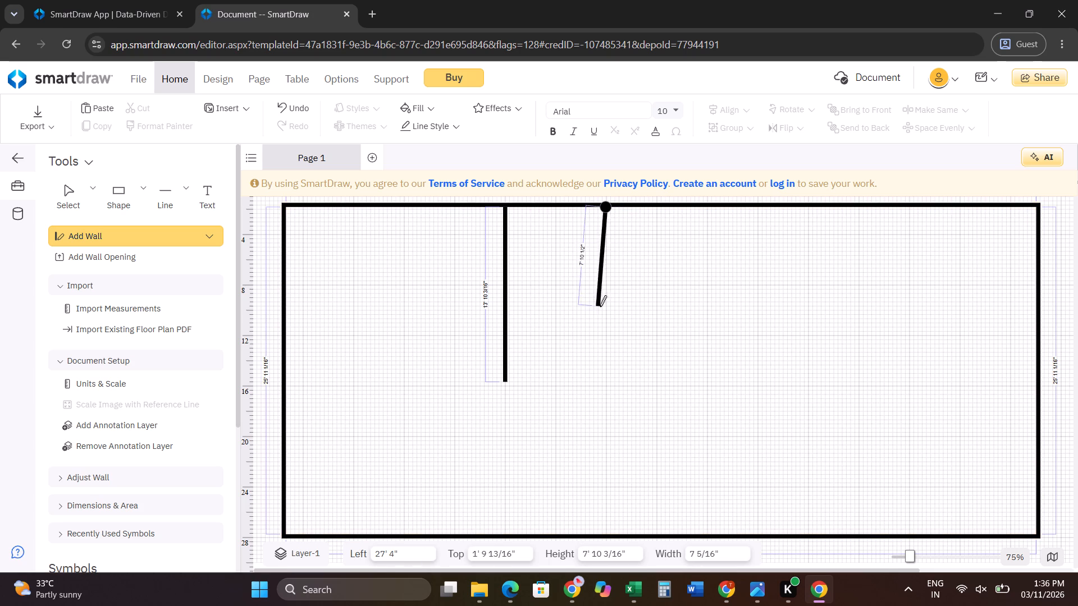
left_click_drag(600, 306, 605, 336)
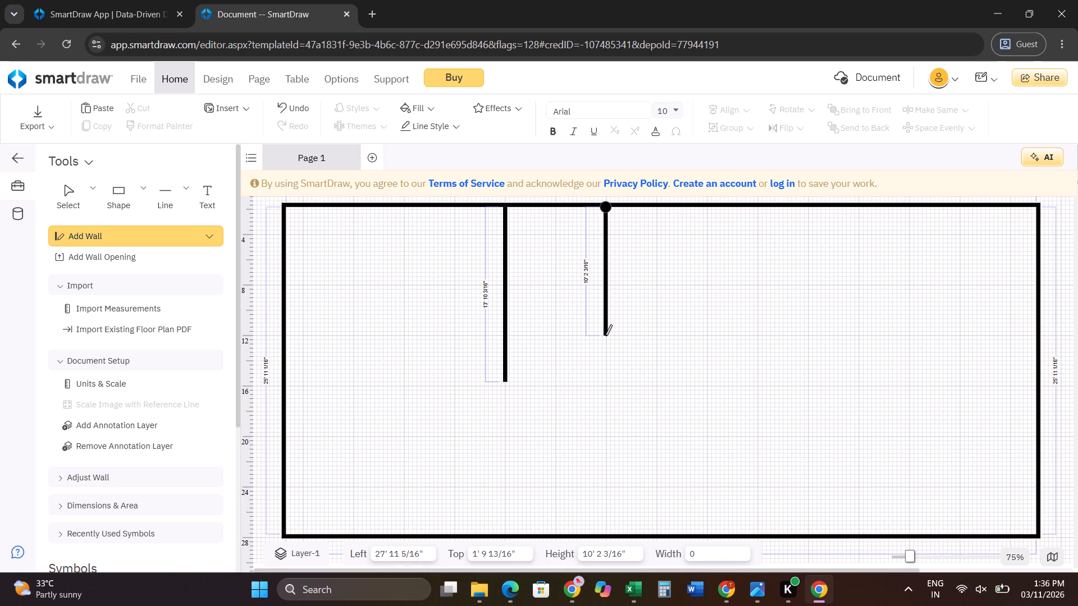
left_click_drag(605, 336, 609, 382)
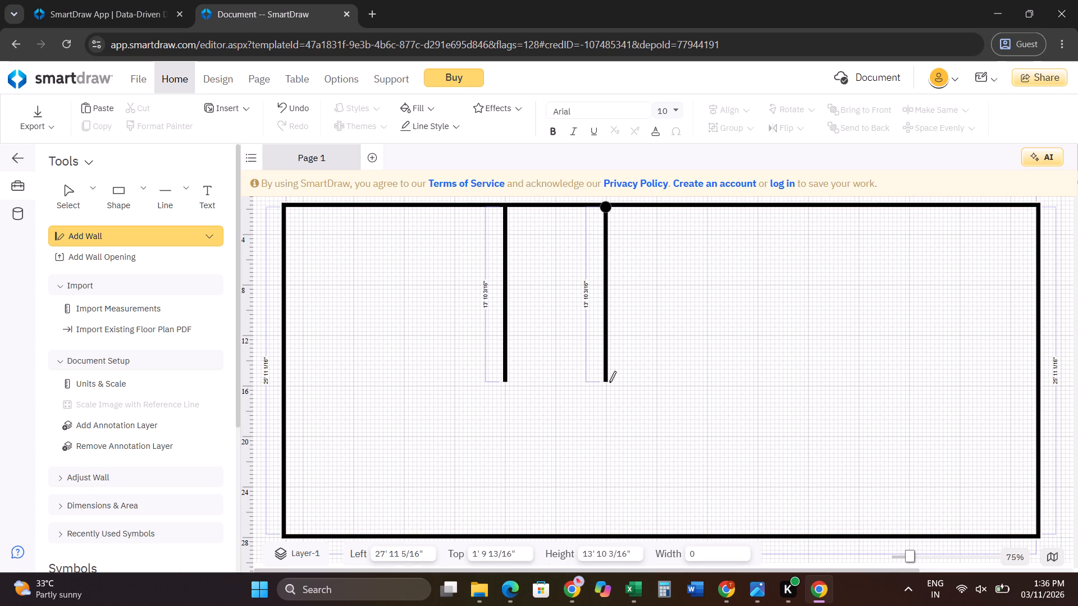
left_click_drag(609, 382, 610, 383)
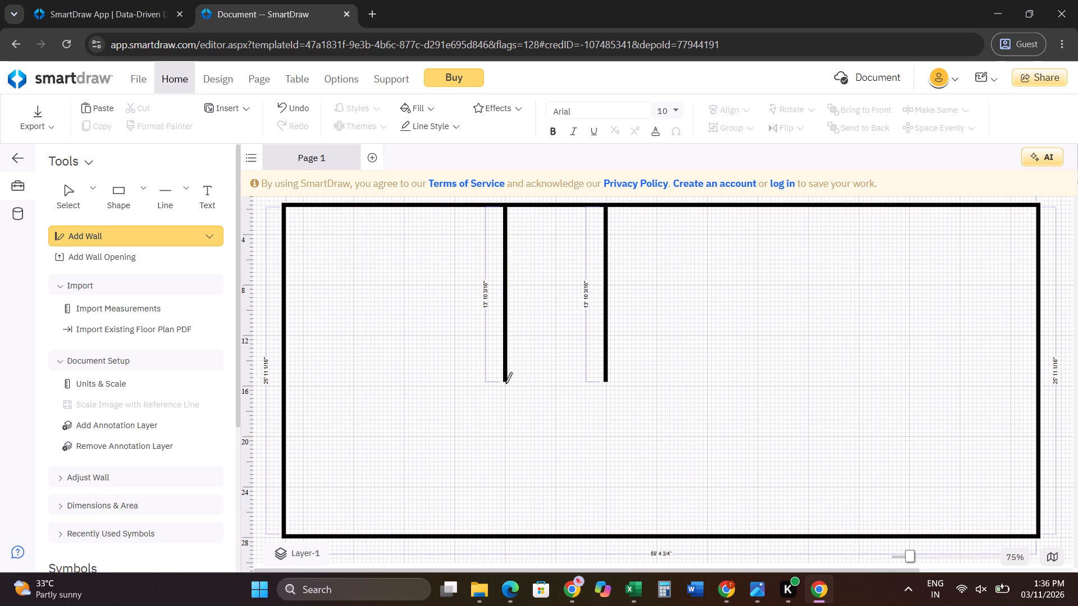
Join the lower ends of the two partitions with an 8' 2" wall and continue it about 17' 4" to the left outer wall.
left_click_drag(505, 383, 605, 382)
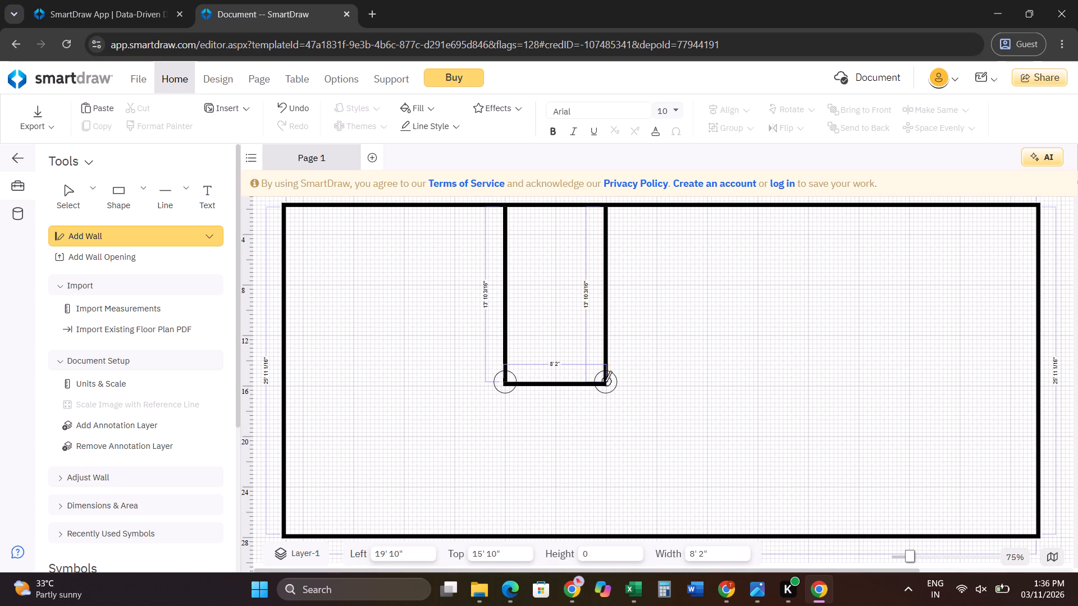
left_click_drag(605, 382, 605, 380)
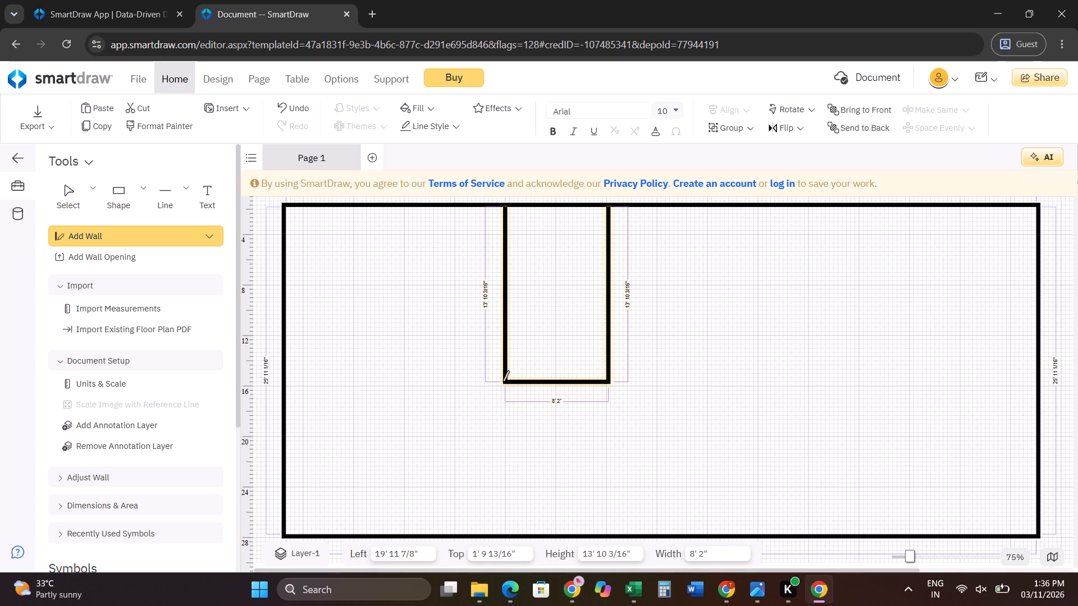
left_click_drag(505, 384, 285, 380)
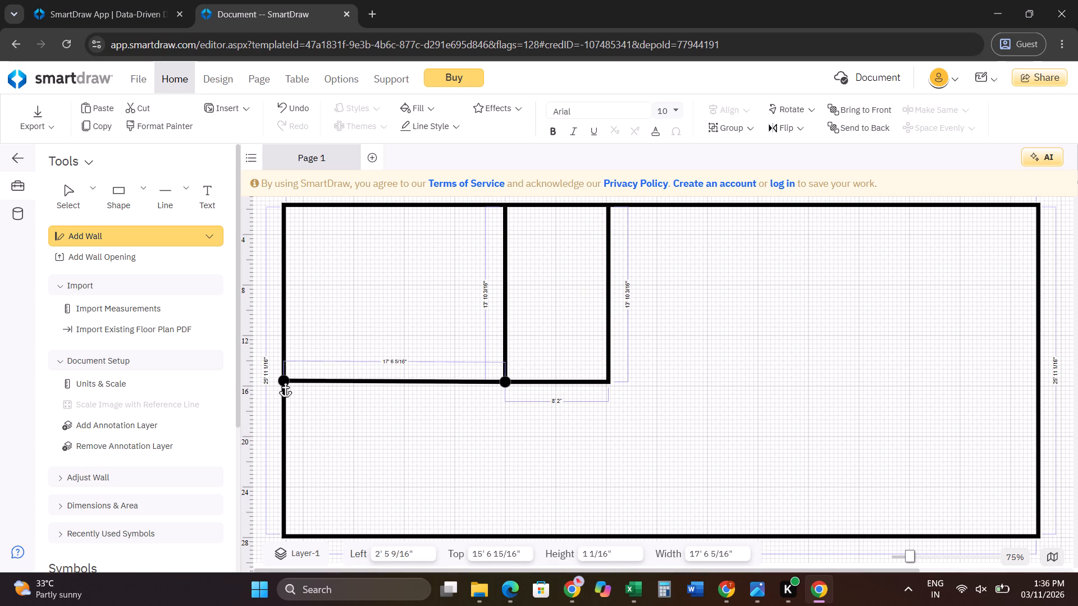
left_click_drag(285, 380, 293, 377)
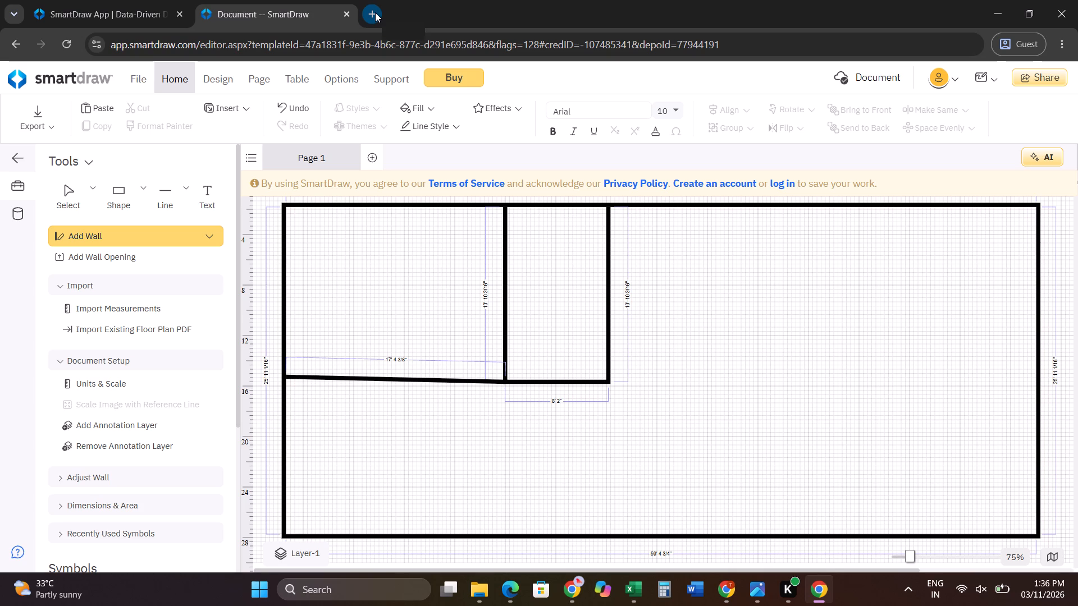
Adjust the computer's display brightness to a little over half in the system quick settings.
left_click(1011, 589)
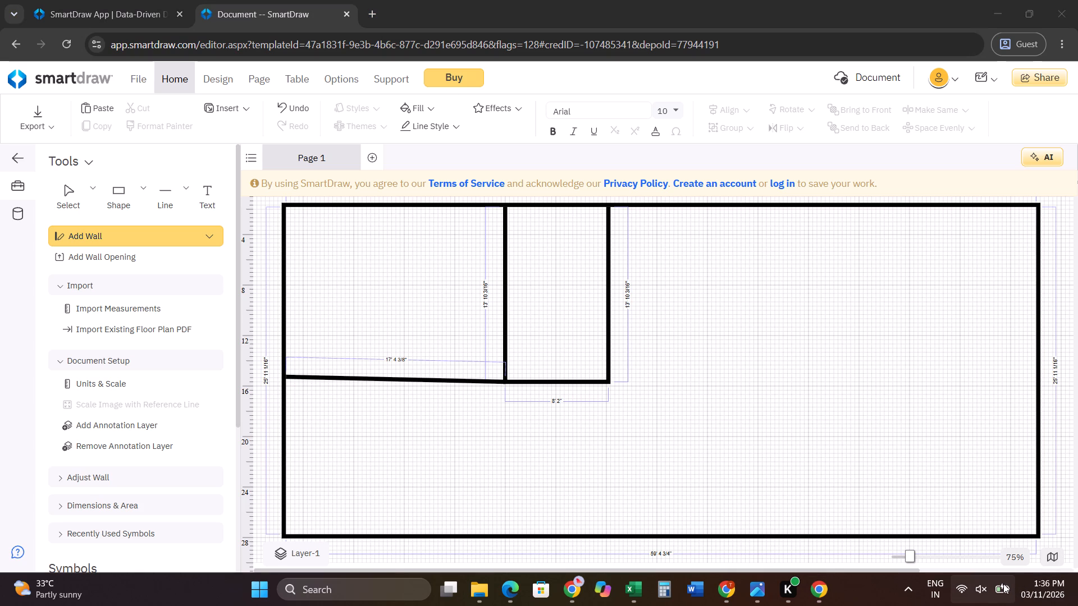
left_click(947, 466)
left_click(957, 467)
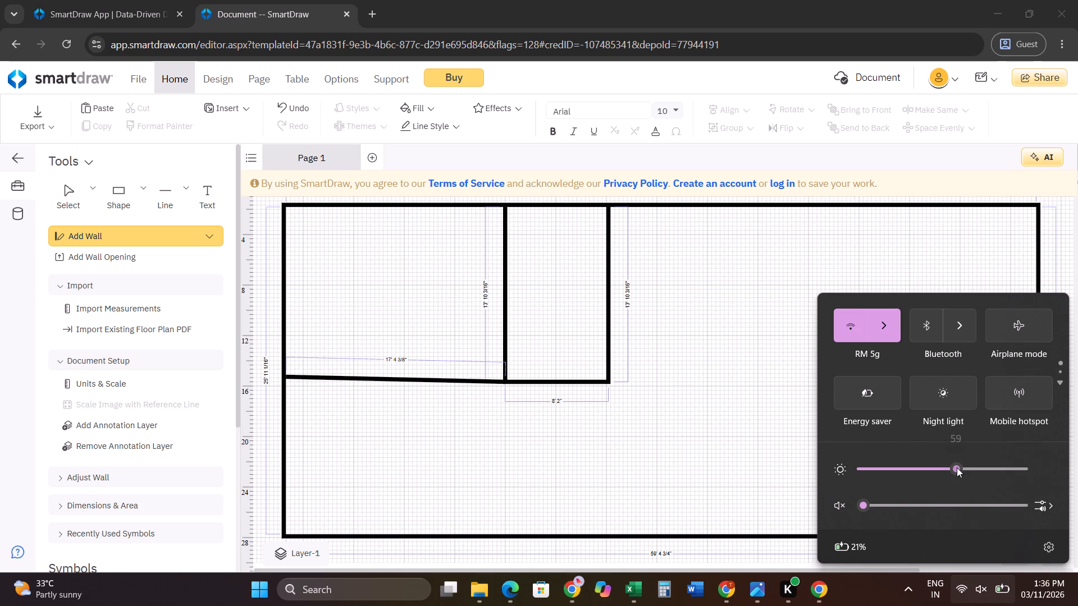
left_click(951, 467)
left_click(926, 165)
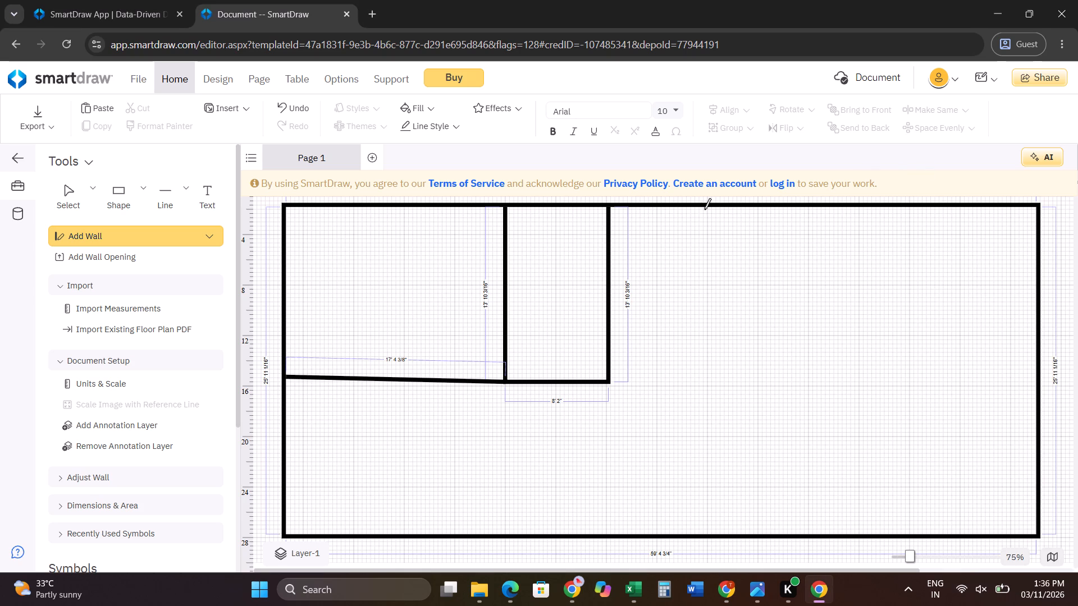
Enclose a room beside the second partition with a vertical wall about 14' 2" long from the top outer wall and a 7' 6" bottom wall.
left_click_drag(706, 206, 705, 388)
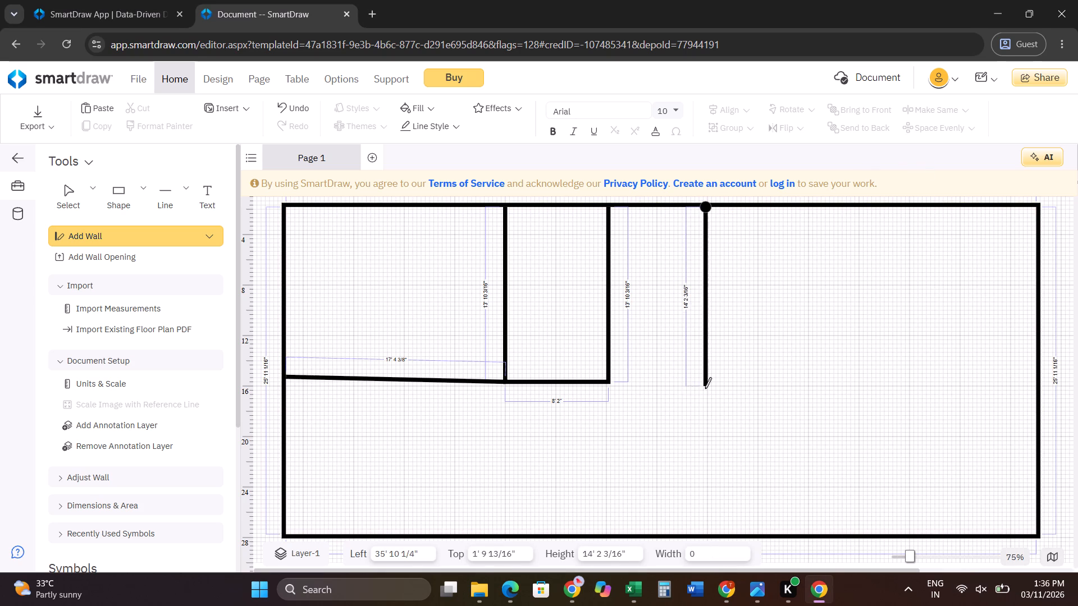
left_click_drag(705, 388, 706, 385)
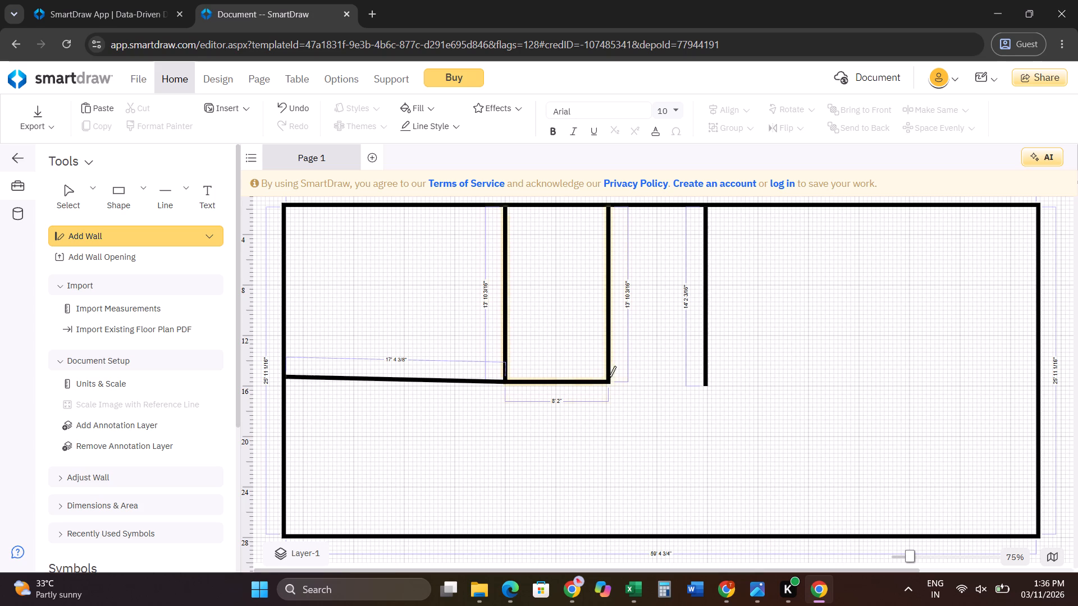
left_click_drag(607, 381, 705, 384)
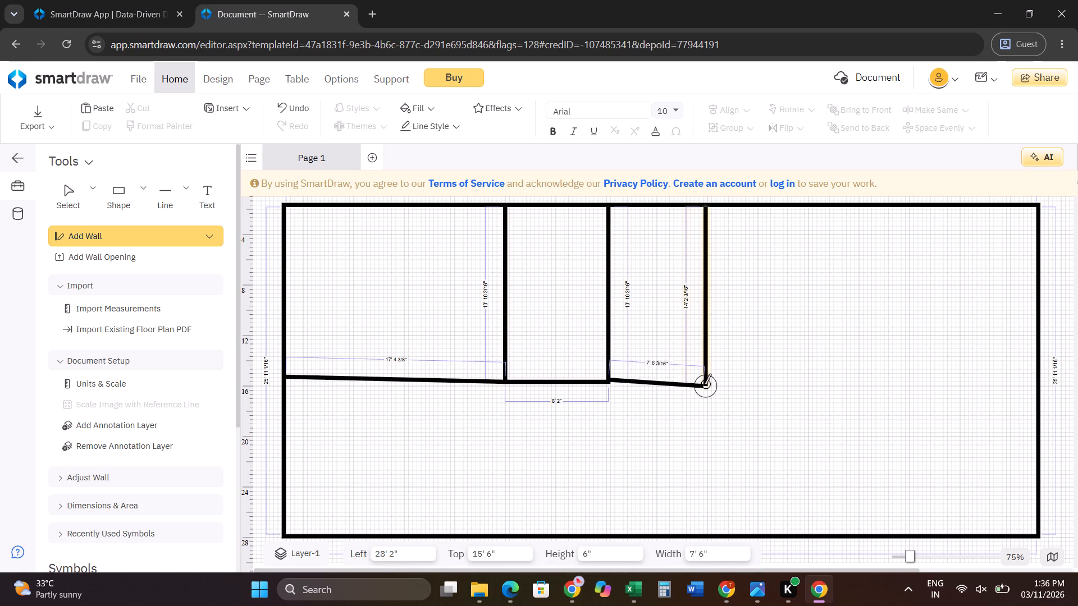
left_click_drag(705, 384, 705, 380)
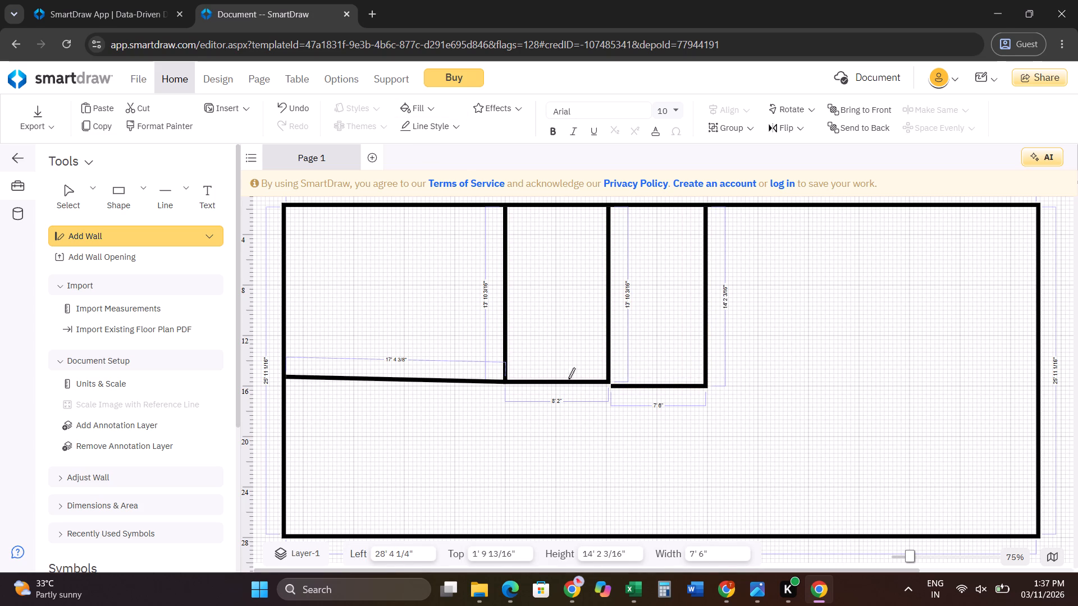
Raise the third room's bottom wall to a height of about 13' 9" and extend its end to the middle partition, about 7' 8" wide.
left_click(69, 197)
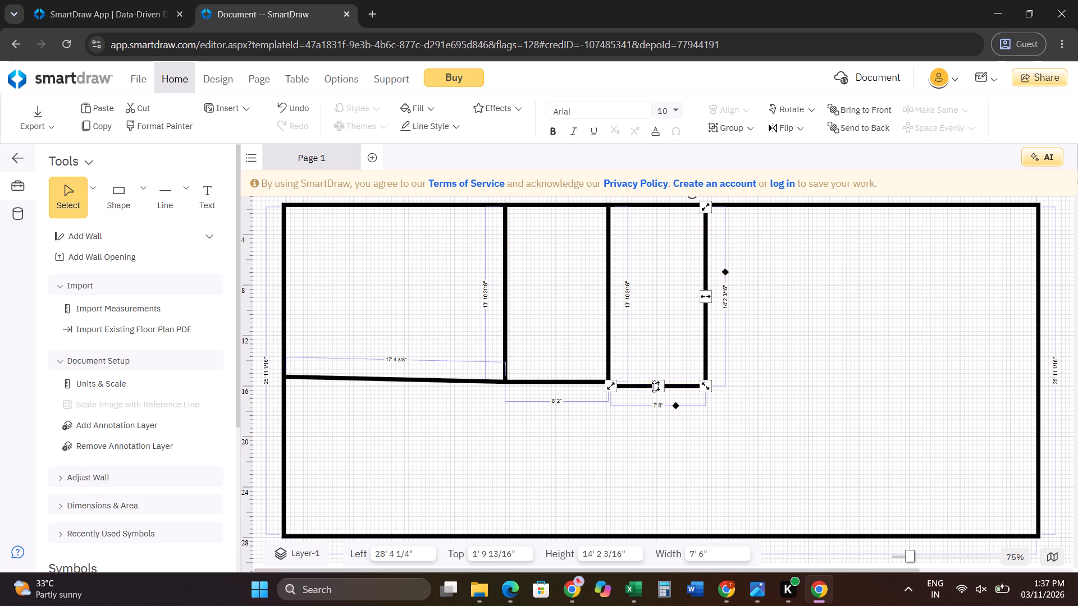
left_click_drag(655, 387, 642, 380)
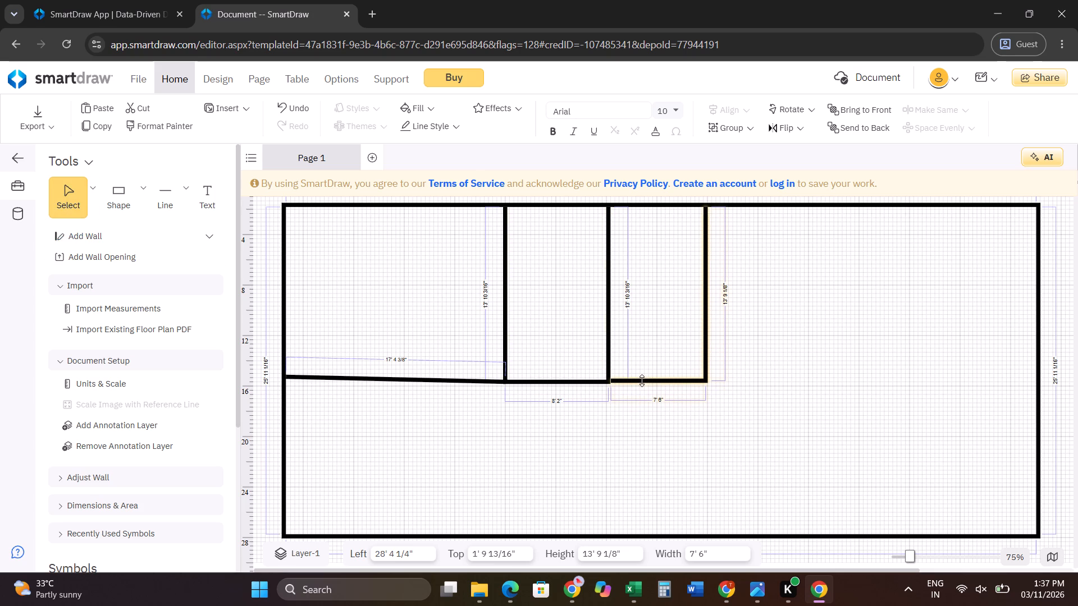
left_click_drag(642, 380, 641, 380)
left_click(609, 379)
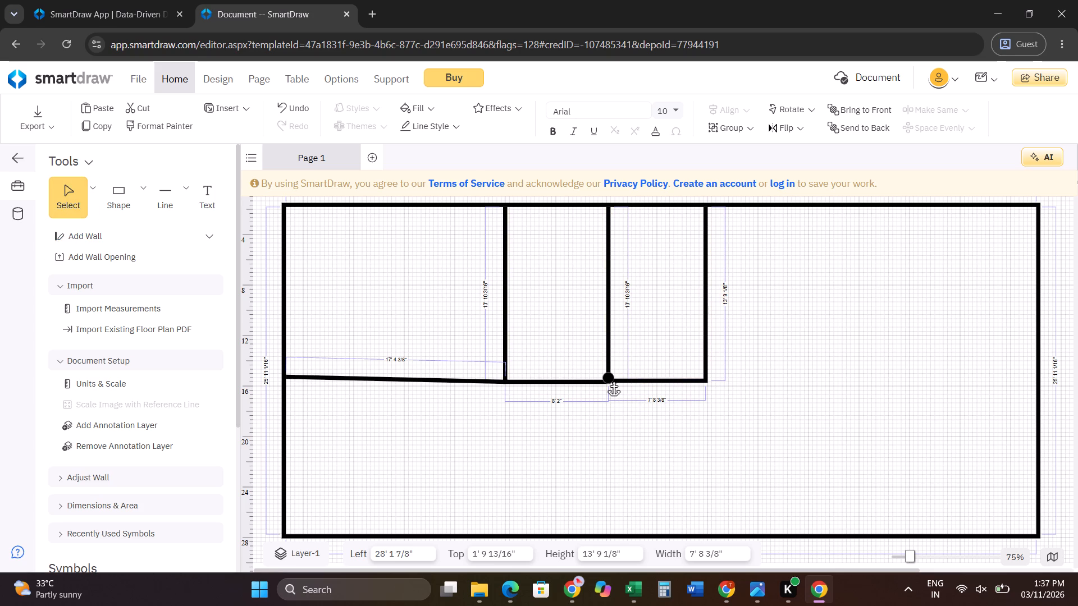
left_click(745, 338)
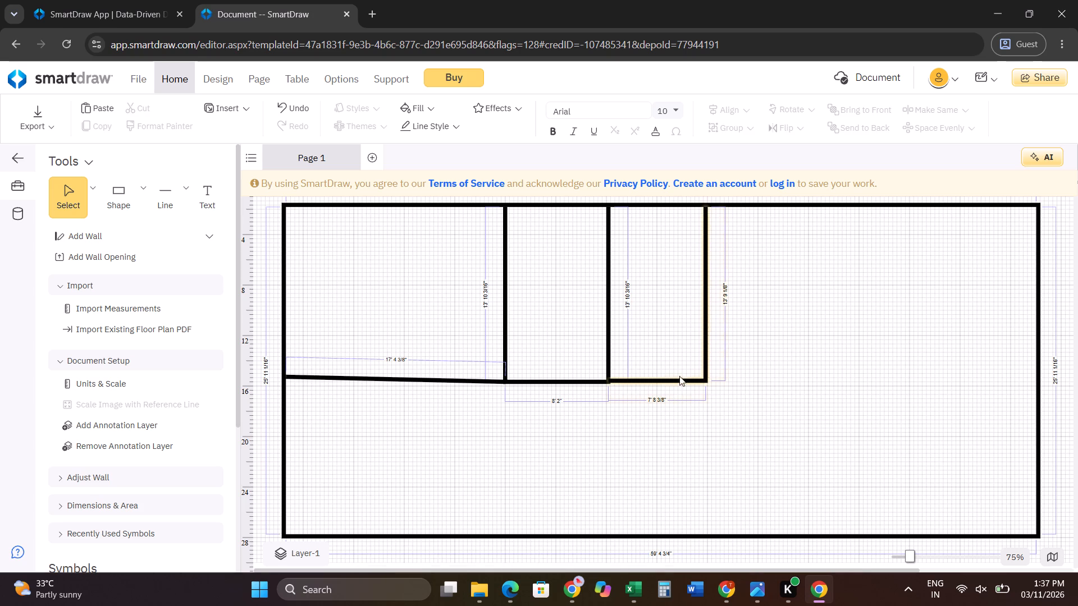
Fine-tune the third room's bottom wall to line up with the adjacent room's, at a height of about 13' 10".
left_click(674, 381)
left_click(706, 380)
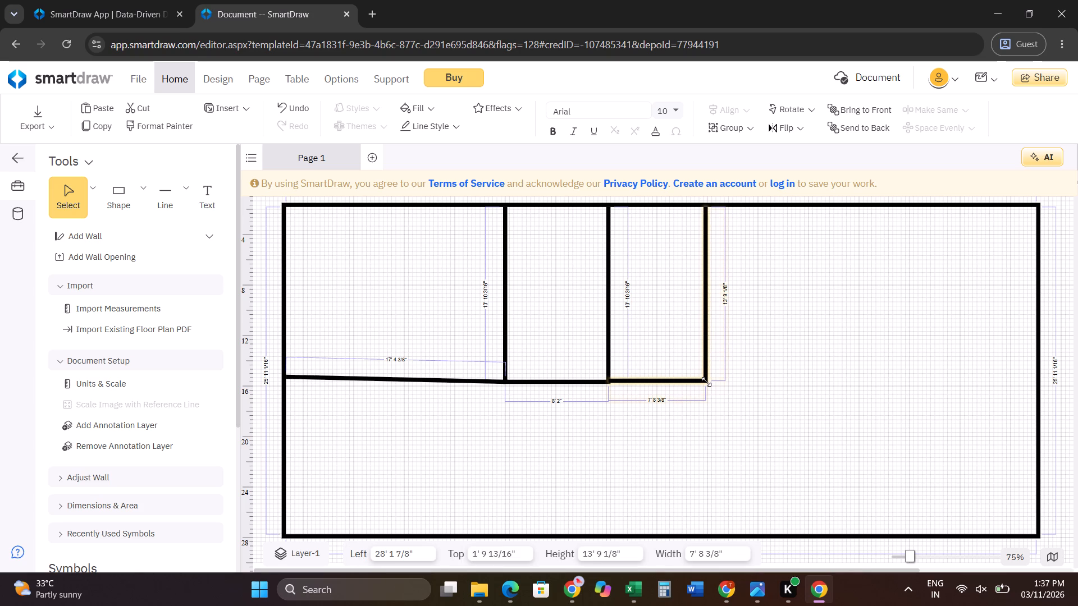
left_click(654, 380)
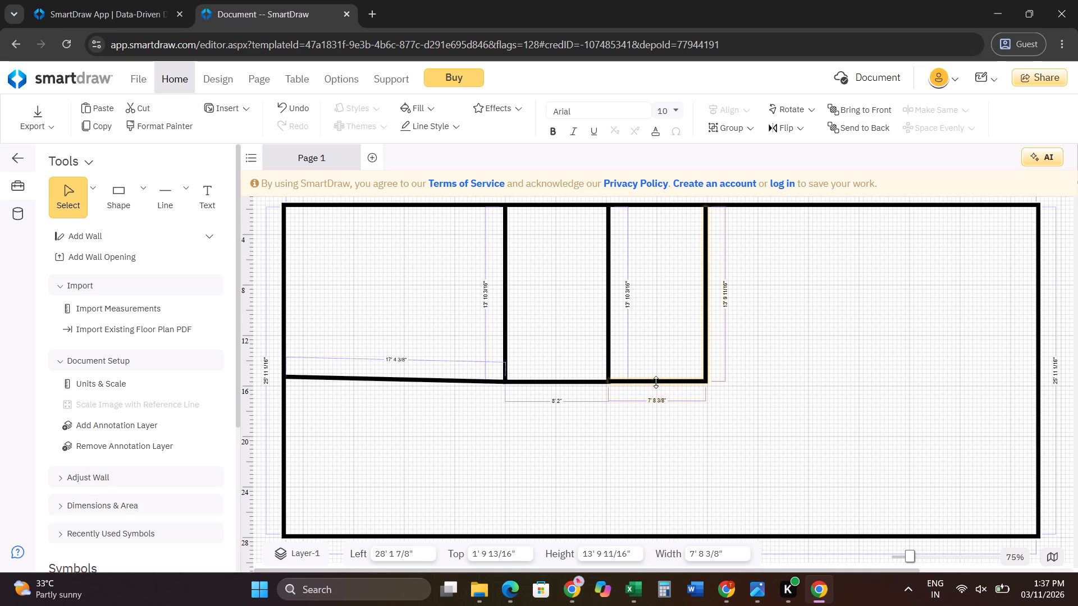
left_click(644, 409)
left_click(631, 381)
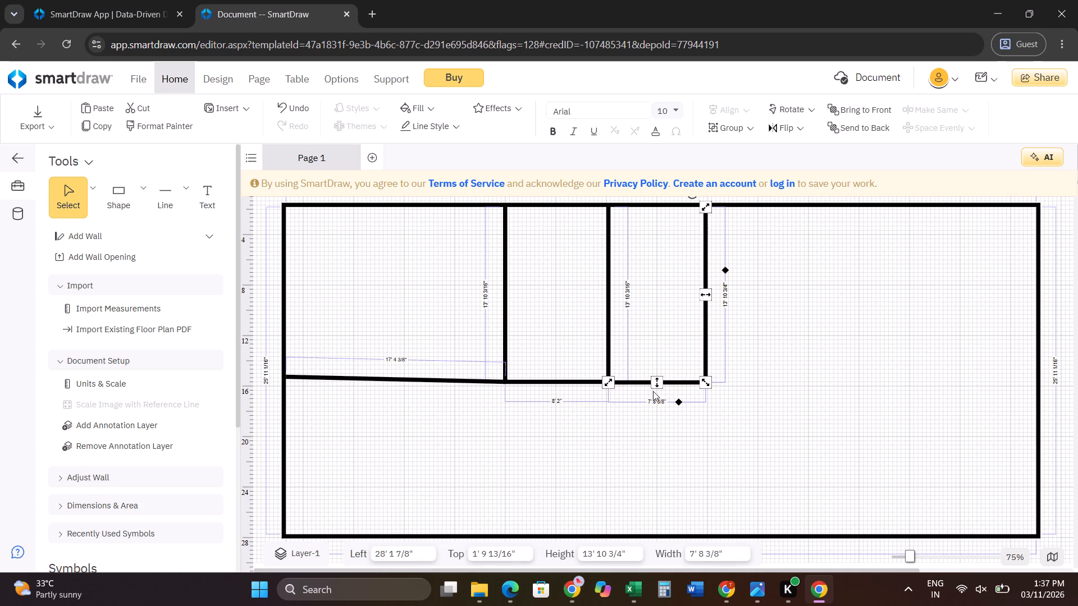
left_click(658, 382)
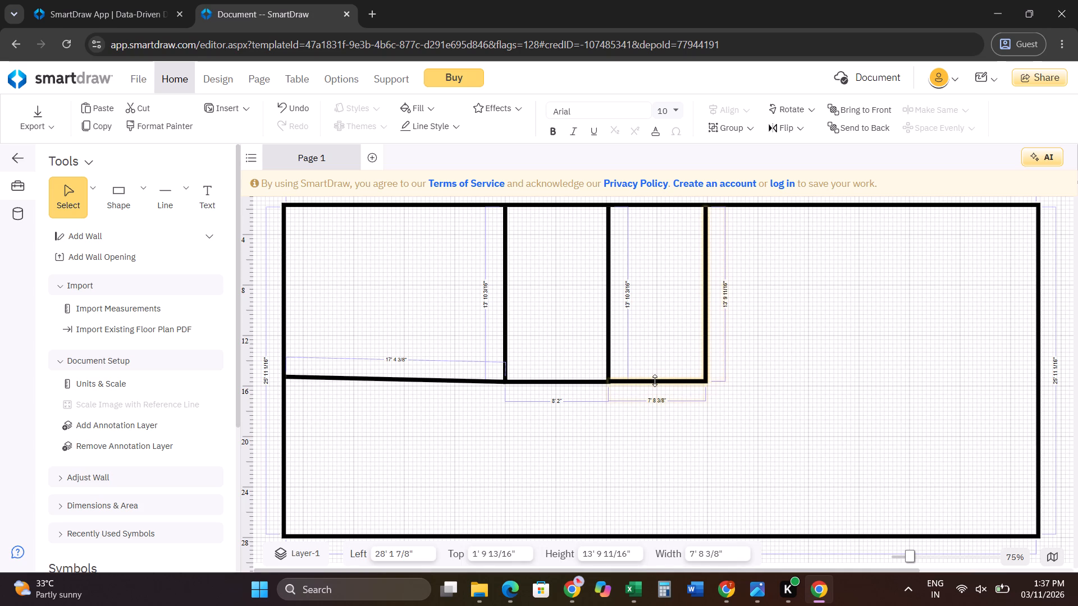
left_click(652, 380)
left_click(641, 412)
left_click(625, 378)
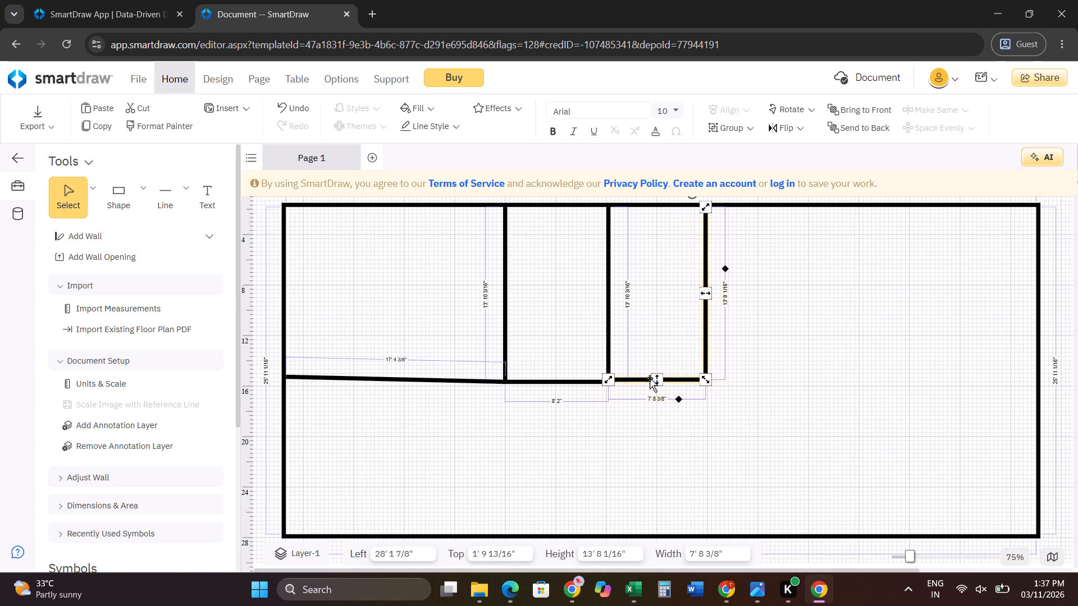
left_click(659, 378)
left_click(645, 424)
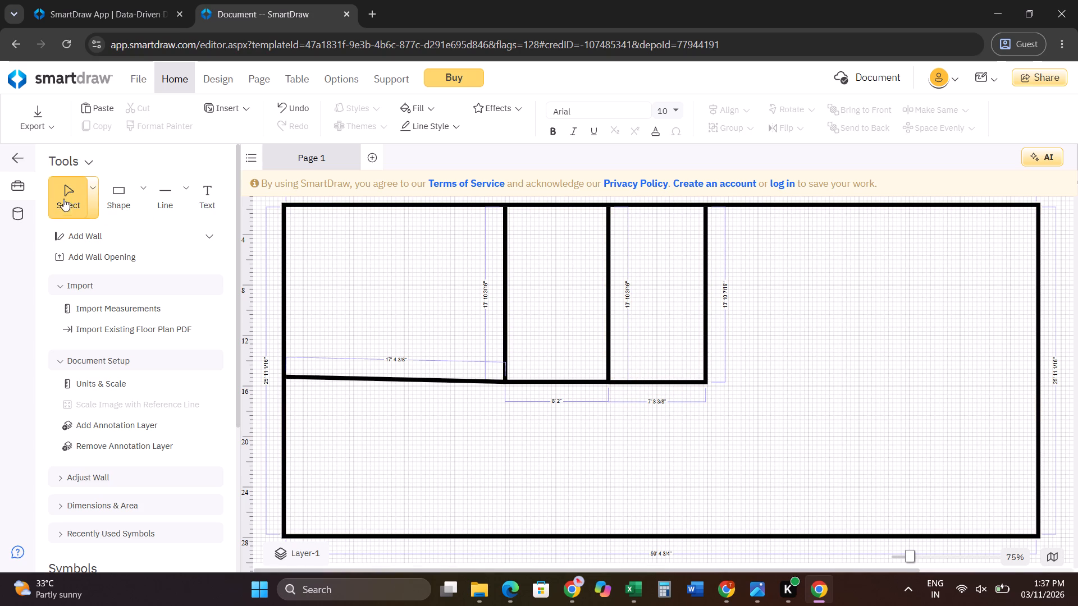
Add a fourth room along the top outer wall with a bottom wall about 16' 3" long and a side partition about 14' long.
left_click(74, 242)
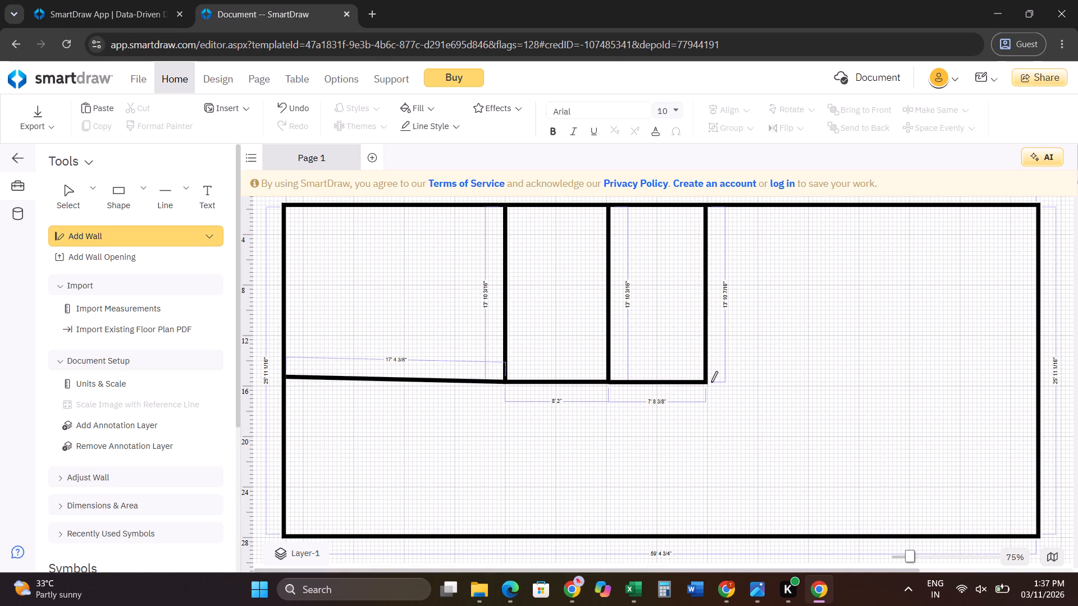
left_click_drag(705, 382, 903, 384)
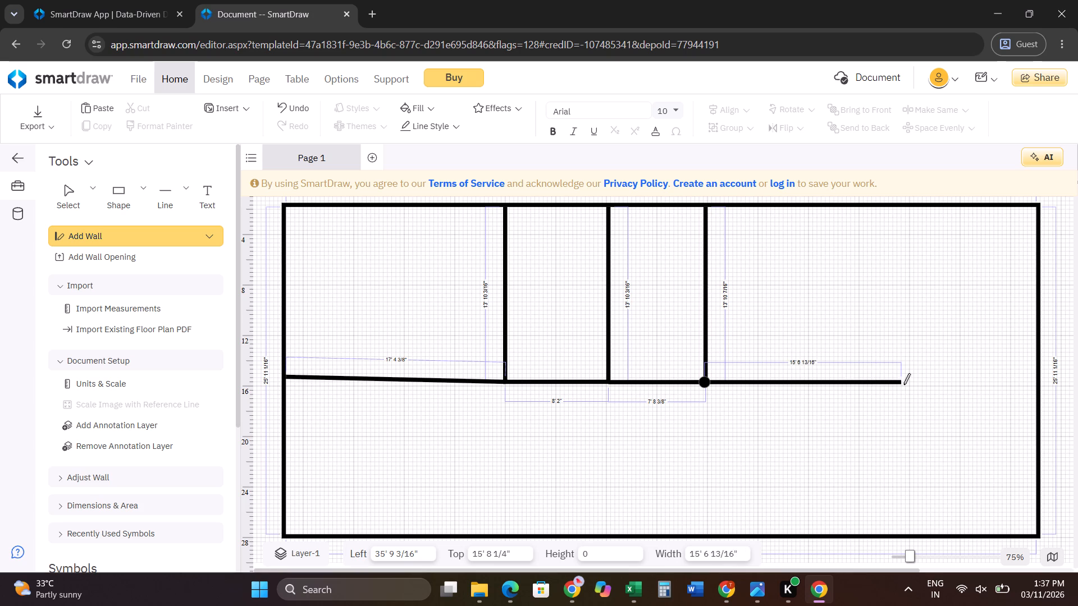
left_click_drag(903, 384, 917, 384)
left_click_drag(917, 384, 910, 385)
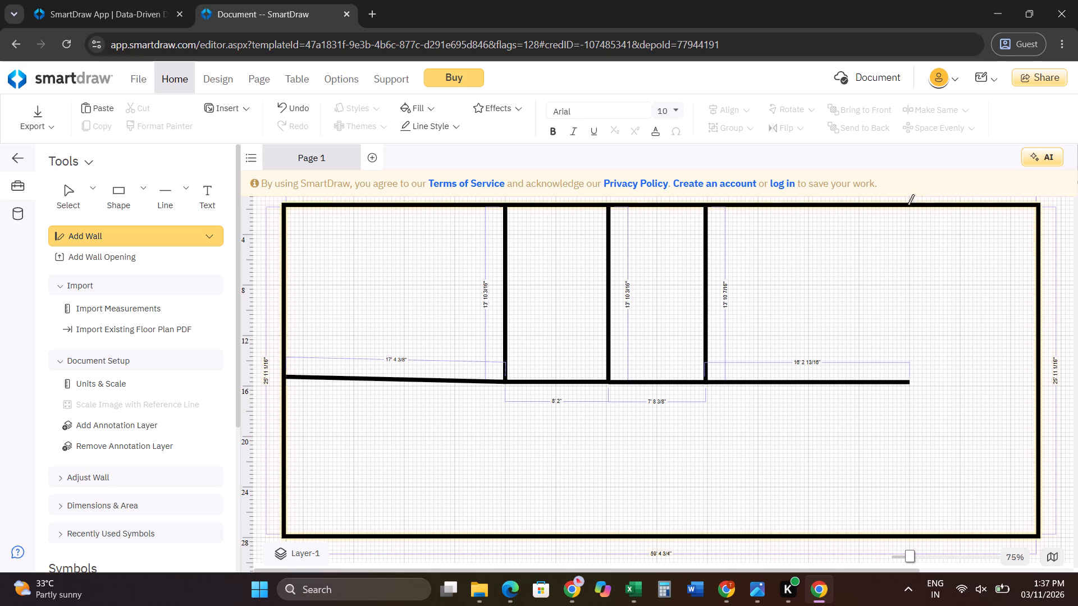
left_click_drag(907, 205, 912, 379)
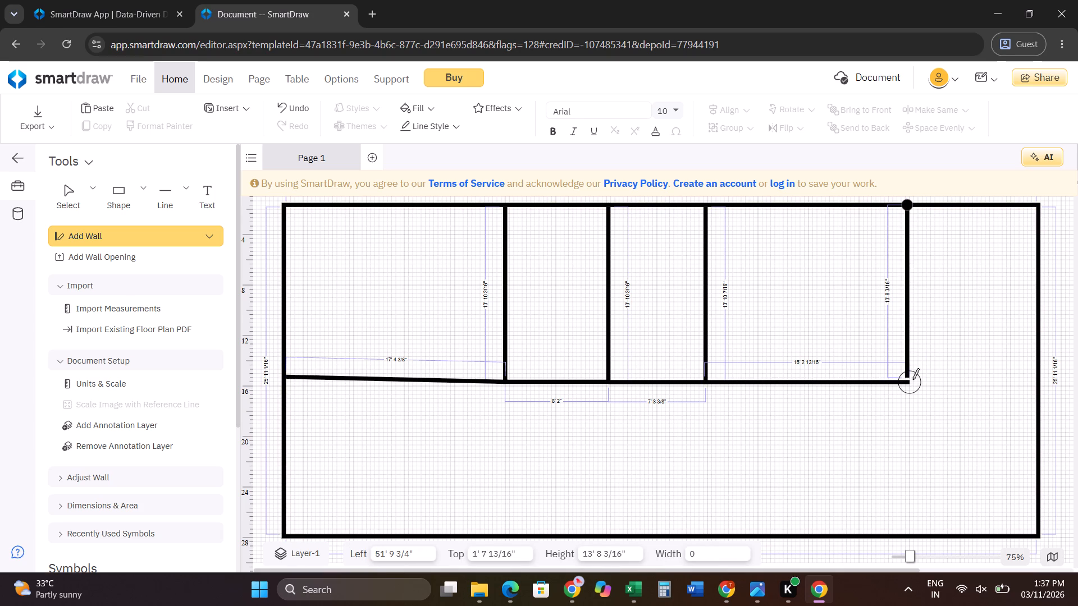
left_click_drag(912, 379, 908, 383)
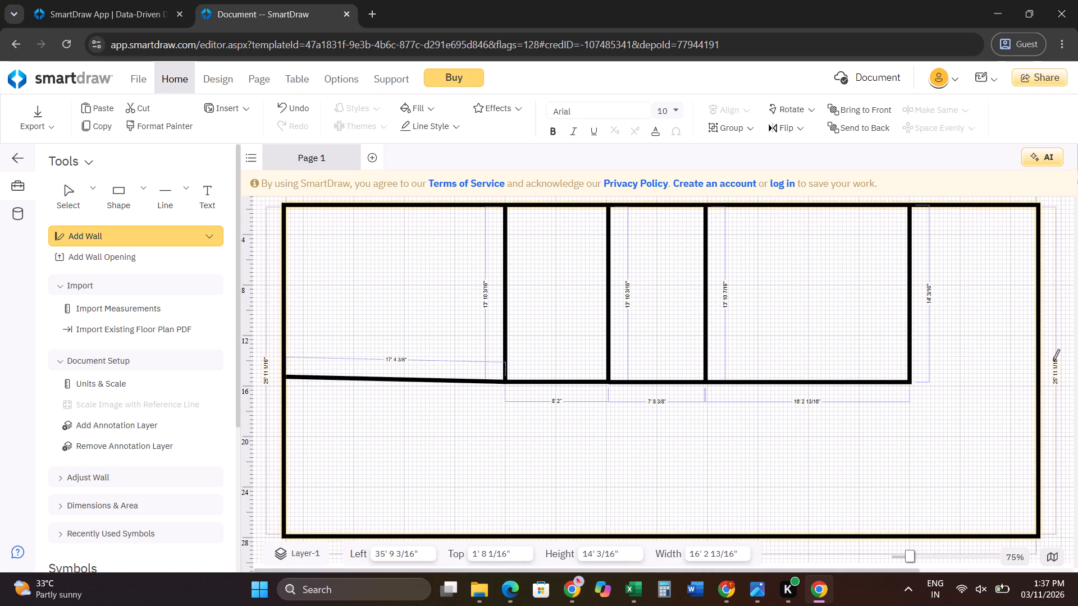
Extend the right outer wall outward for an overall width of about 72' 1 1/2".
left_click(64, 194)
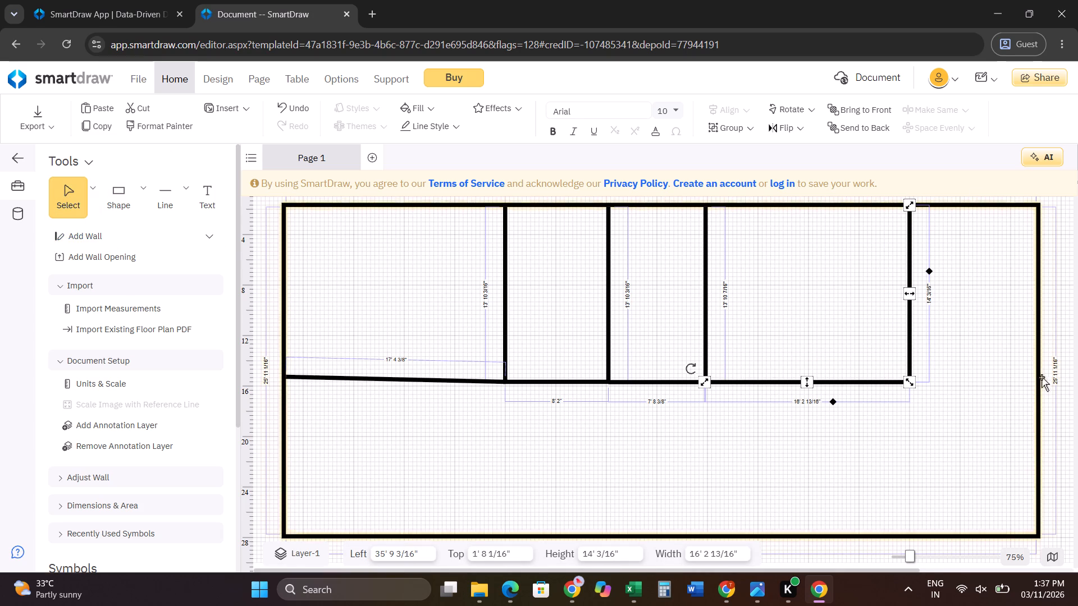
left_click(1037, 377)
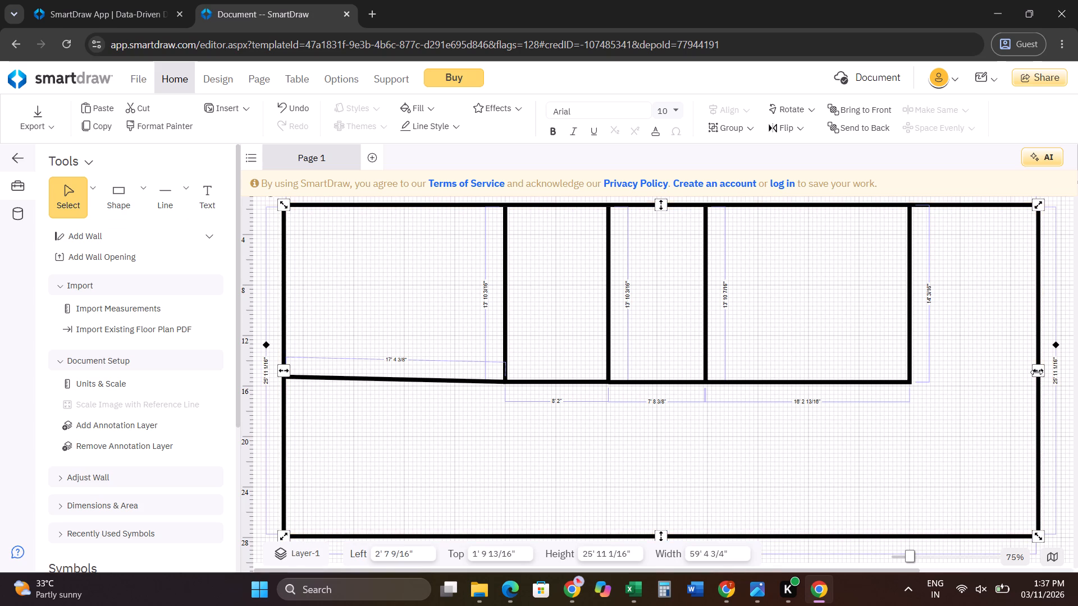
left_click_drag(1036, 372, 1062, 370)
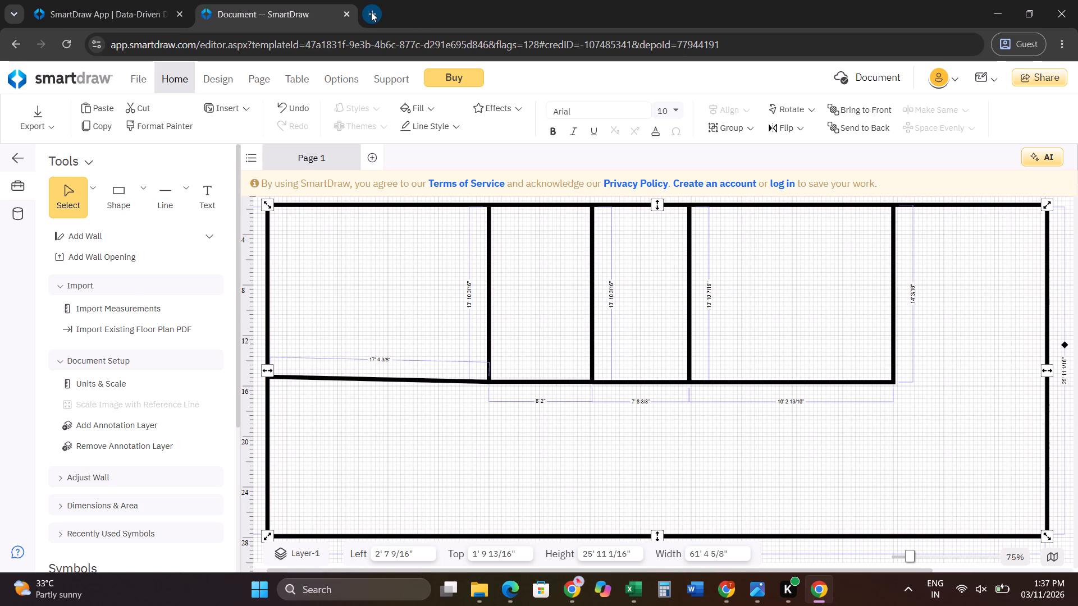
left_click(371, 12)
left_click(278, 1)
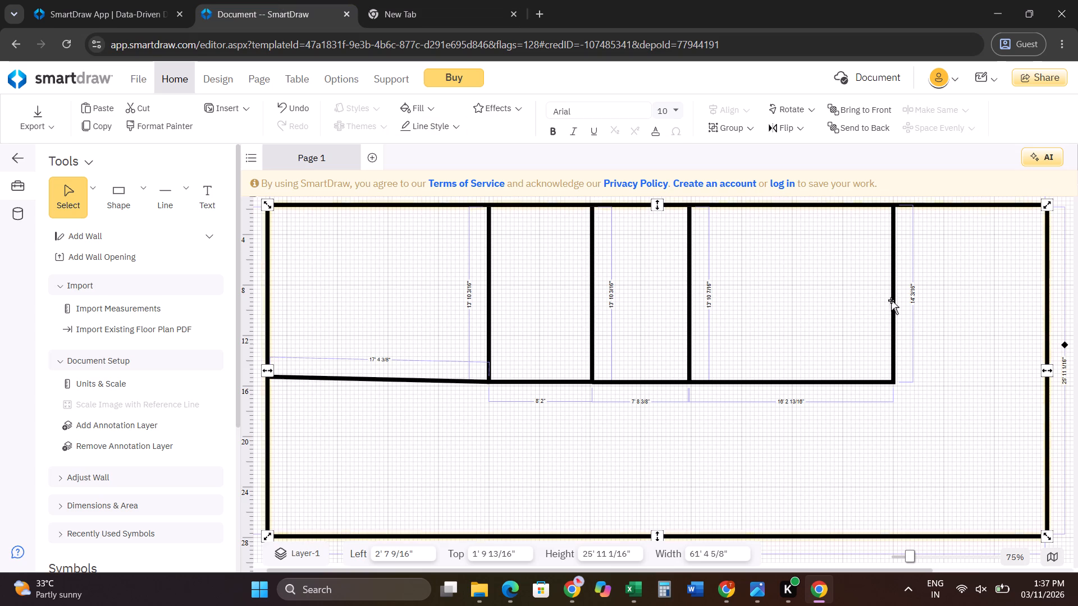
left_click_drag(1048, 369, 1077, 370)
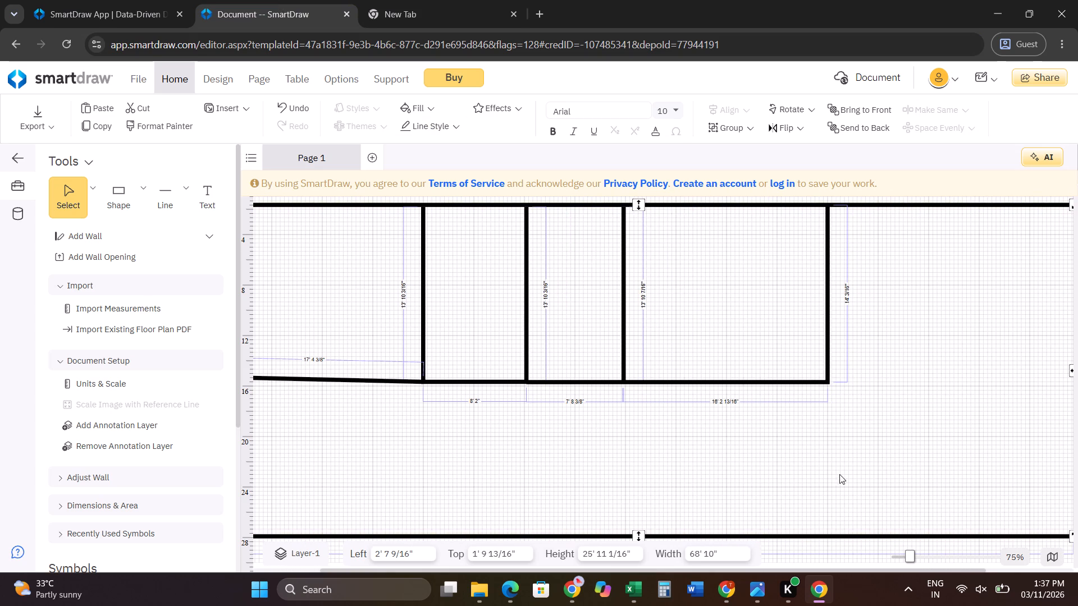
left_click(932, 385)
key("Right")
key("Right")
key("Right")
key("Right")
key("Right")
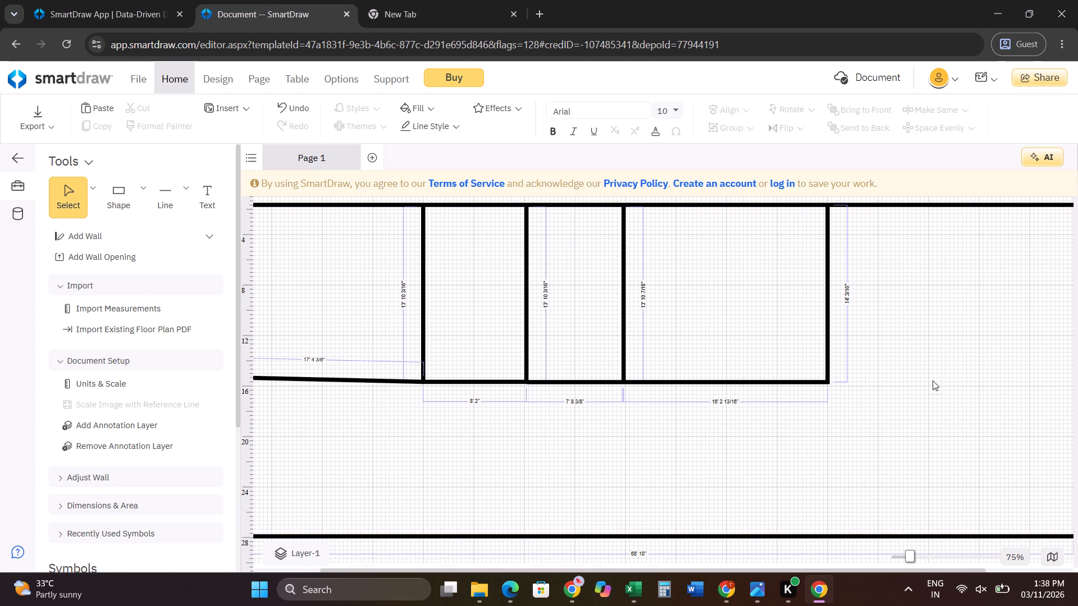
key("Right")
scroll(914, 391, "down", 1)
scroll(894, 375, "down", 1, "ctrl")
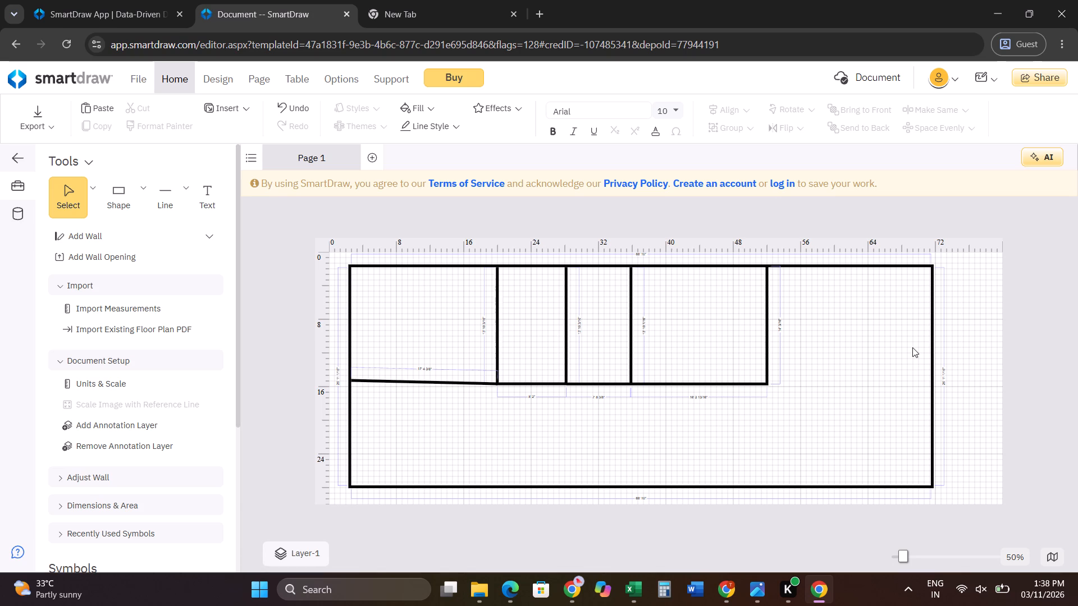
left_click(934, 361)
left_click_drag(933, 379, 960, 381)
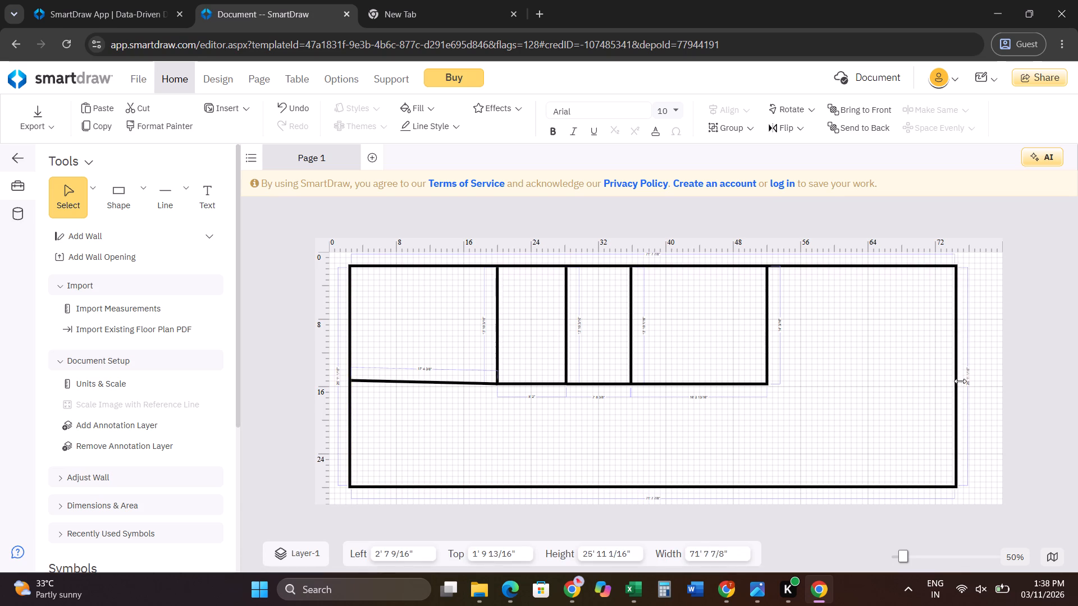
left_click_drag(960, 381, 963, 380)
scroll(850, 348, "up", 1, "ctrl")
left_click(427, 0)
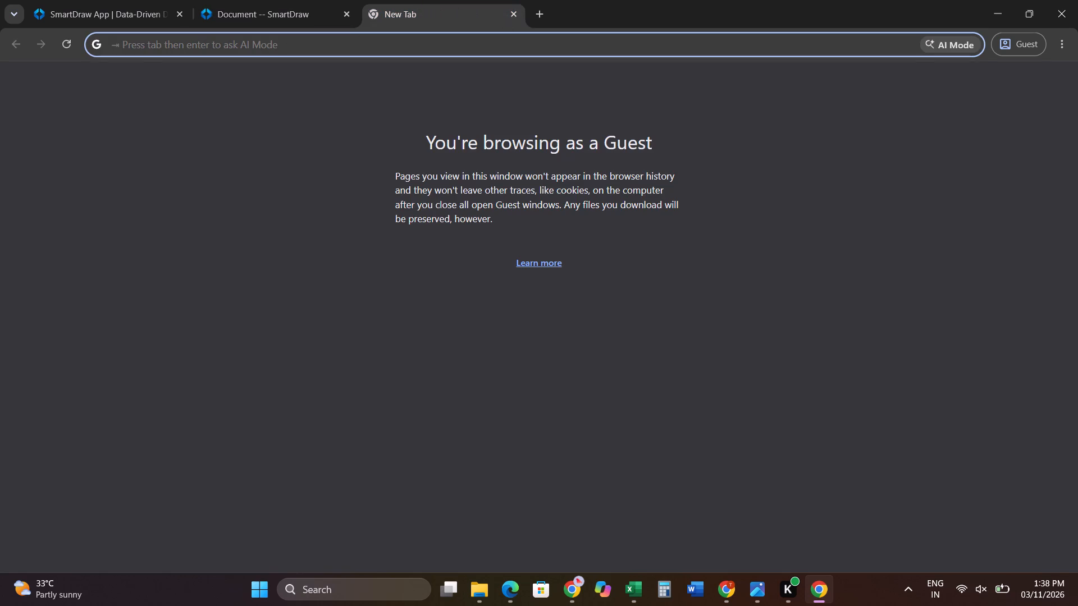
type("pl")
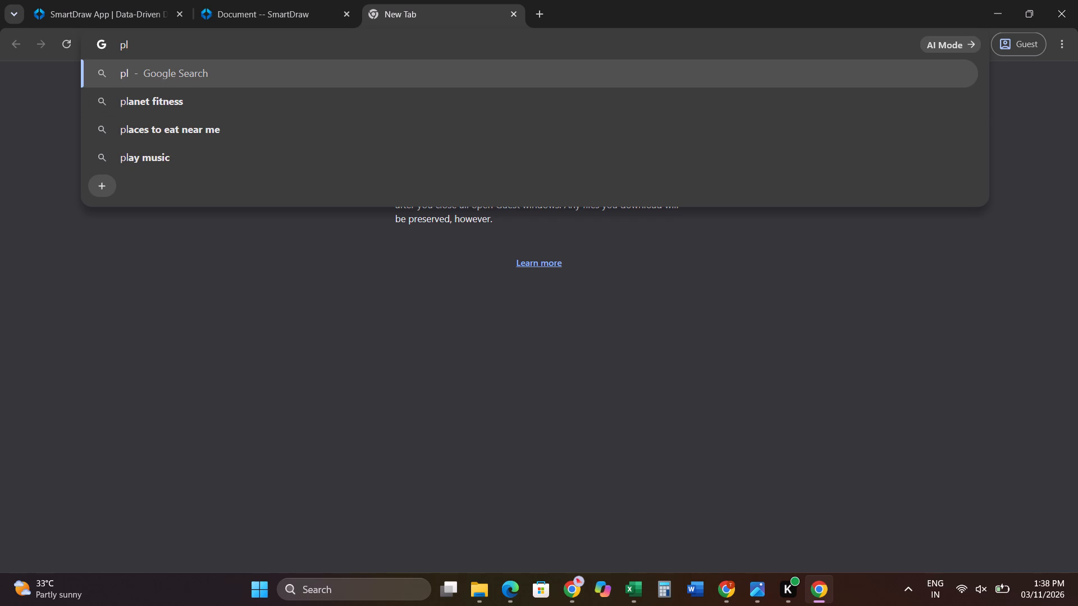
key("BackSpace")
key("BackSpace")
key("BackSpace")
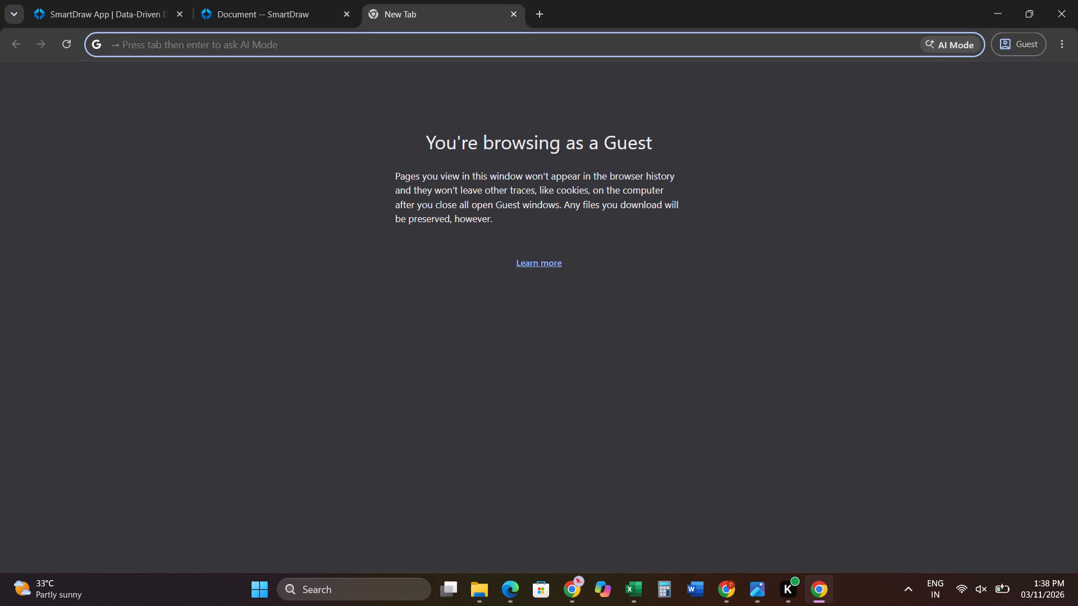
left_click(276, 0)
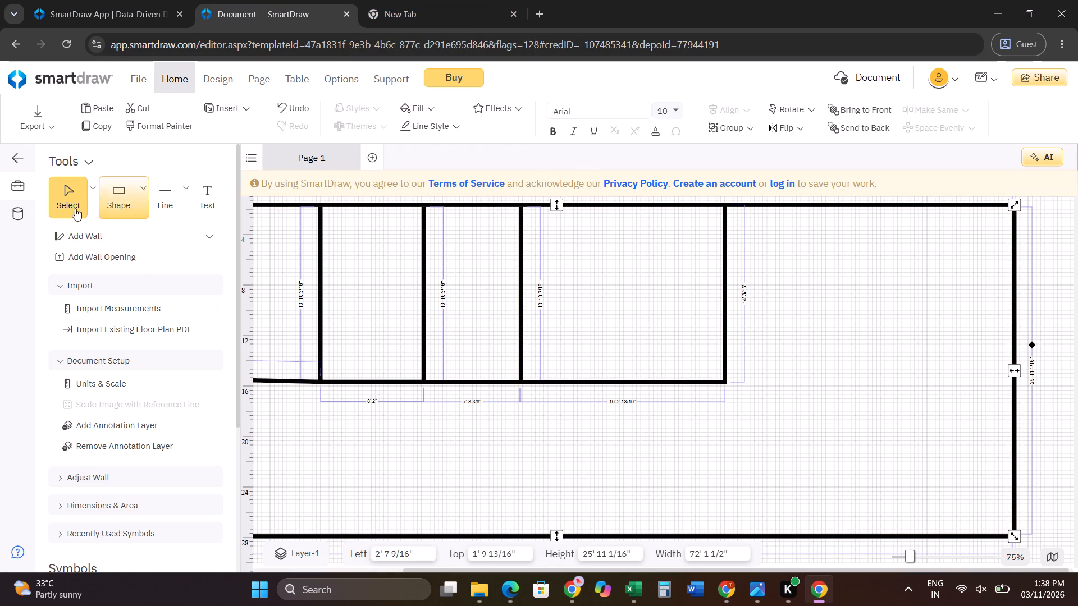
Add a fifth room about 8' 3" wide and 14' high, with its bottom wall in line with the fourth room's.
left_click(91, 233)
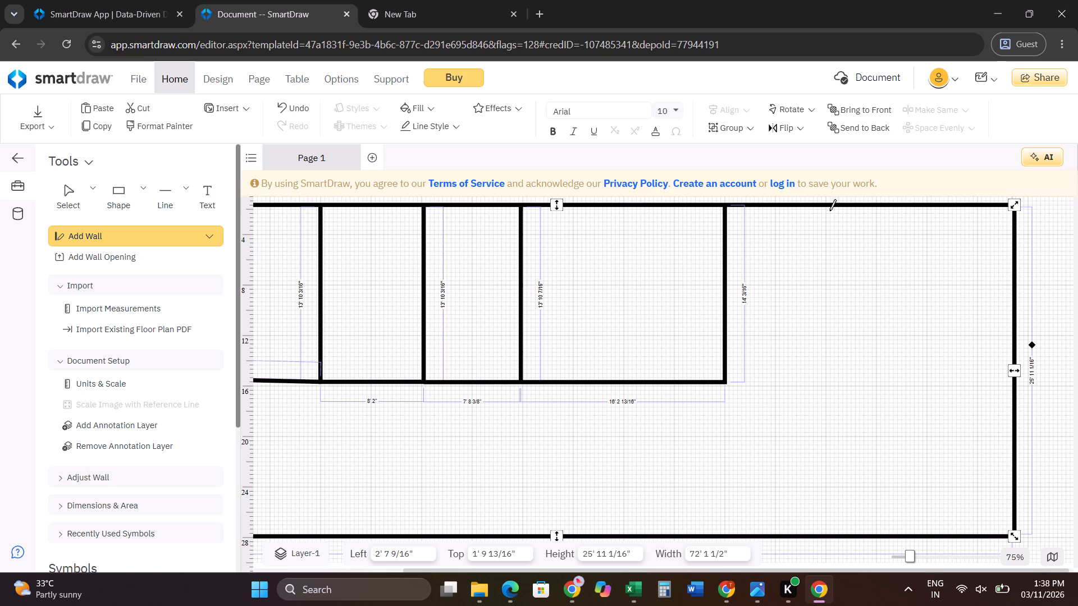
left_click_drag(826, 205, 823, 385)
left_click_drag(722, 383, 832, 380)
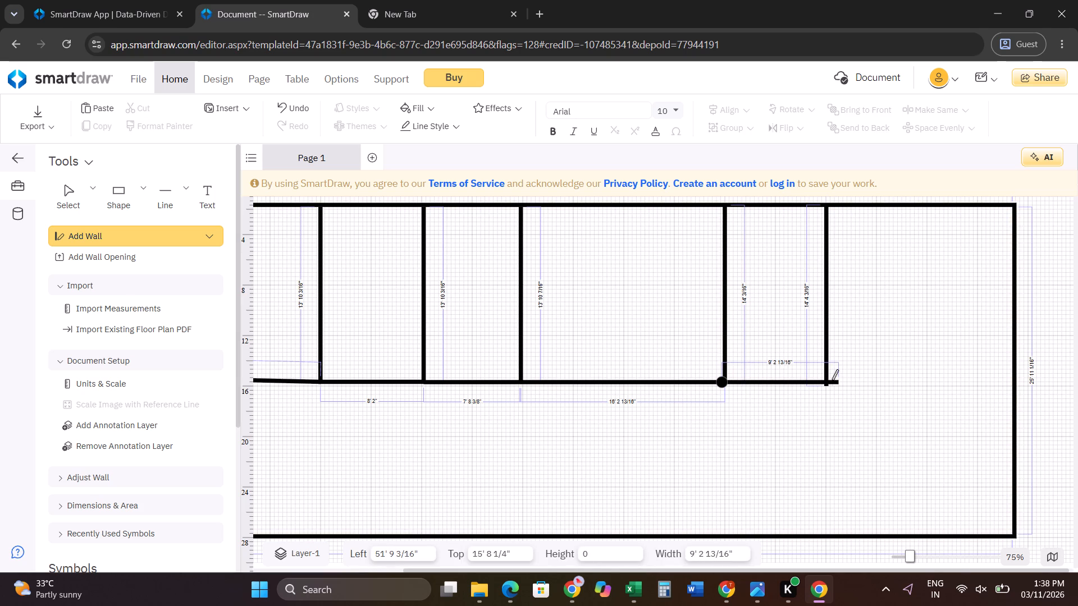
left_click_drag(832, 380, 849, 387)
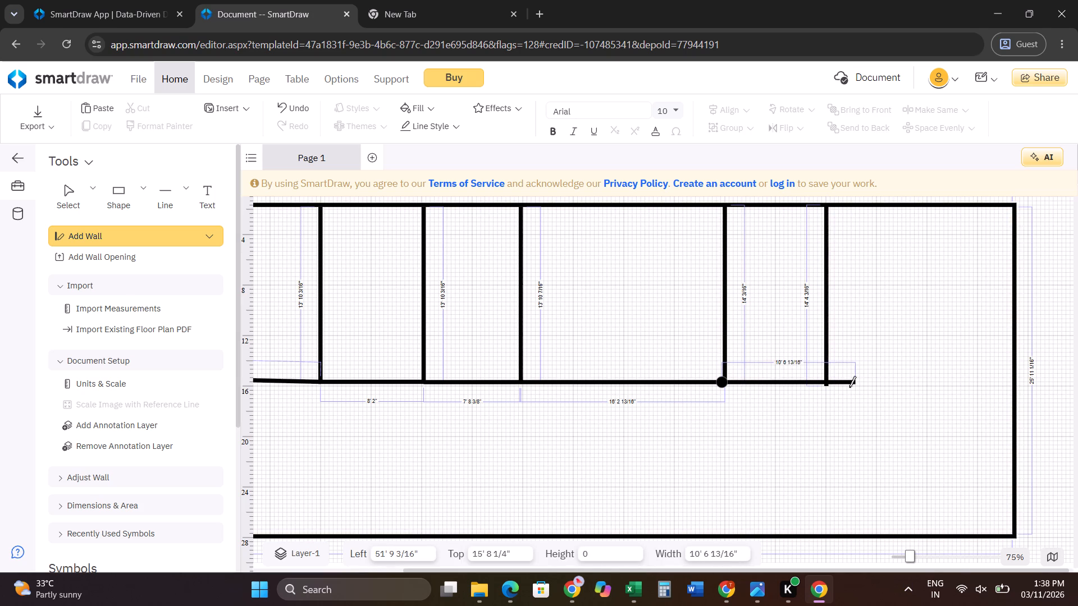
left_click_drag(849, 387, 825, 383)
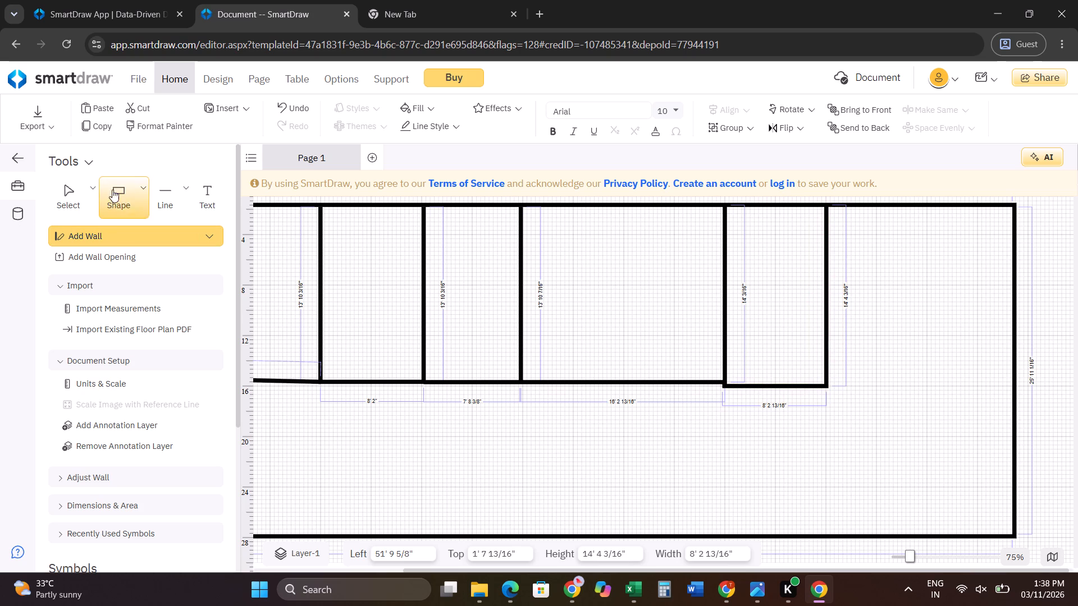
left_click(61, 200)
left_click(774, 385)
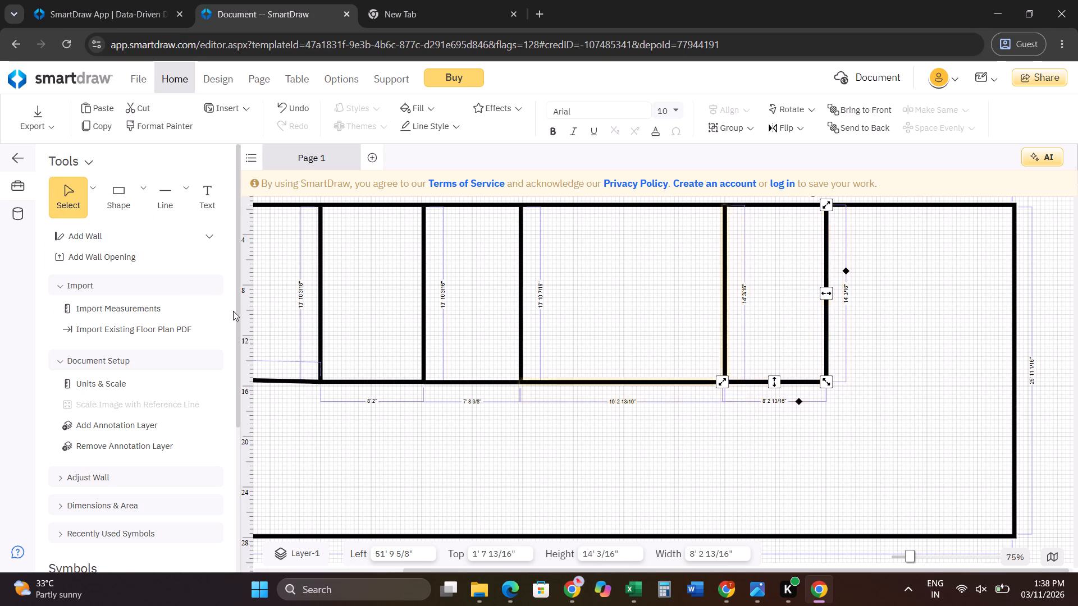
Add a level bottom wall about 15' 10" long from the right outer wall to the fifth room's bottom corner.
left_click(130, 240)
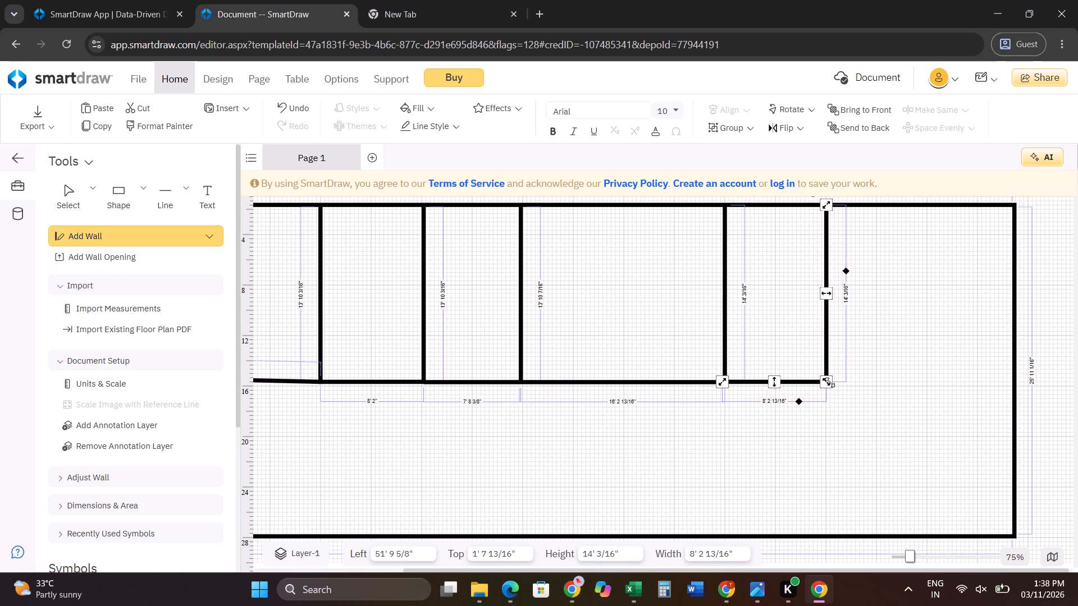
left_click_drag(1013, 379, 815, 379)
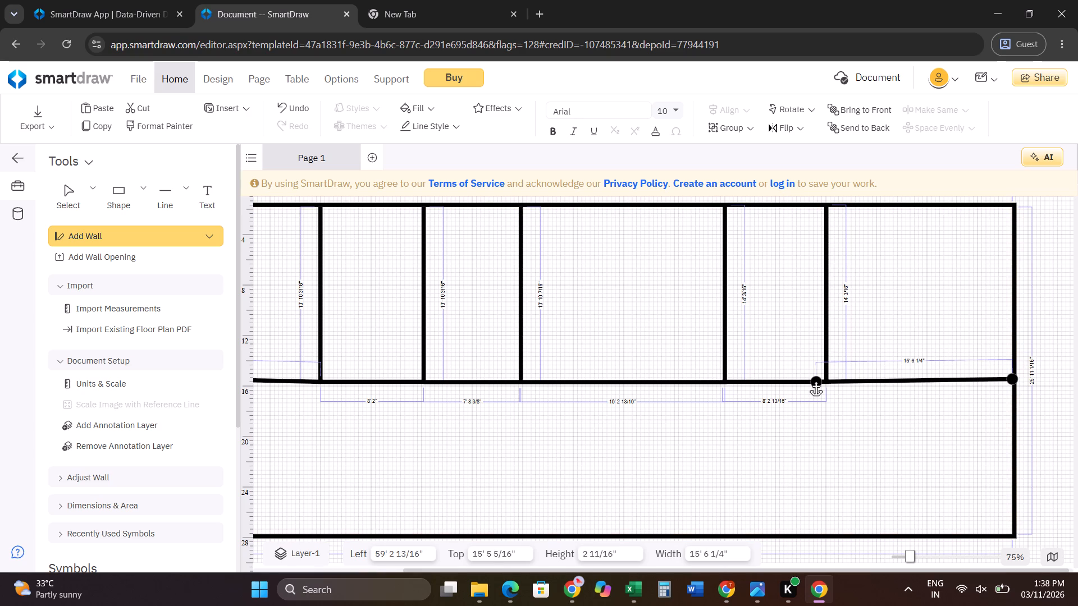
left_click_drag(815, 379, 815, 377)
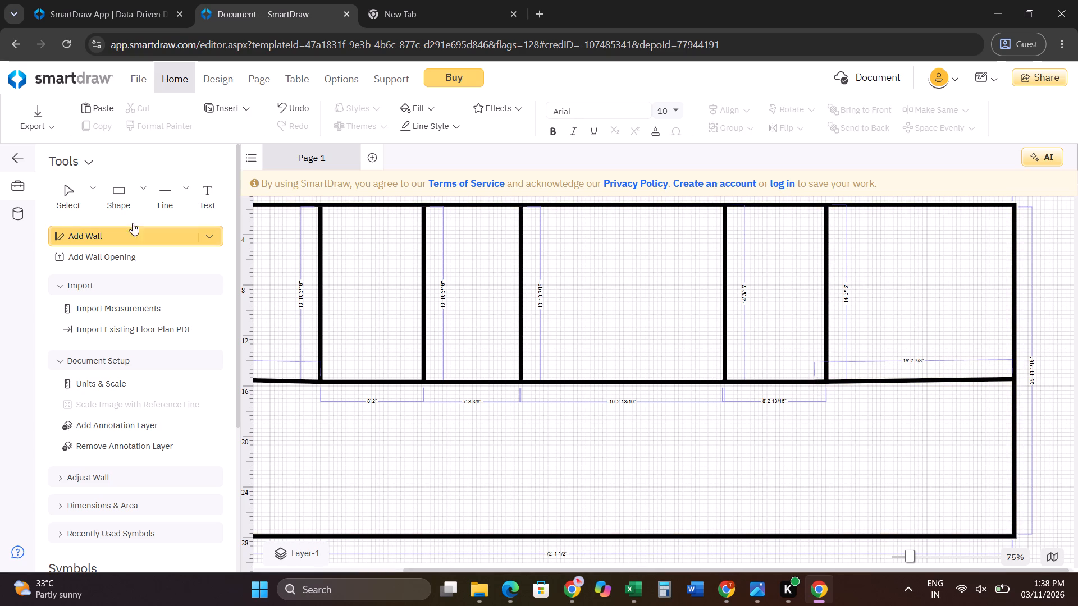
left_click(78, 195)
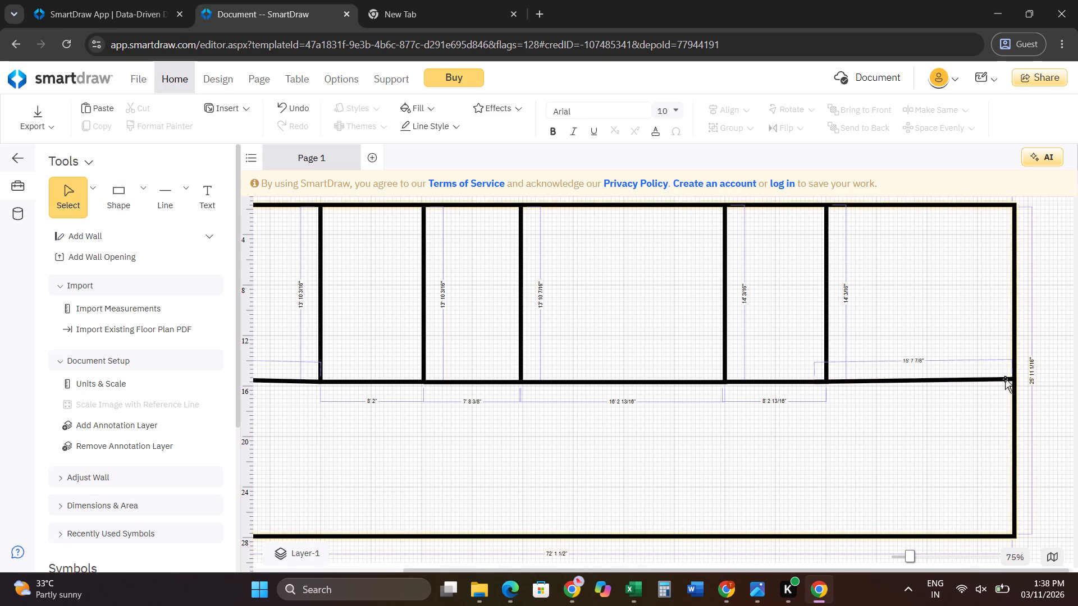
left_click(1005, 379)
left_click(1014, 380)
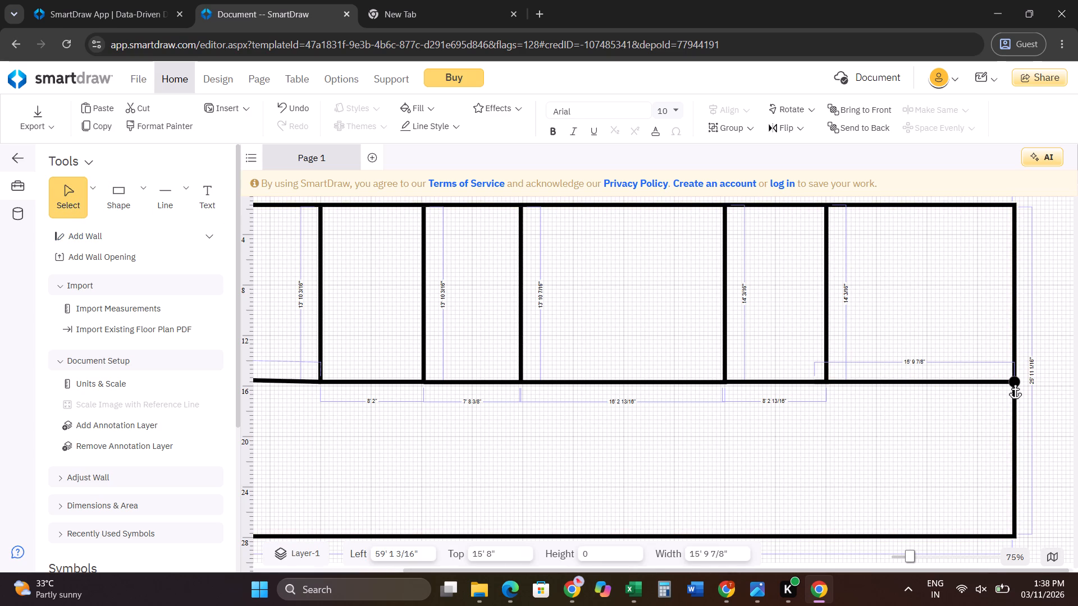
left_click(958, 408)
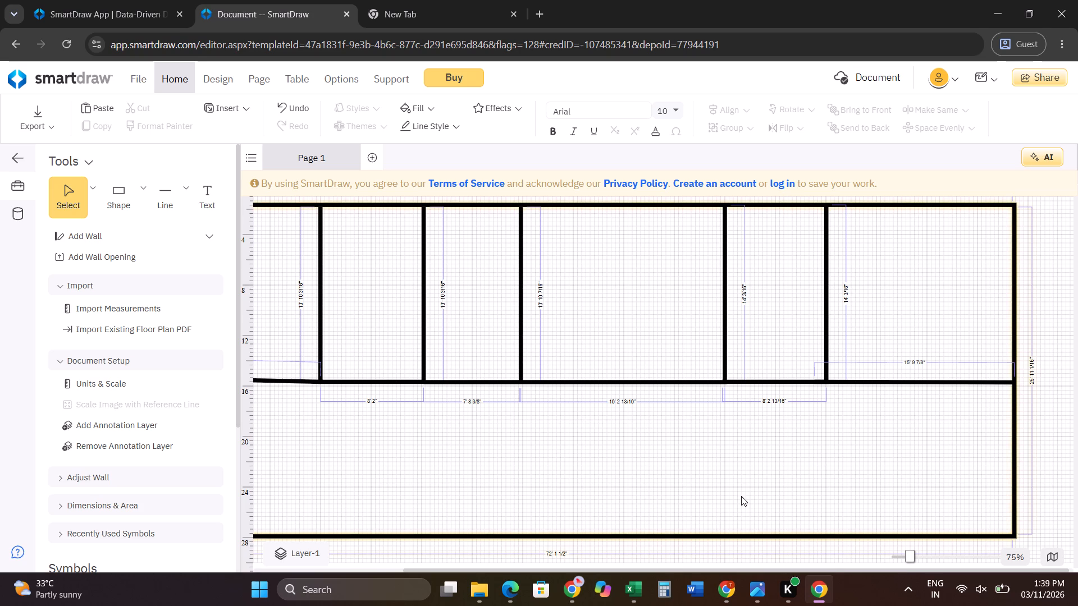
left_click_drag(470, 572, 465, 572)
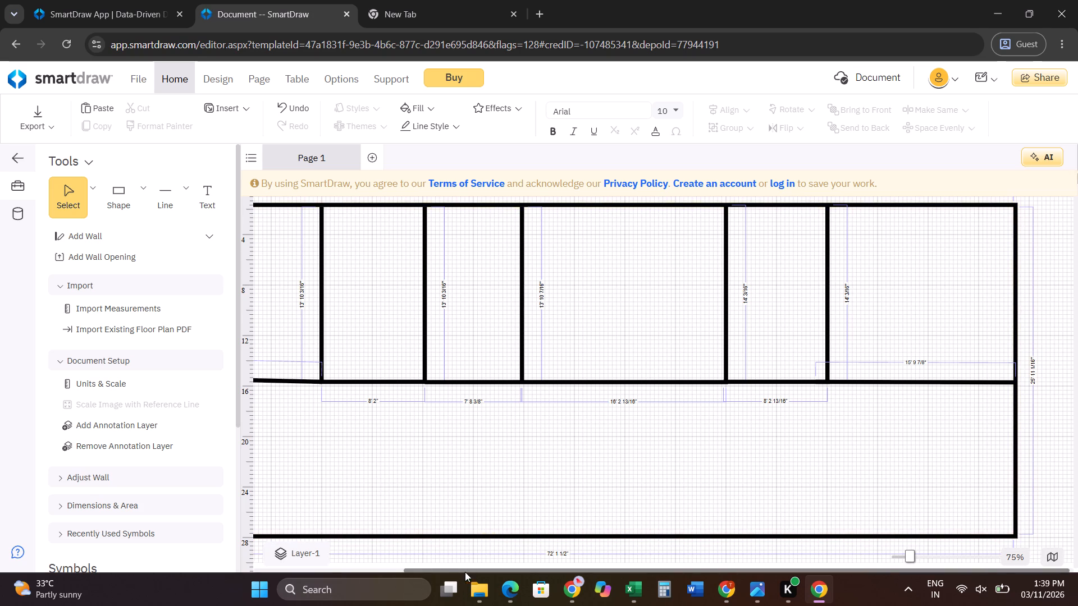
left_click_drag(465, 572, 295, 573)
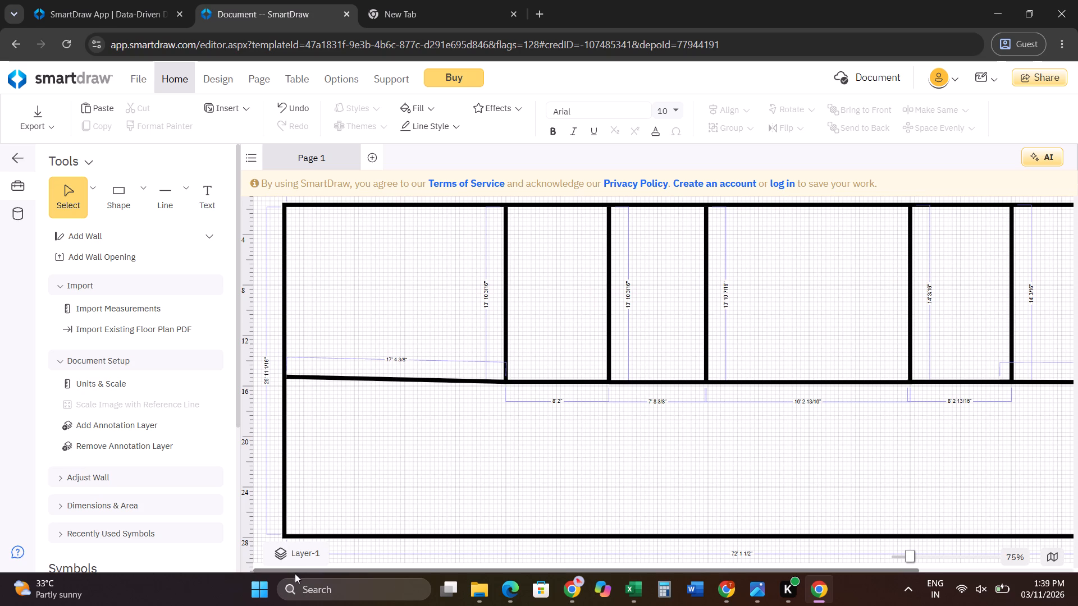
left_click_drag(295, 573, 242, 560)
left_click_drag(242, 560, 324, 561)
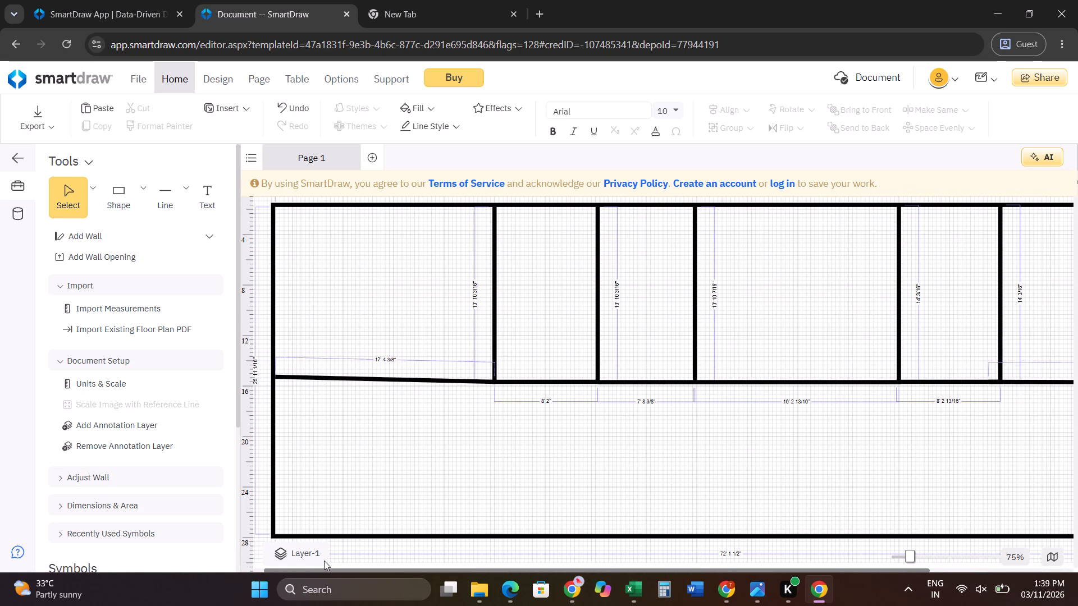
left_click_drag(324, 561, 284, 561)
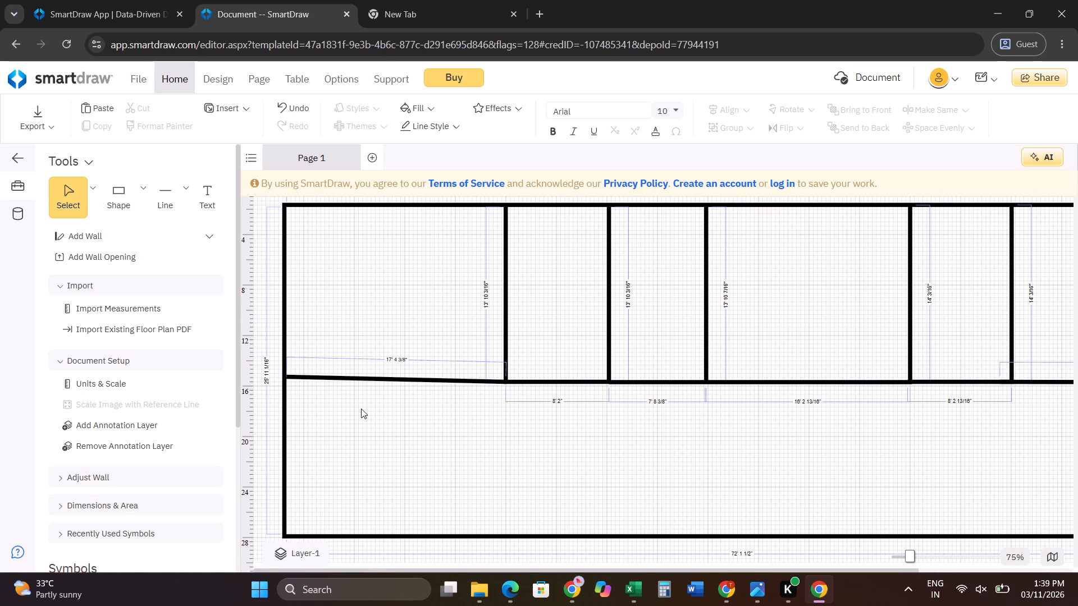
Level the first room's bottom wall against the left outer wall, at a length of about 17' 4 5/16".
left_click(327, 383)
left_click(307, 375)
left_click_drag(283, 374, 283, 380)
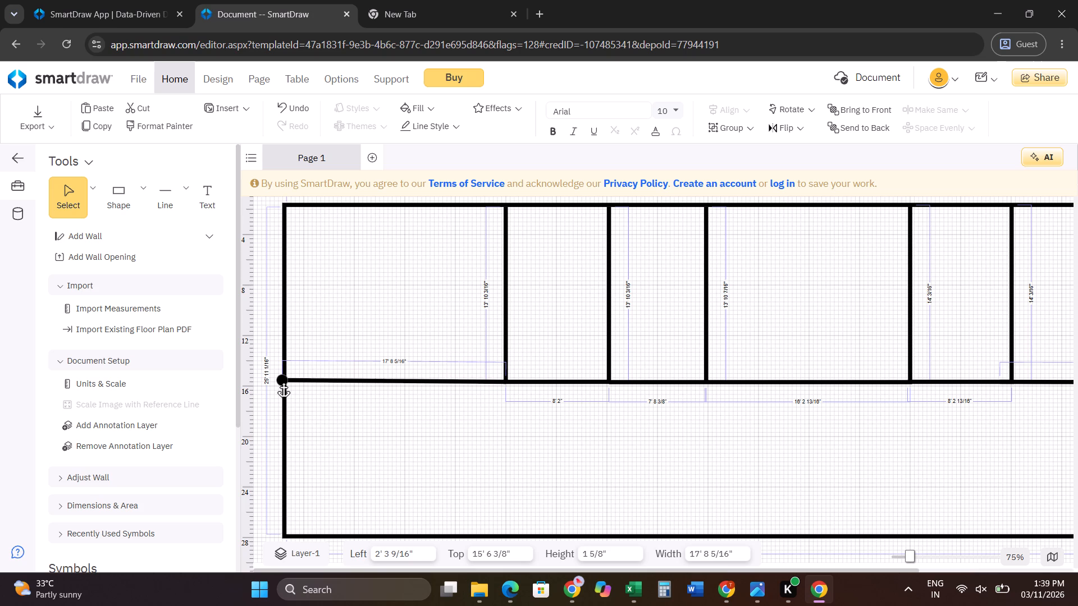
left_click_drag(283, 380, 281, 383)
left_click(285, 384)
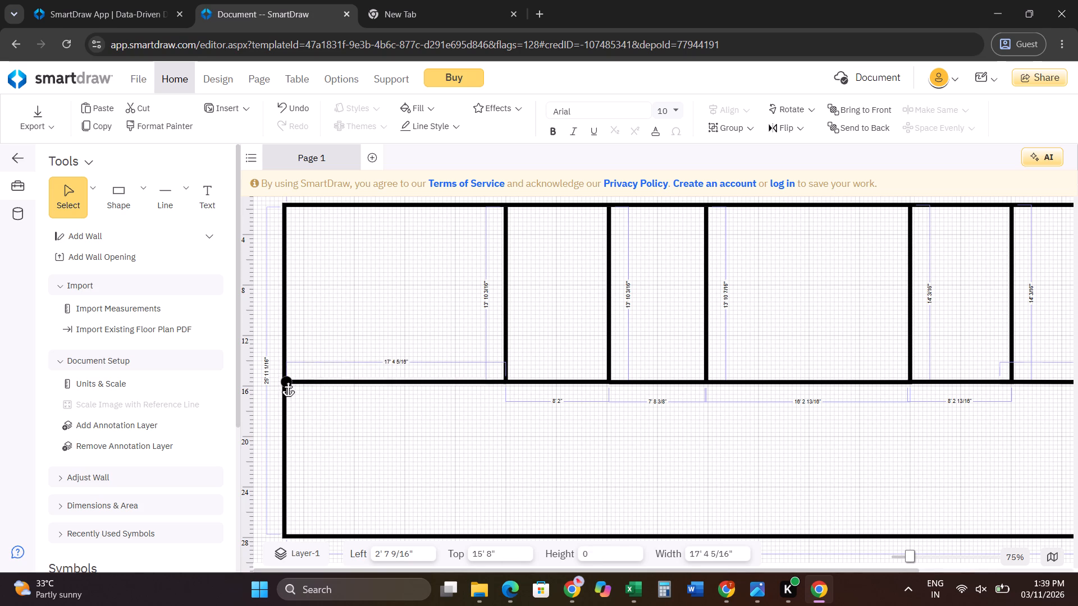
left_click_drag(471, 430, 468, 438)
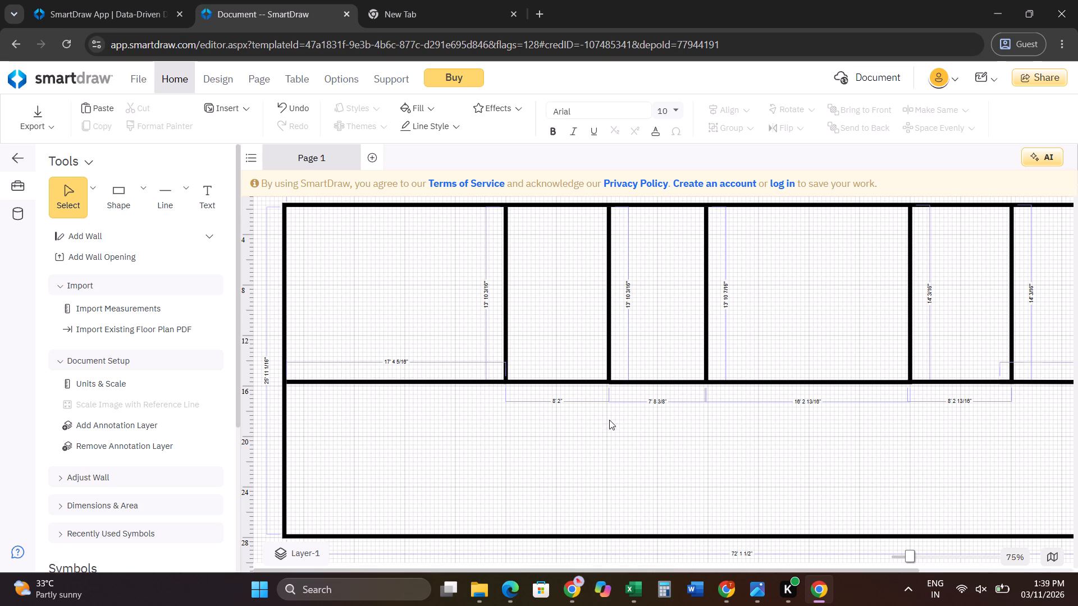
Extend the left outer wall outward for an overall width of about 72' 8 13/16".
left_click(280, 299)
left_click(284, 299)
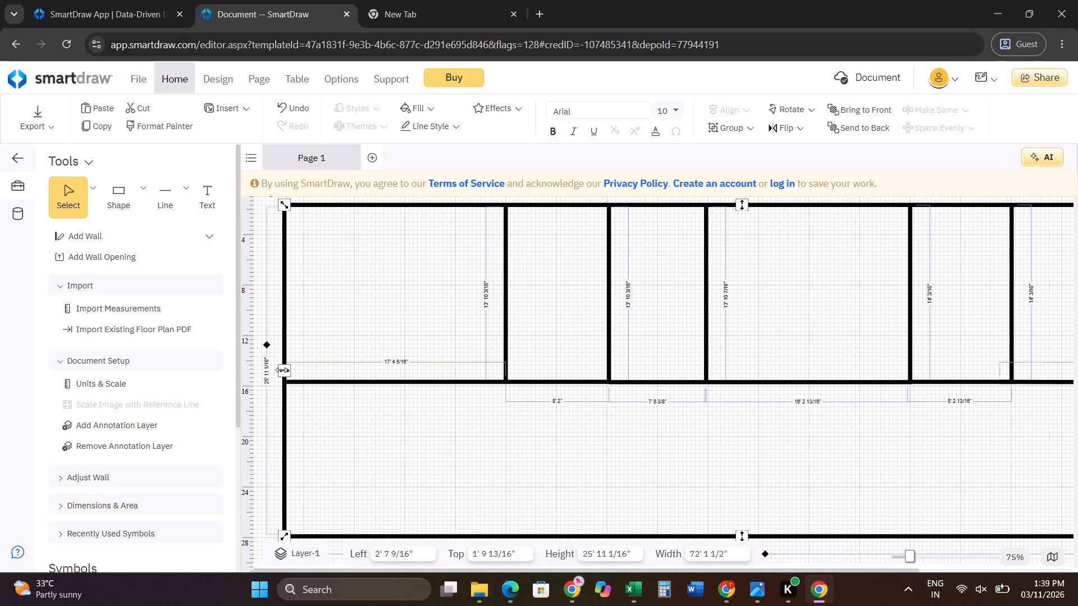
left_click_drag(281, 370, 261, 370)
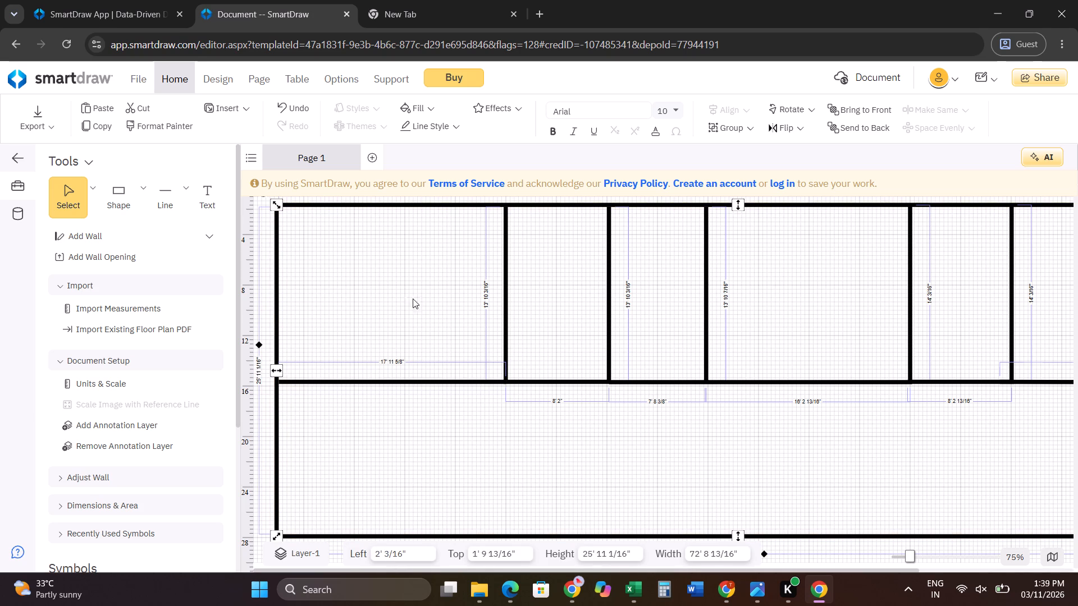
Shift the second and third rooms to the right so the first room's level bottom wall is about 19' 11 13/16" long.
left_click(605, 291)
left_click_drag(606, 284, 616, 285)
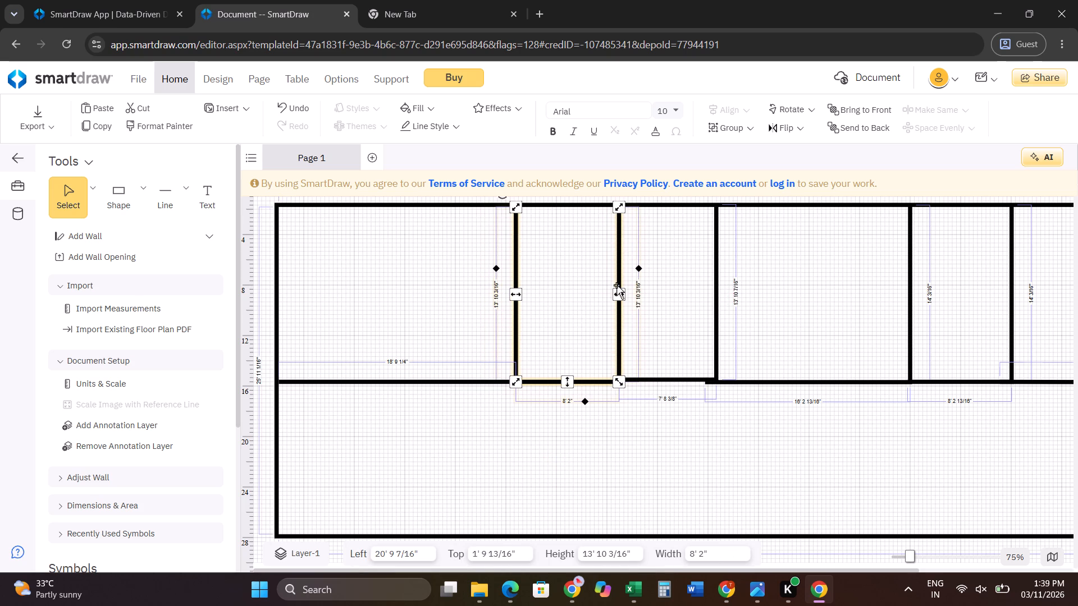
left_click_drag(616, 285, 630, 285)
left_click_drag(630, 285, 647, 284)
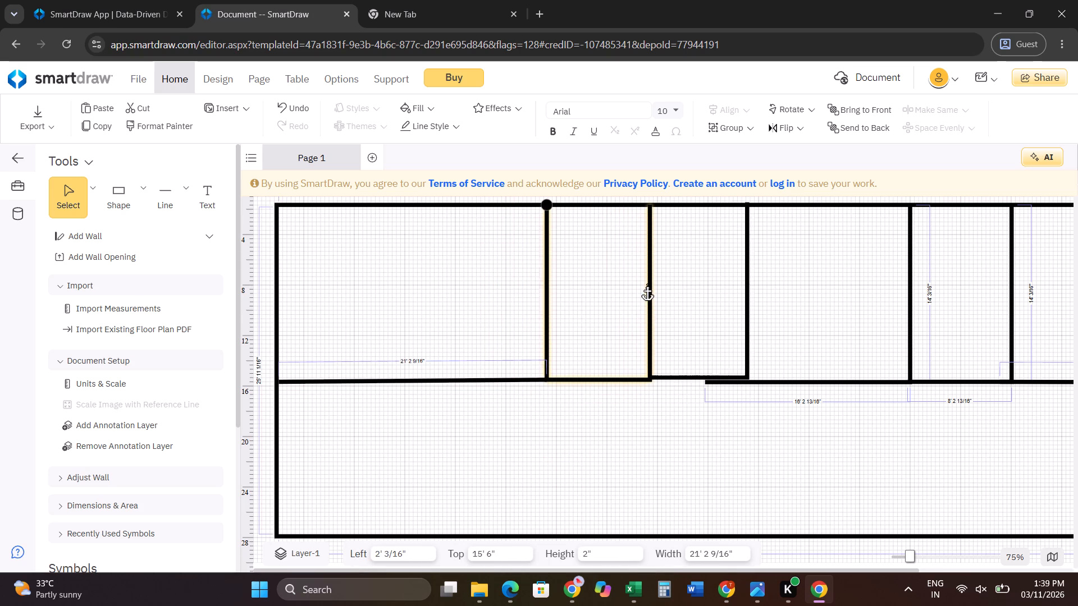
left_click_drag(647, 284, 641, 291)
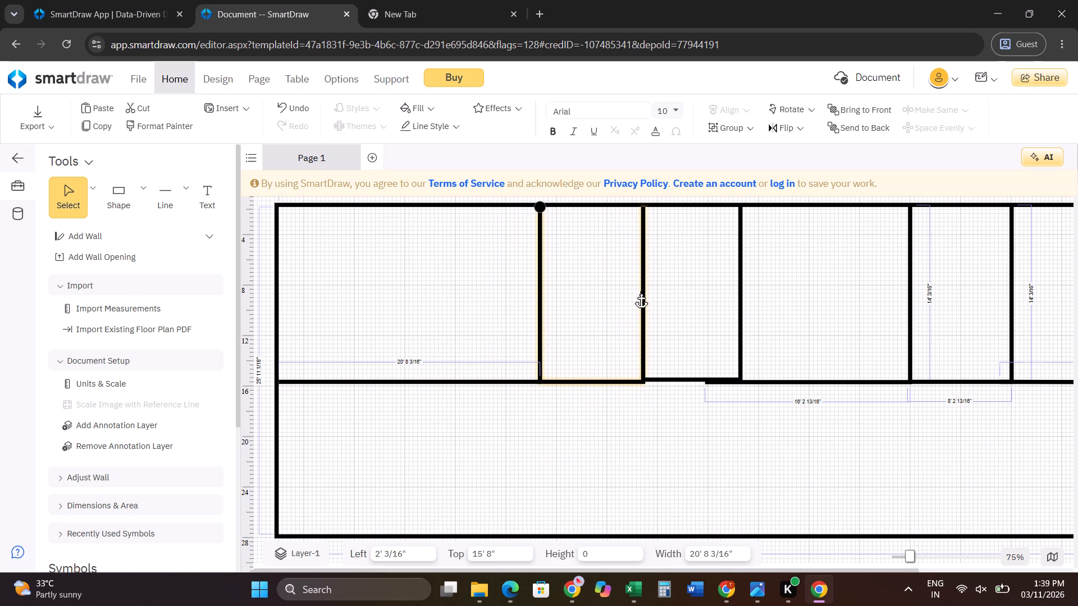
left_click_drag(641, 291, 632, 295)
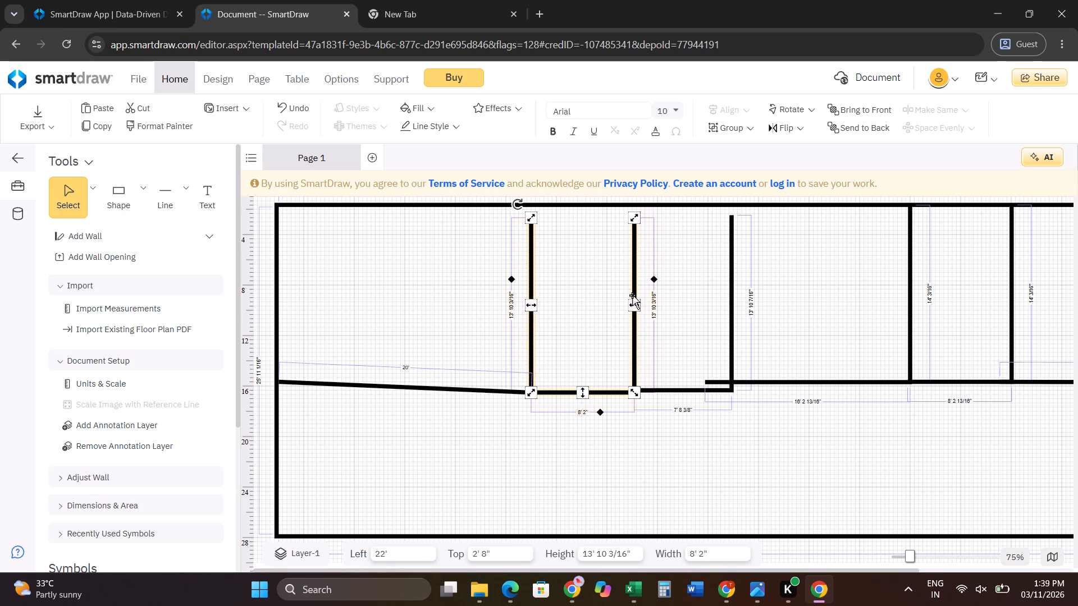
left_click_drag(632, 295, 632, 287)
Lower the third room's bottom wall into line with the neighbouring rooms, giving a side partition about 14' 5/8" long.
left_click(660, 378)
left_click(681, 382)
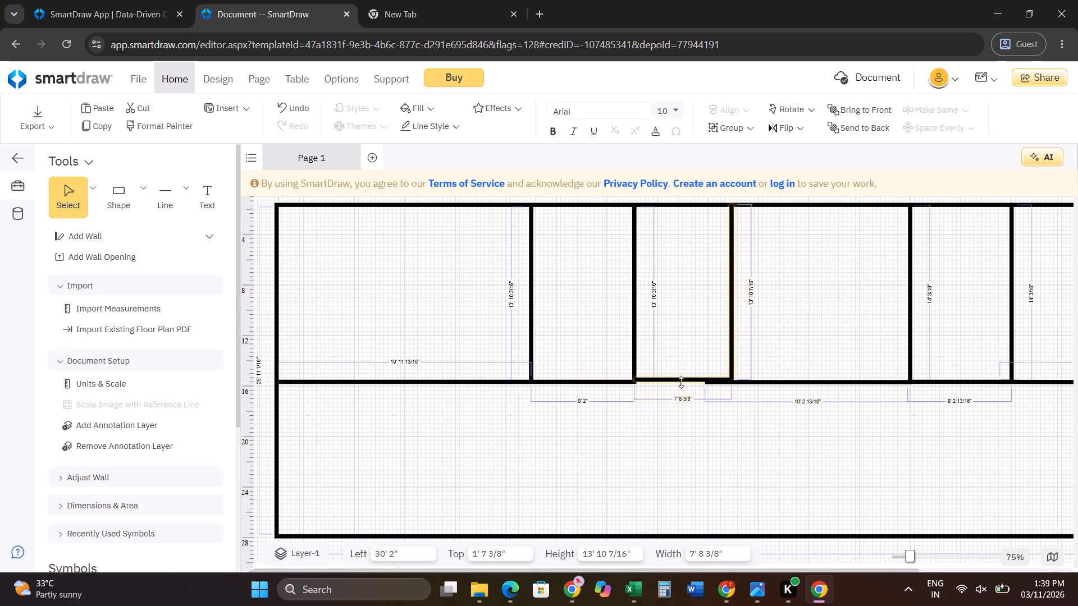
left_click(697, 449)
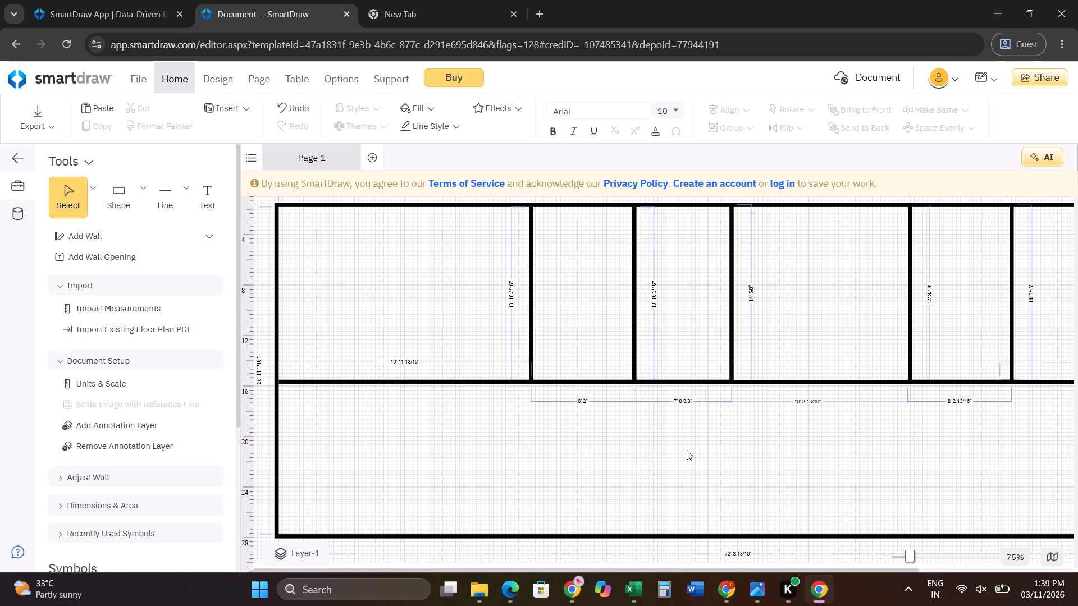
Examine the row of rooms across the full width of the floor plan.
scroll(728, 452, "down", 1)
scroll(799, 492, "down", 1)
left_click_drag(641, 567, 779, 567)
left_click_drag(915, 573, 931, 572)
left_click(944, 571)
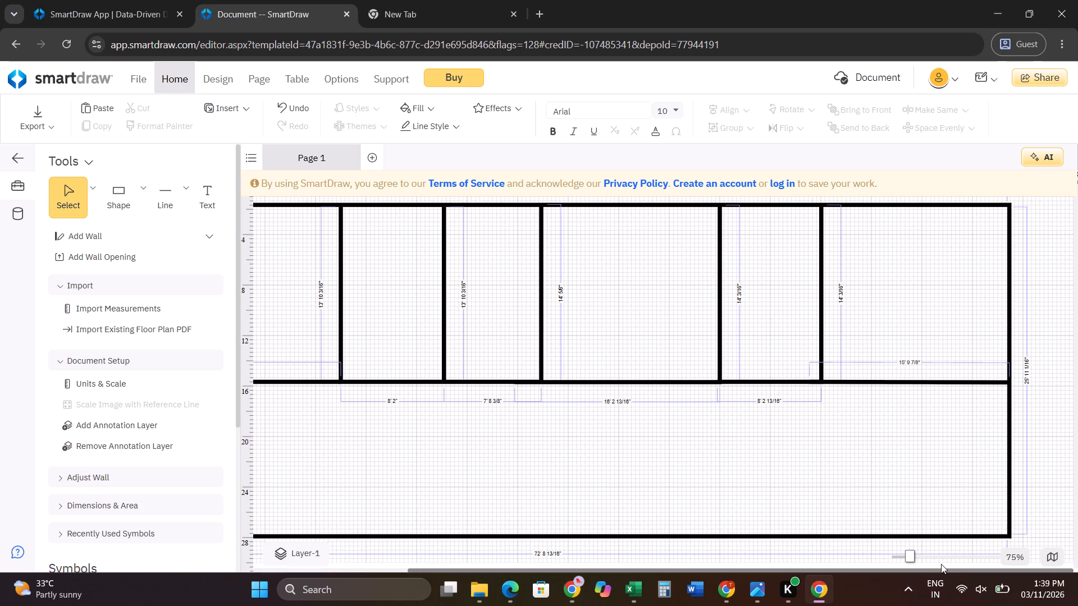
left_click_drag(924, 568, 882, 573)
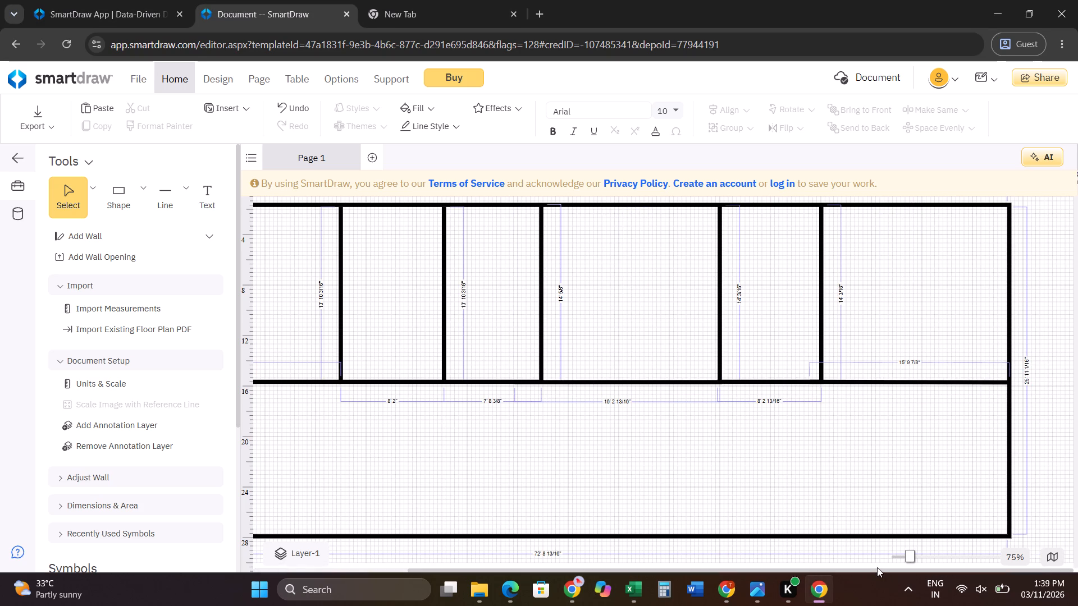
left_click_drag(877, 567, 858, 570)
left_click_drag(857, 570, 670, 564)
scroll(538, 415, "down", 1)
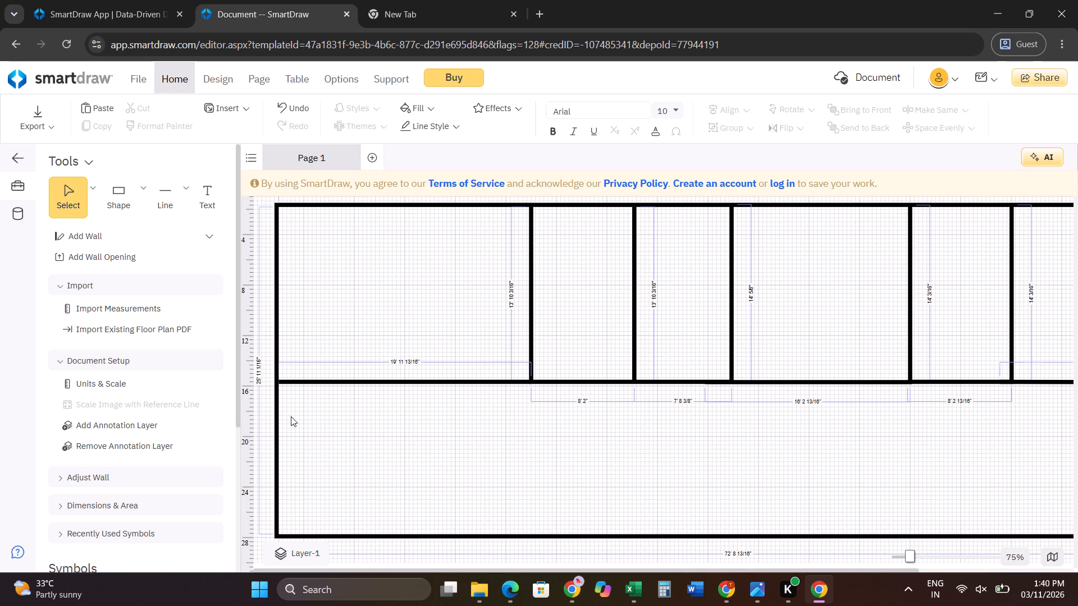
scroll(360, 470, "down", 1)
Extend the bottom outer wall downward for an overall height of about 34' 4 15/16".
left_click(733, 532)
left_click(759, 538)
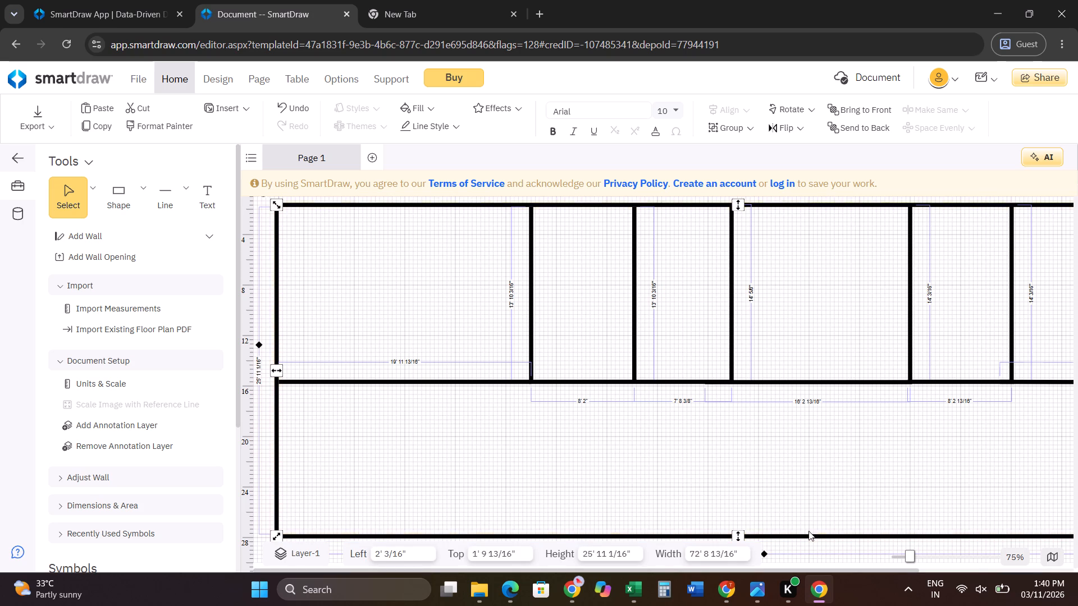
left_click_drag(737, 535, 739, 553)
scroll(747, 478, "down", 3)
left_click_drag(739, 342, 739, 369)
scroll(739, 369, "up", 3)
scroll(637, 413, "down", 2)
scroll(637, 413, "up", 2)
scroll(620, 421, "down", 2)
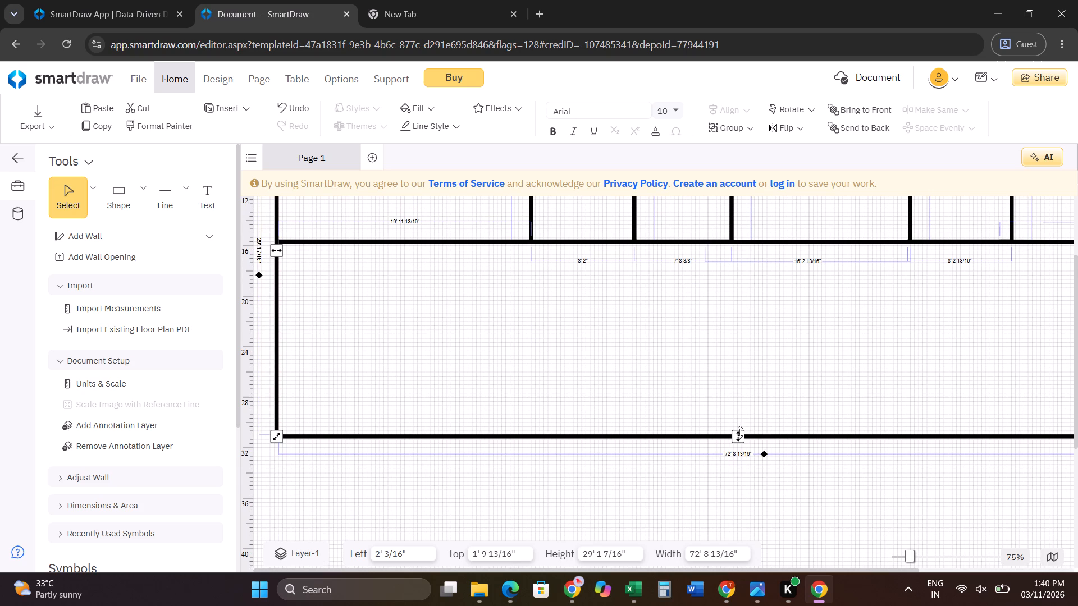
left_click_drag(736, 437, 744, 502)
scroll(702, 414, "down", 1)
scroll(500, 383, "up", 2)
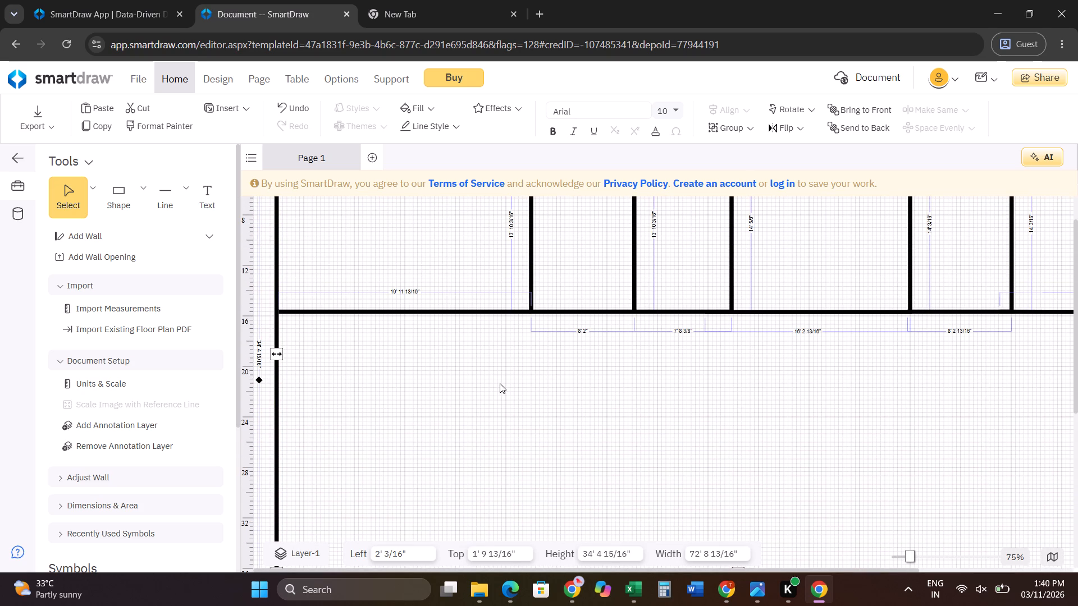
Move the first room's bottom wall and the connected row of rooms down, placing the wall at a top position of about 17'.
left_click(478, 310)
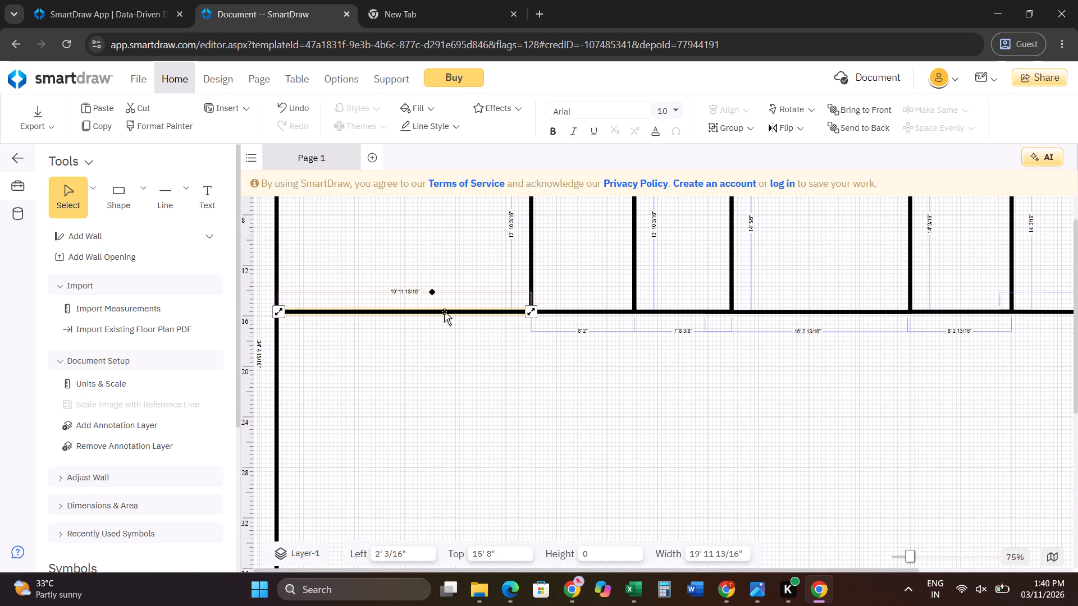
left_click_drag(417, 310, 417, 324)
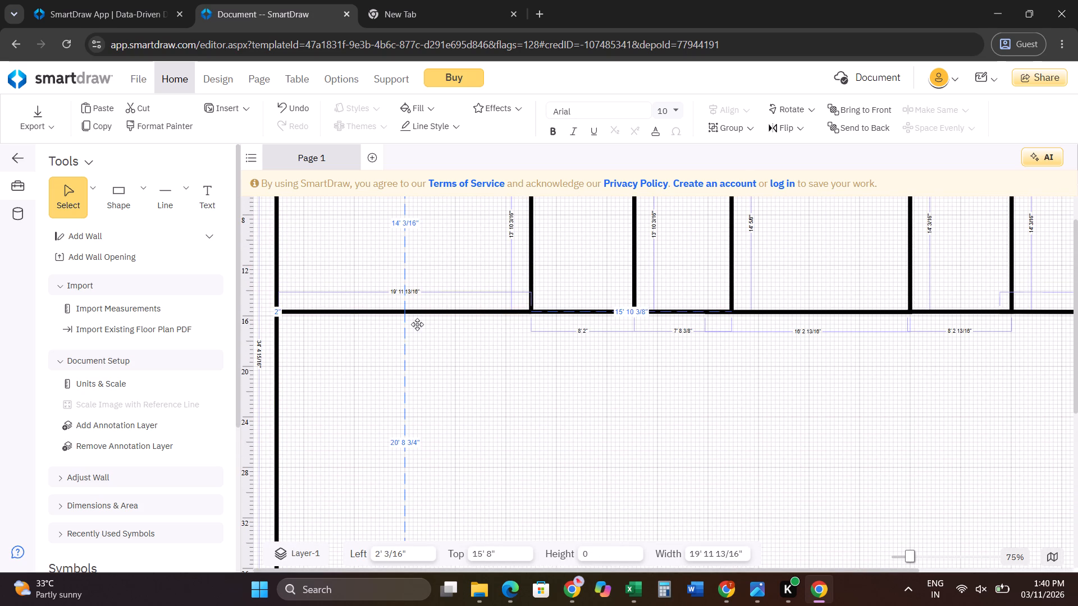
left_click_drag(417, 324, 417, 326)
scroll(440, 327, "up", 5)
scroll(440, 327, "down", 1)
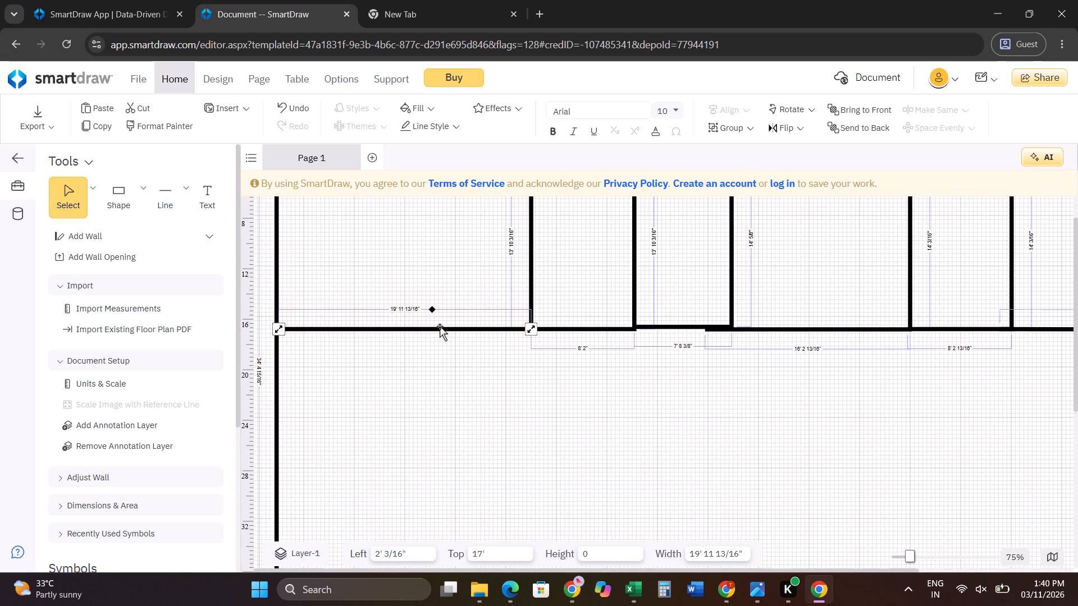
Detach the first room's bottom wall and lower it level to about 21' 5 7/8", with a length of about 19' 7 13/16".
left_click(448, 330)
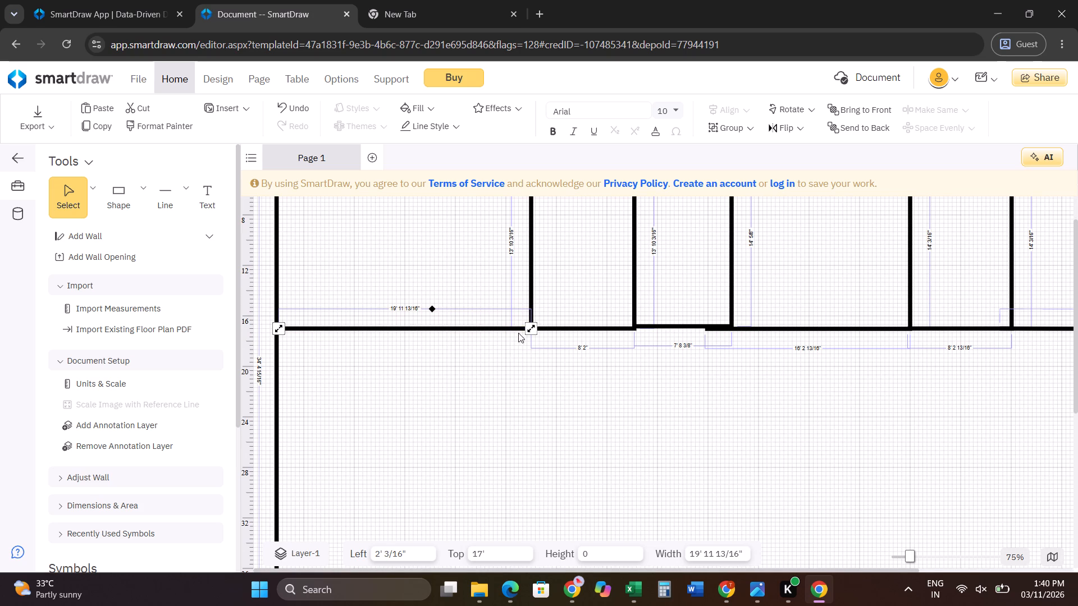
left_click_drag(528, 328, 526, 347)
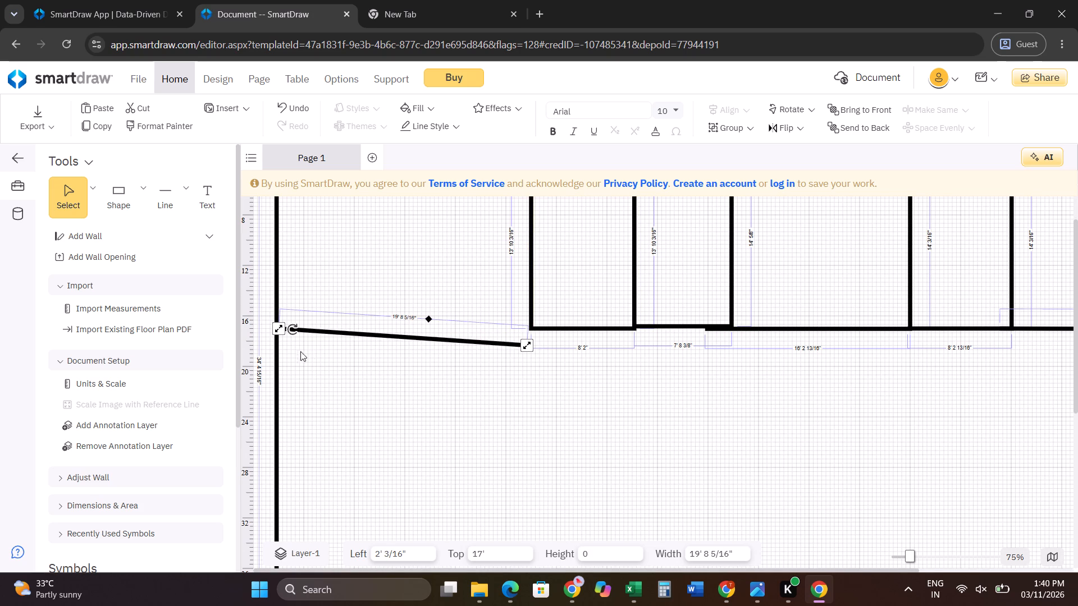
left_click_drag(280, 329, 281, 347)
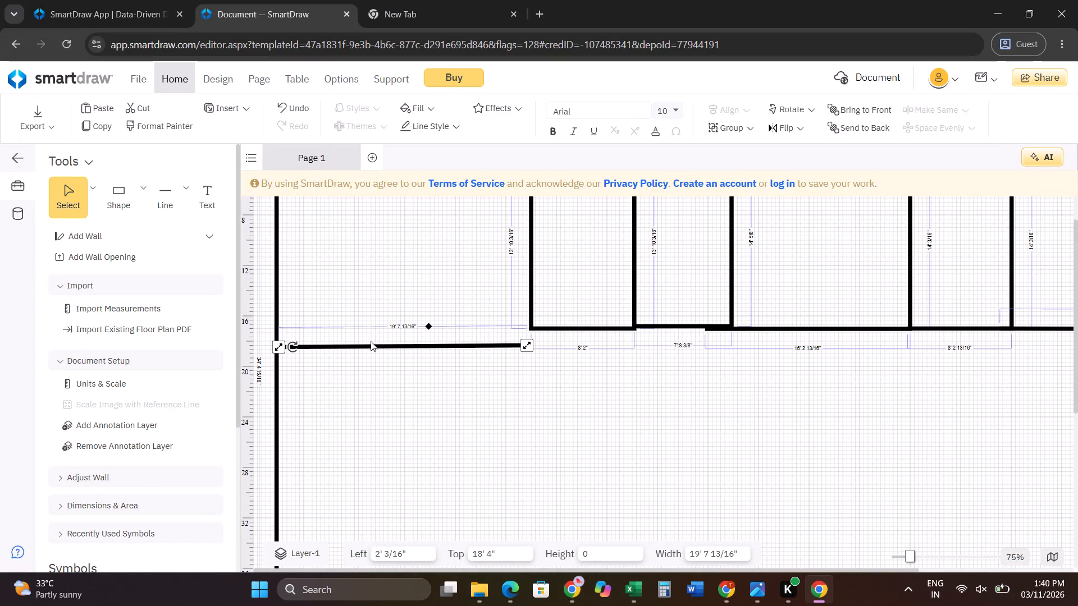
left_click_drag(380, 341, 382, 348)
left_click_drag(390, 345, 390, 353)
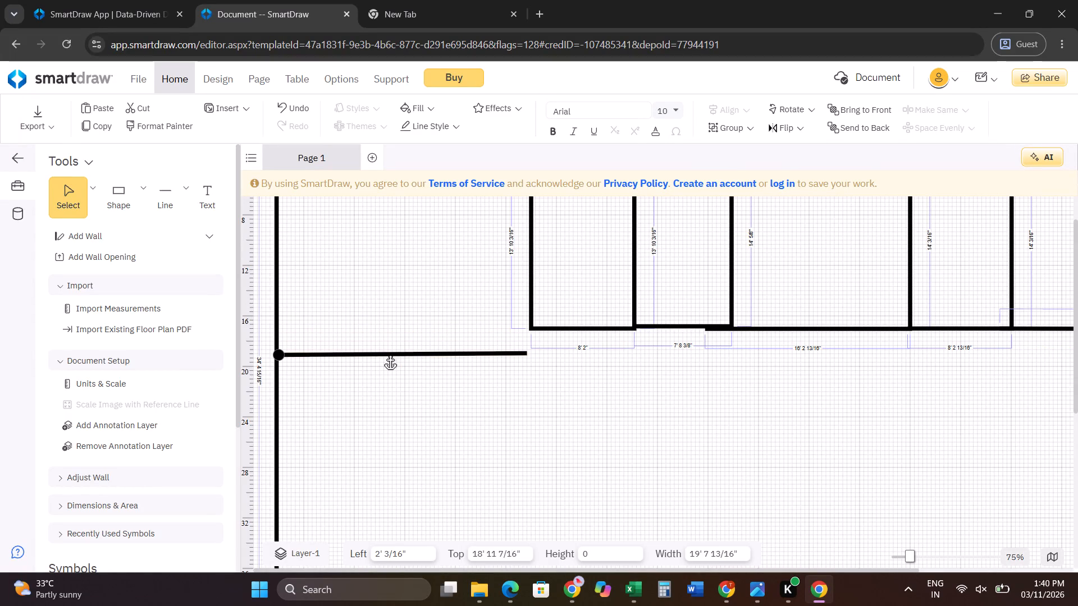
left_click_drag(390, 353, 389, 363)
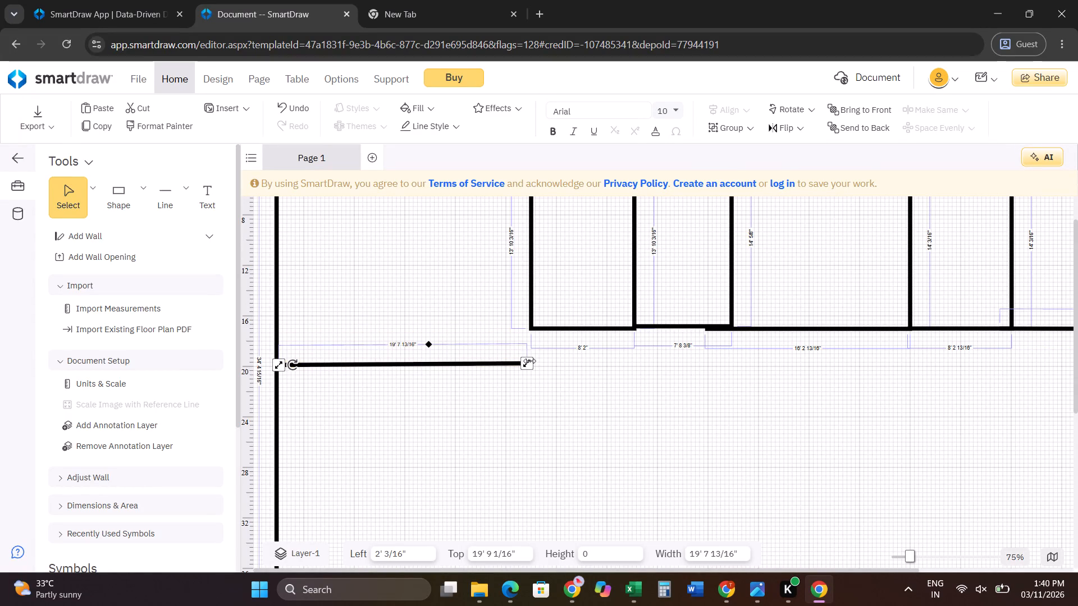
left_click(528, 363)
left_click(412, 386)
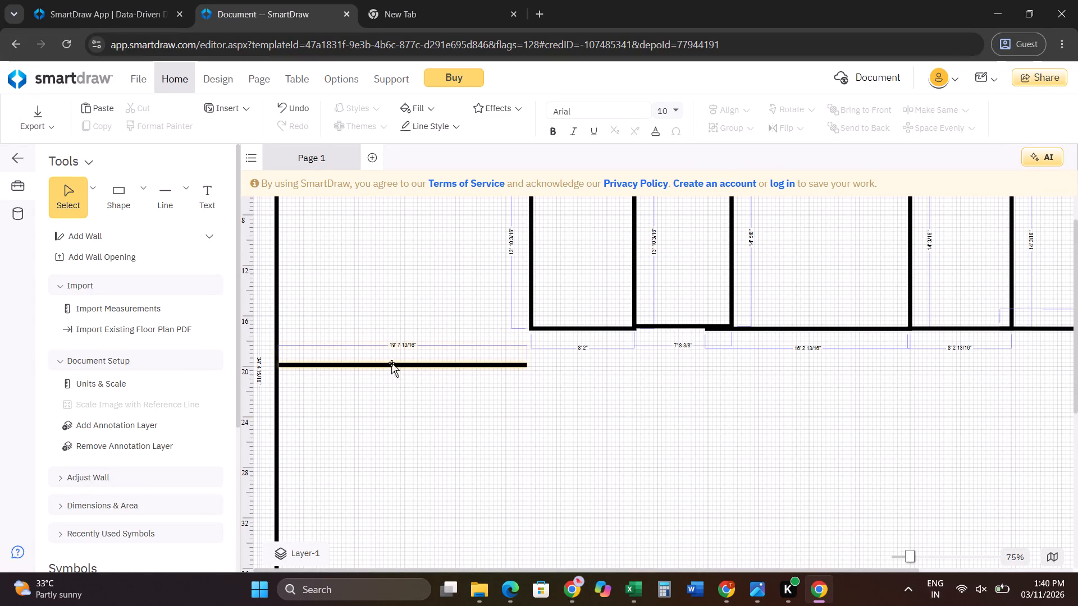
left_click(389, 364)
left_click_drag(382, 364, 376, 365)
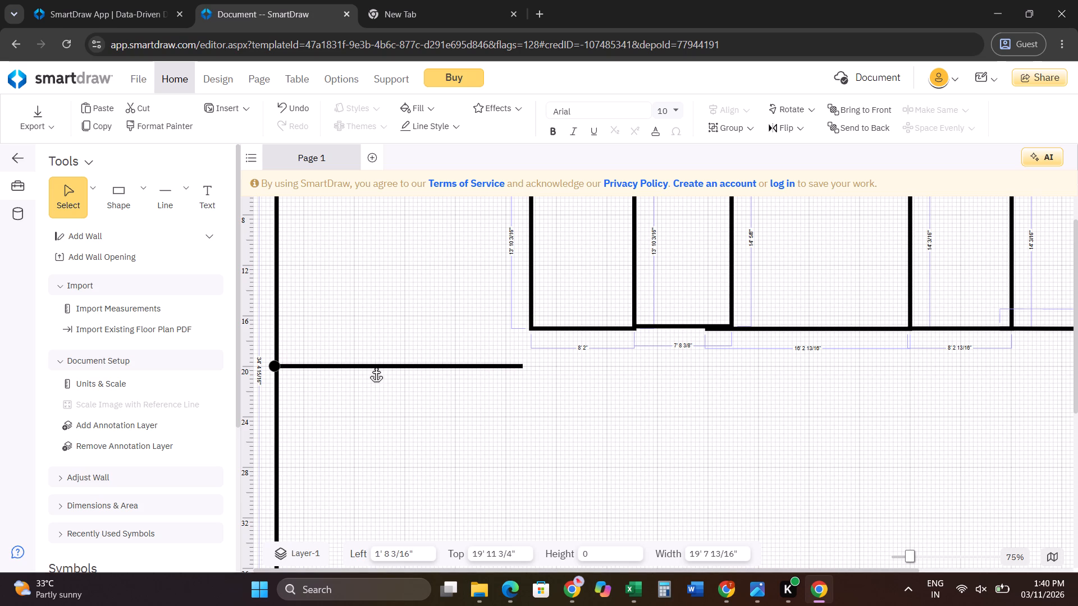
left_click_drag(376, 365, 376, 366)
left_click(613, 394)
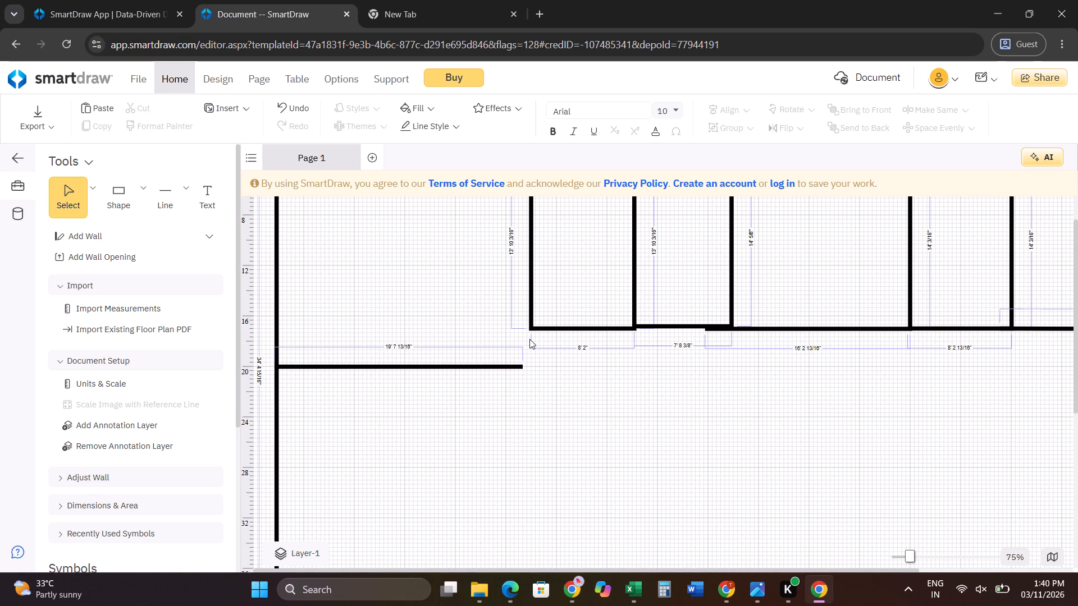
left_click(419, 366)
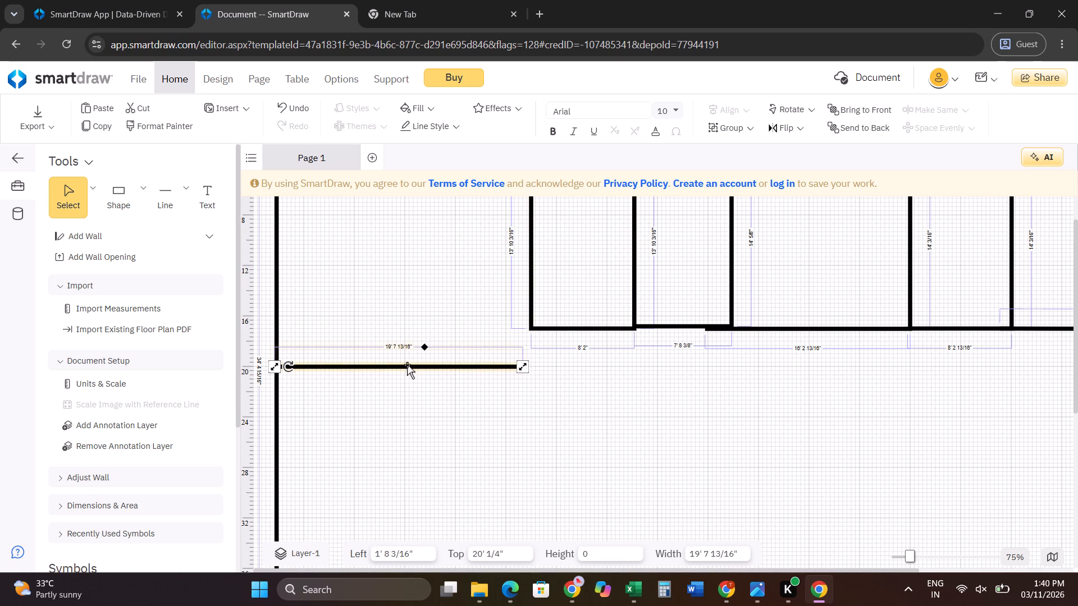
left_click_drag(407, 365, 408, 383)
Draw a vertical wall about 4' 10" long downward from the second room's lower-left corner.
left_click(131, 240)
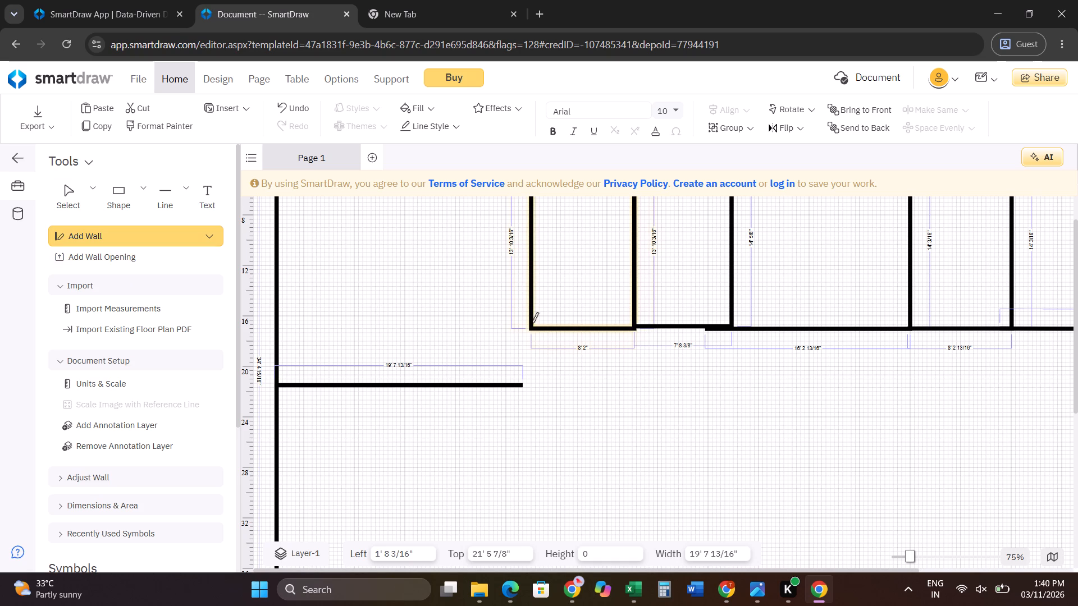
left_click_drag(530, 323, 528, 385)
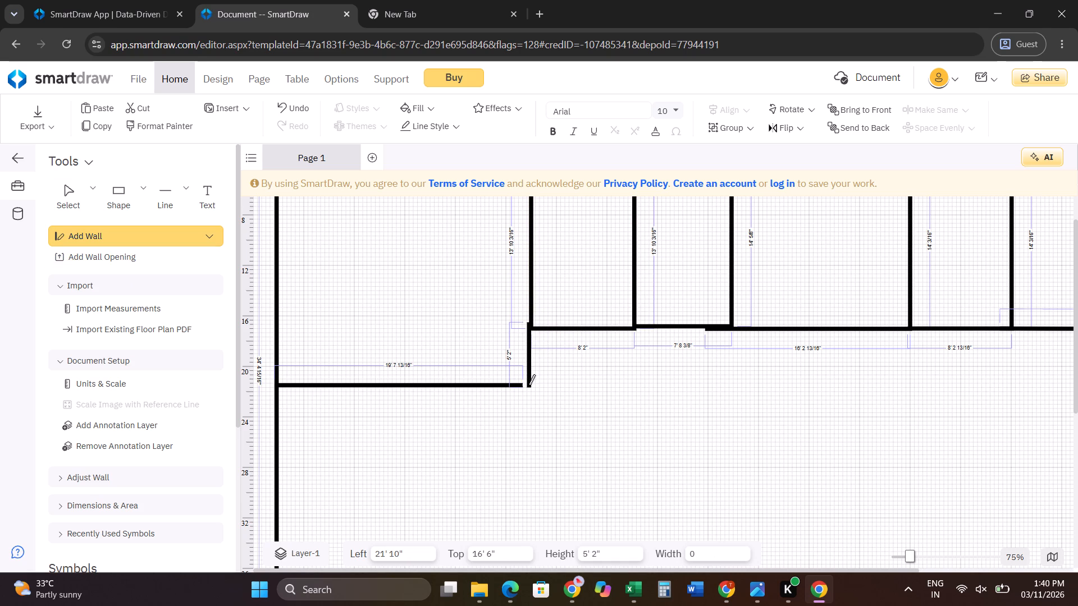
left_click_drag(528, 385, 528, 384)
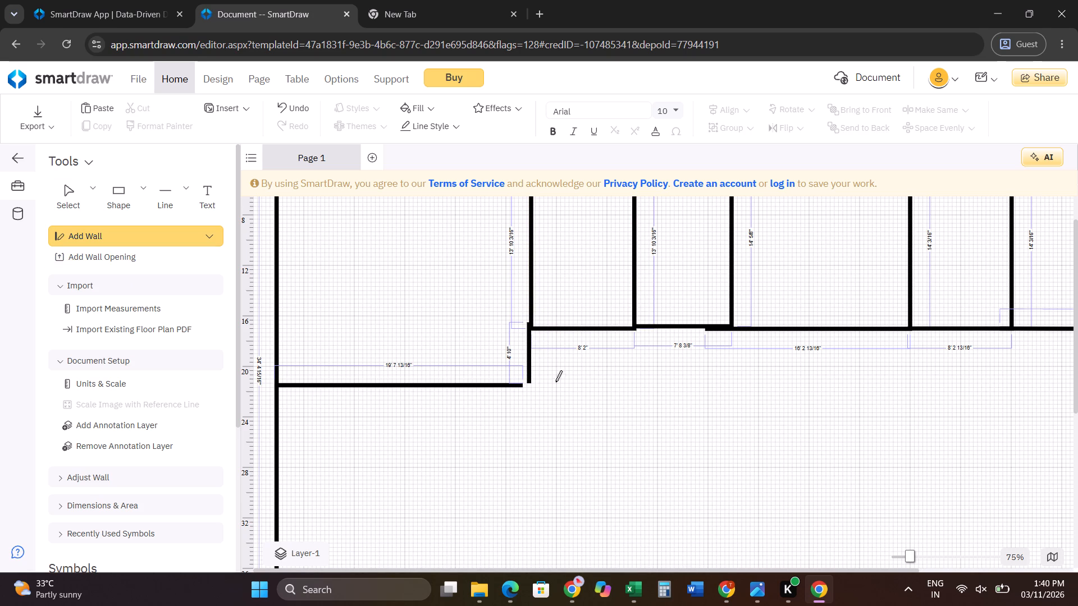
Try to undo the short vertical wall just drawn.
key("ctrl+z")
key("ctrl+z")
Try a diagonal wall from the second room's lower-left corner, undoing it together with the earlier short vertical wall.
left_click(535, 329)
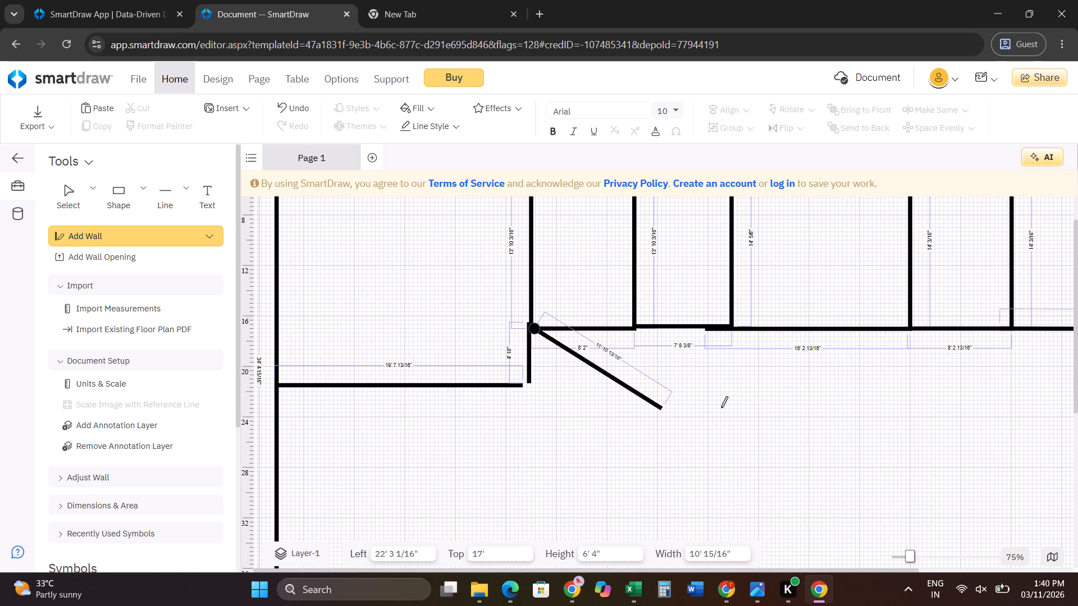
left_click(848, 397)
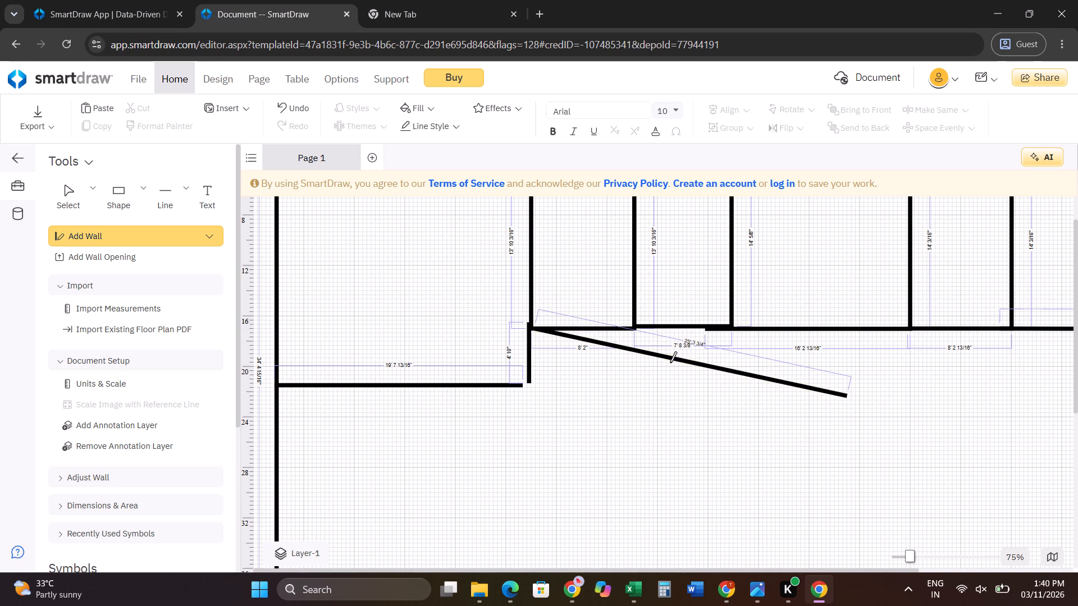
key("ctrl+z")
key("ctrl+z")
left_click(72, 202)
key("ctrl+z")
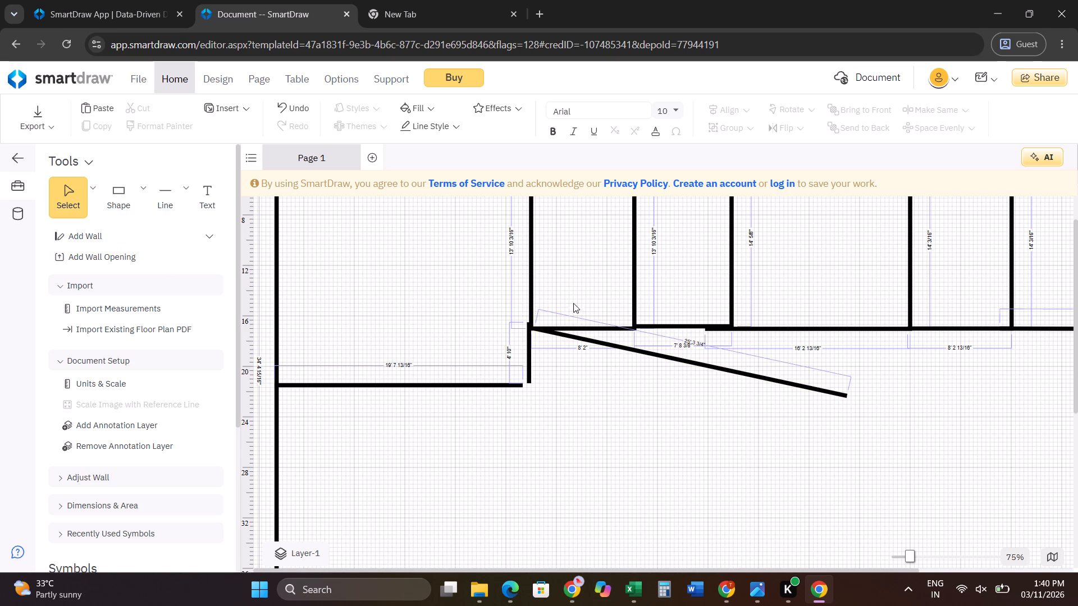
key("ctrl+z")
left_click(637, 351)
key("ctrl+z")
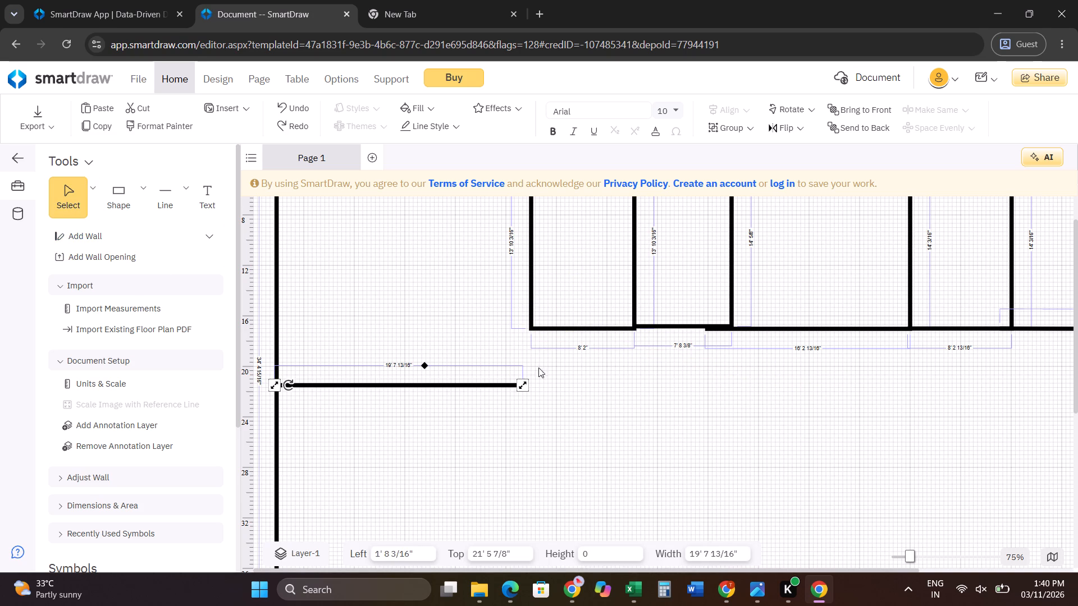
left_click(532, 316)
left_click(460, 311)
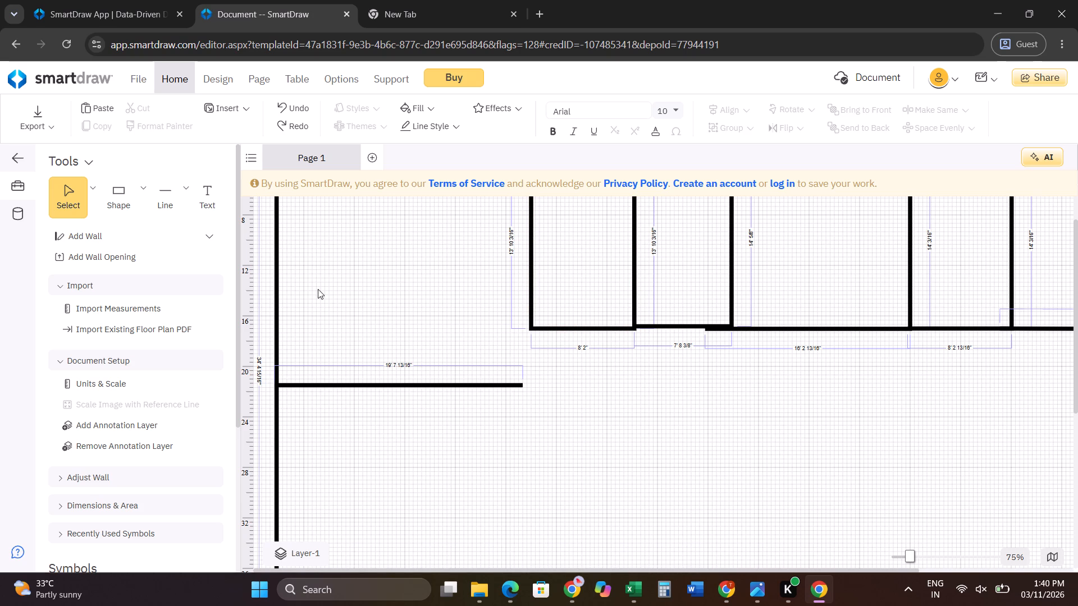
Draw a vertical wall about 4' 6" long downward from the second room's lower-left corner.
left_click(81, 237)
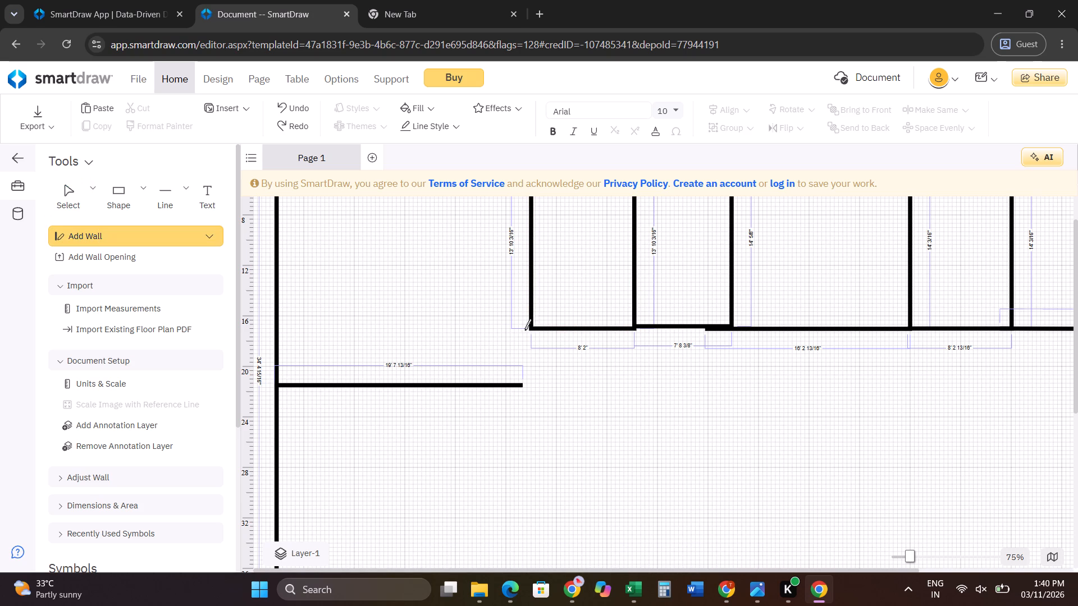
left_click_drag(529, 327, 526, 382)
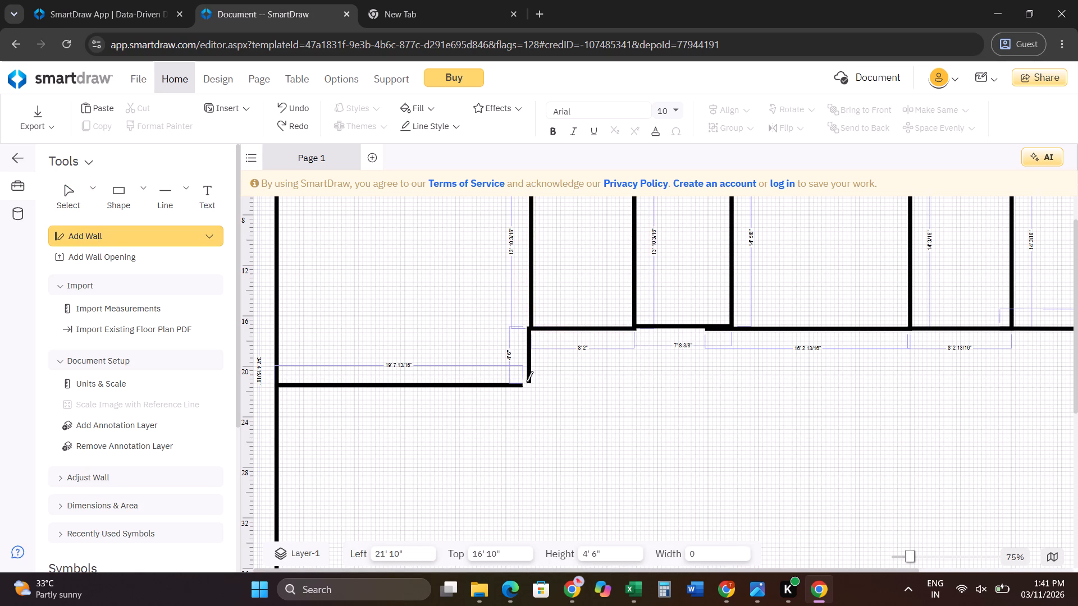
left_click_drag(526, 382, 526, 383)
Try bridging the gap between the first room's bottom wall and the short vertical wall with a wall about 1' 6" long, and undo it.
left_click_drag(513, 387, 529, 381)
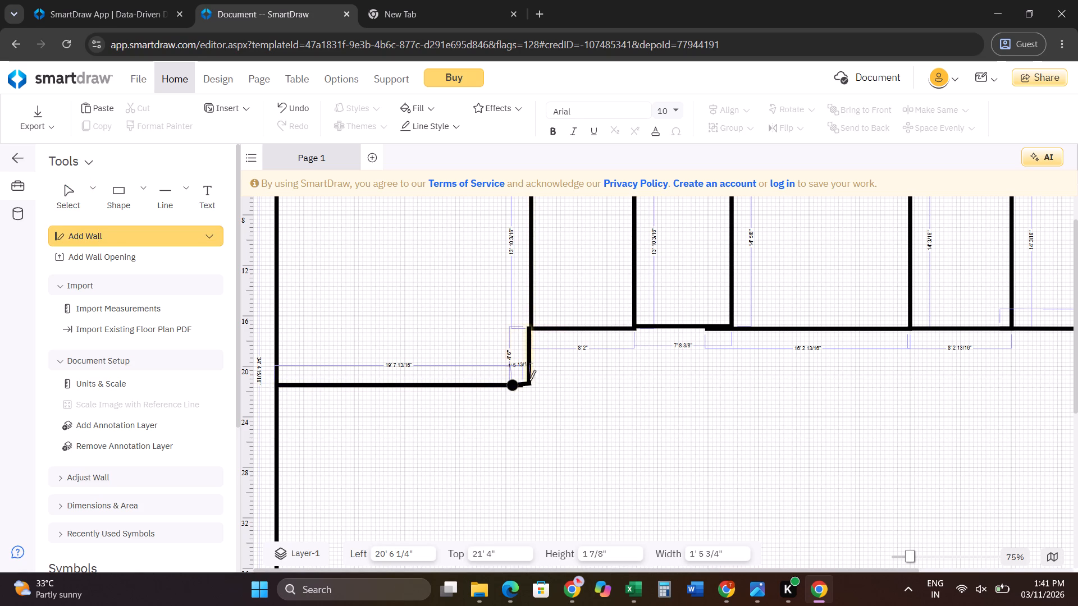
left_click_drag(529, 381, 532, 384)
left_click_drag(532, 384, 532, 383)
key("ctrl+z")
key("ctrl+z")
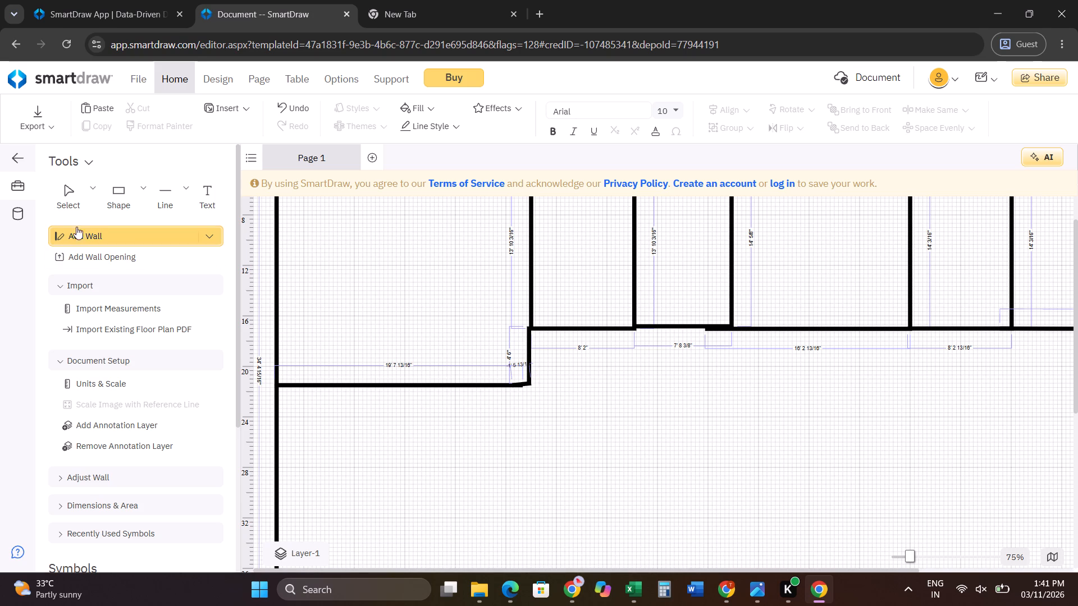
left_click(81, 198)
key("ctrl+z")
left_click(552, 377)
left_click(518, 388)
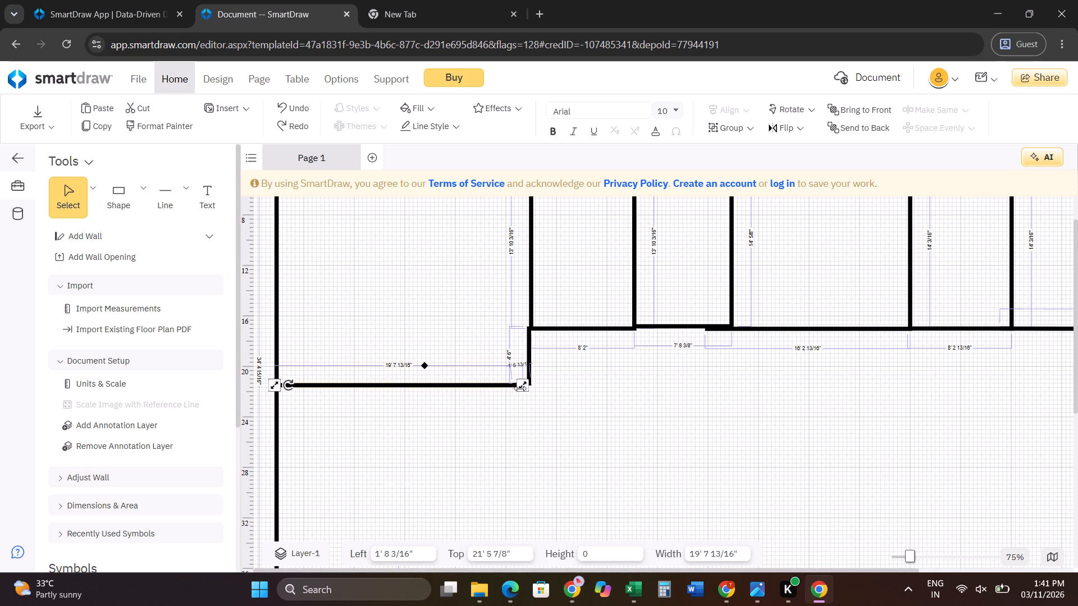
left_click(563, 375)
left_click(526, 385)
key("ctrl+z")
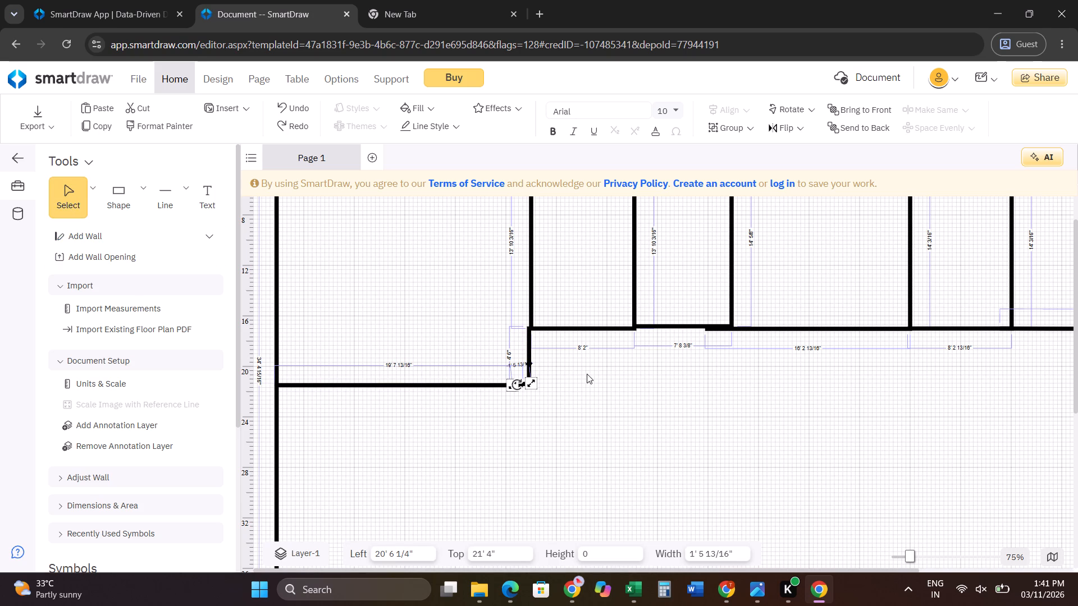
Extend the first room's bottom wall to about 19' 11 13/16" and the short vertical wall to about 4' 10", joining them at the corner.
left_click(520, 386)
left_click(520, 385)
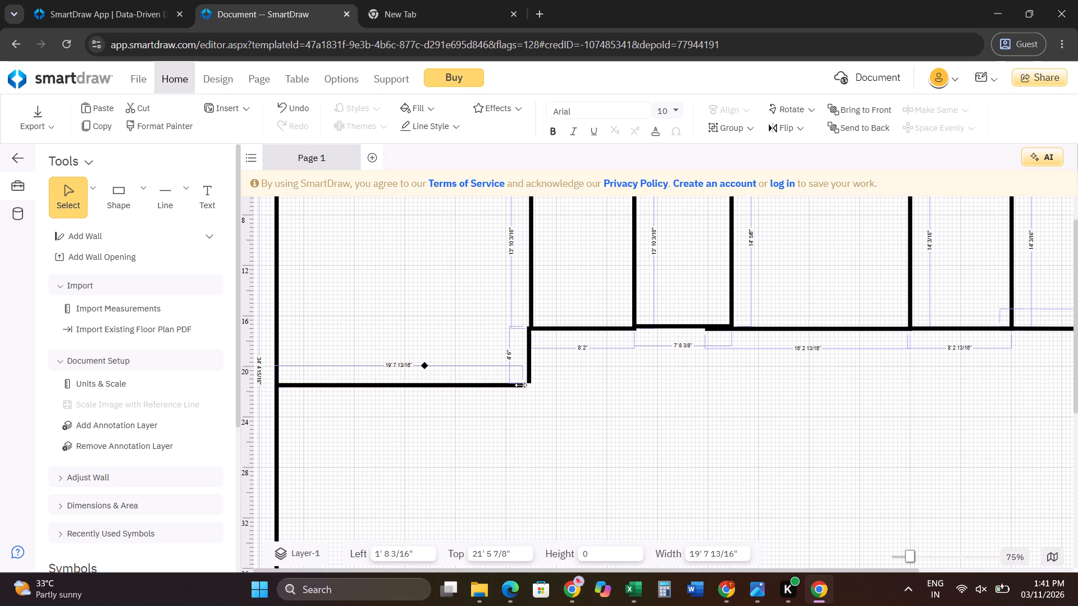
left_click_drag(520, 385, 529, 385)
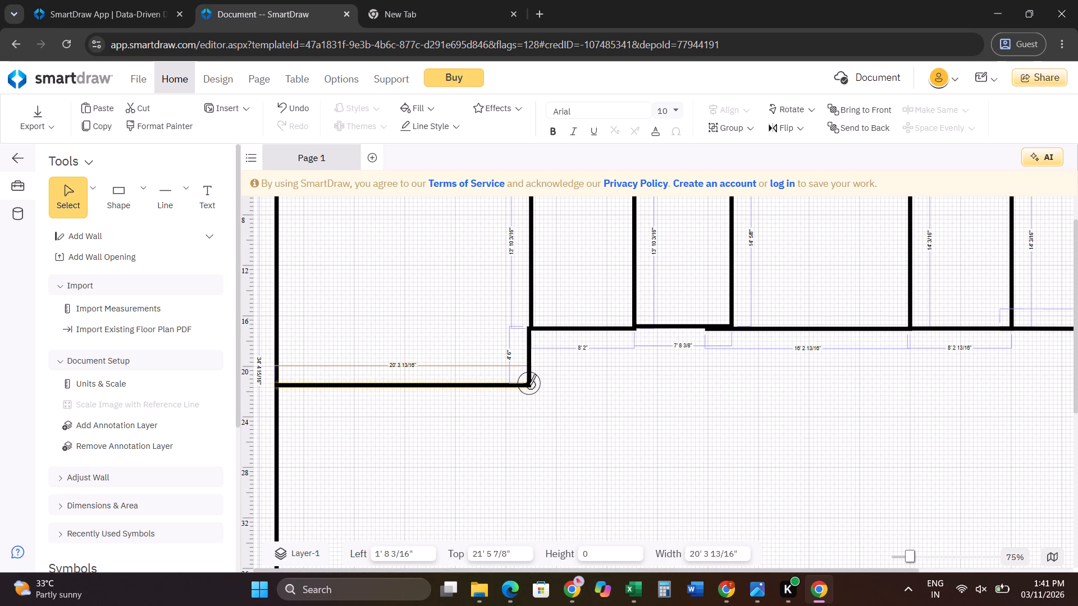
left_click_drag(529, 385, 528, 385)
left_click(594, 378)
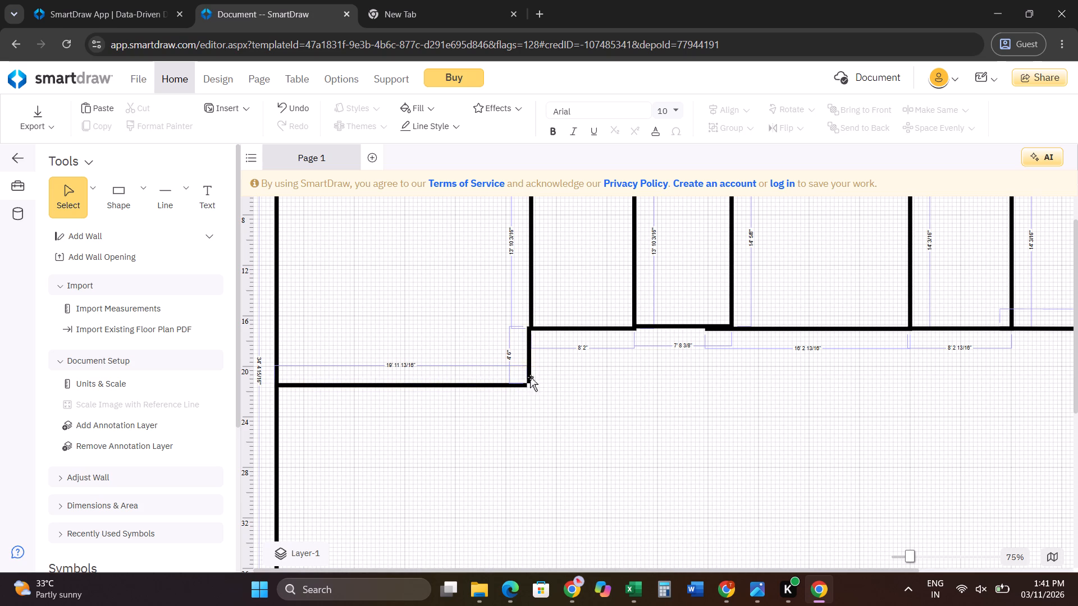
left_click(535, 377)
left_click(530, 377)
left_click_drag(530, 381, 530, 391)
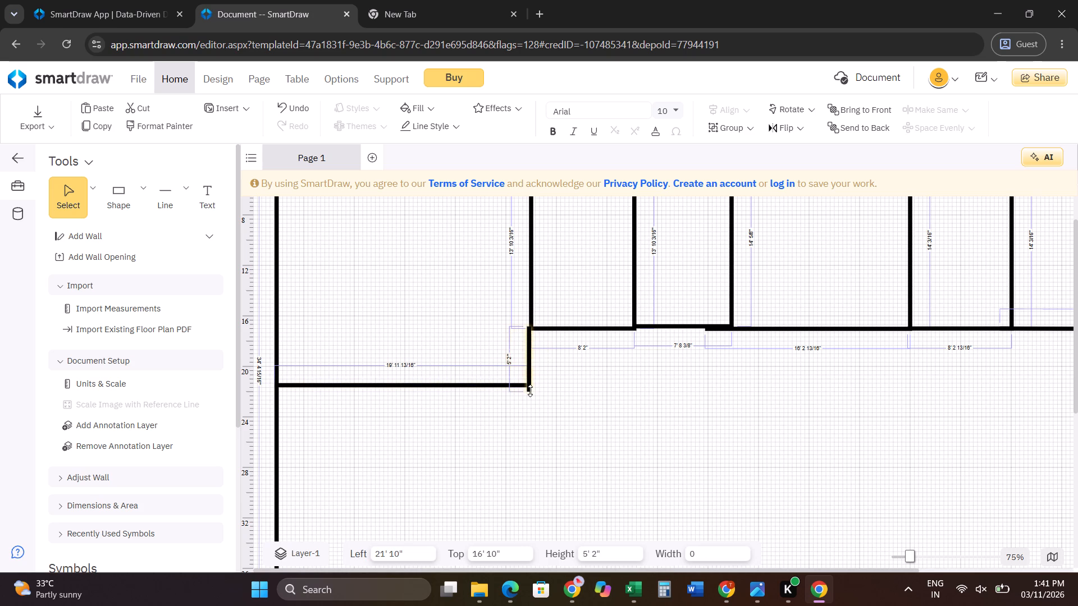
left_click_drag(530, 391, 528, 387)
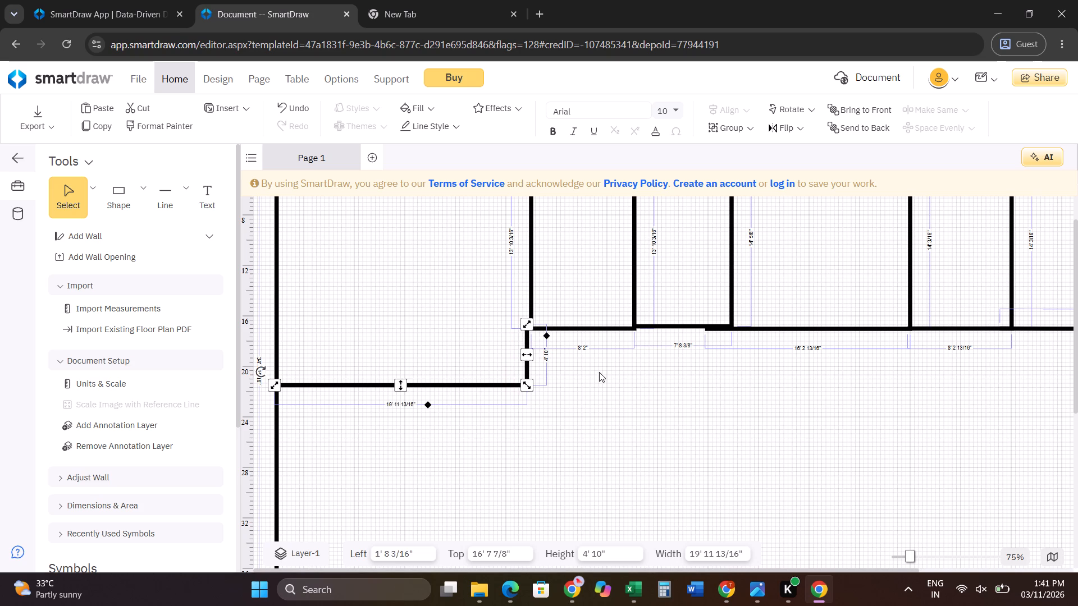
Shift the joined vertical wall in line with the first room's partition, making the bottom wall about 20' 3 5/8" long.
left_click(572, 343)
left_click(525, 343)
left_click_drag(526, 354, 531, 361)
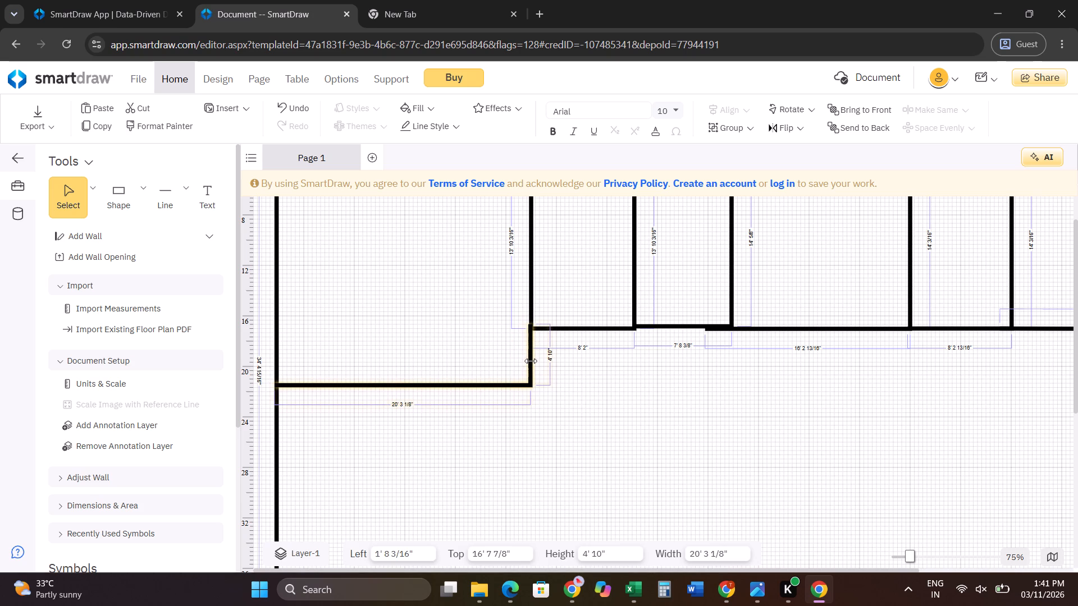
left_click_drag(531, 361, 531, 364)
left_click_drag(531, 364, 532, 365)
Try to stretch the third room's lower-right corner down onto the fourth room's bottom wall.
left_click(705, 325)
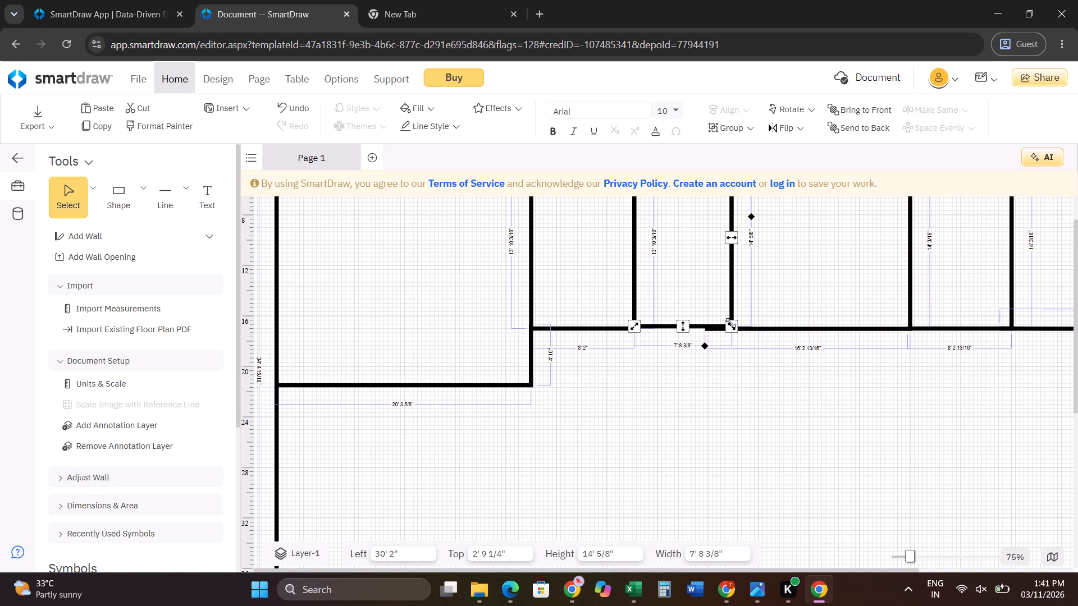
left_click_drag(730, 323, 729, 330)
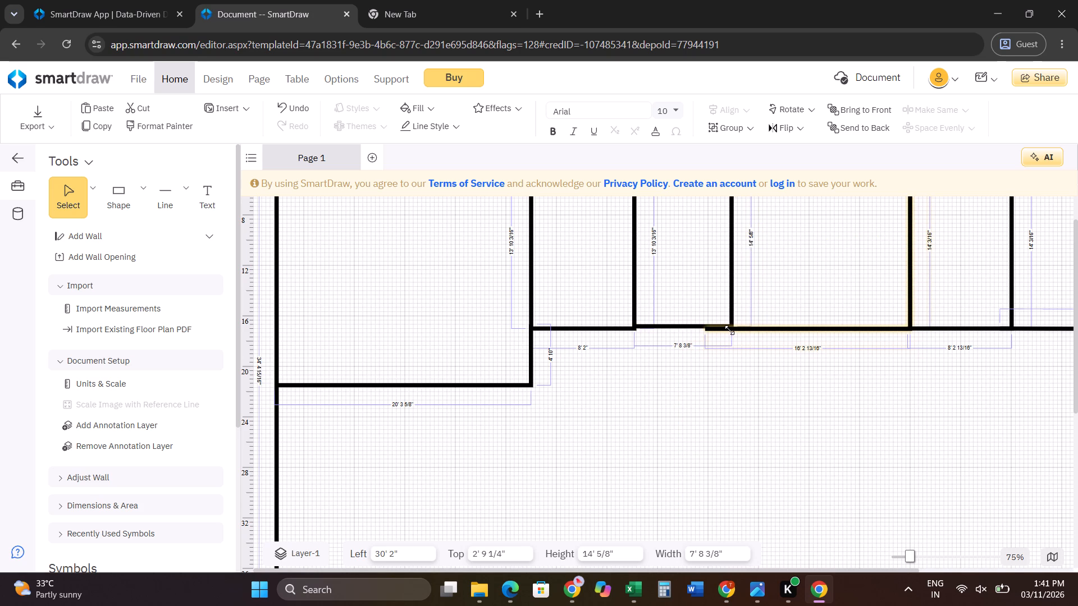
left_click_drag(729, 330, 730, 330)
Shorten the fourth room's bottom wall to about 14' 3 5/16" so its left end meets the third room's right wall.
left_click(756, 332)
left_click(761, 369)
left_click(757, 376)
left_click_drag(705, 376, 730, 375)
Lower the third room's bottom wall level with the fourth room's, making its right wall about 14' 3 9/16" high.
left_click(696, 370)
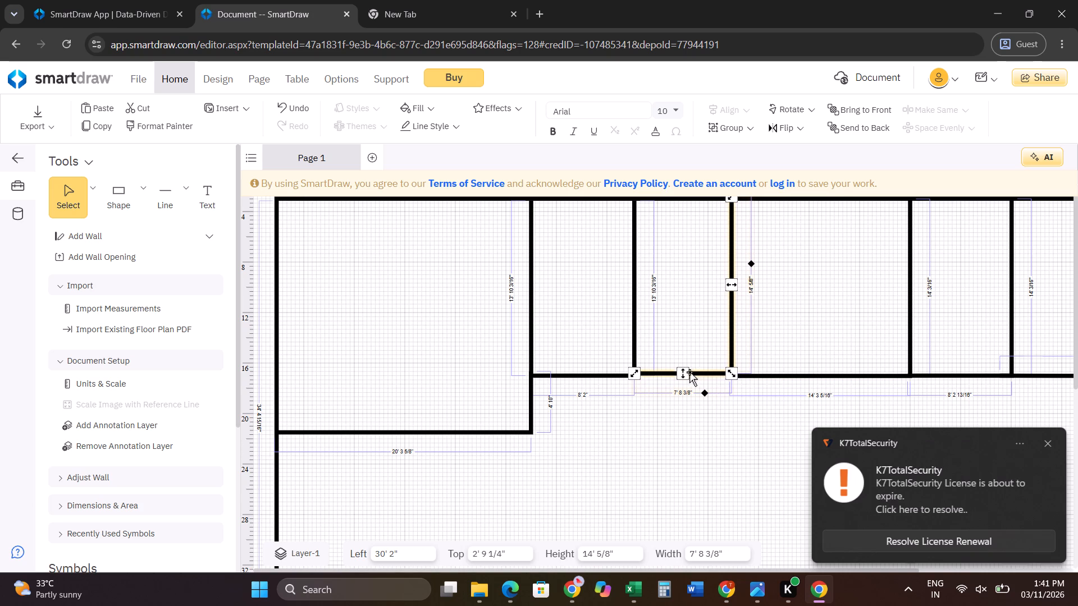
left_click(685, 373)
left_click(604, 377)
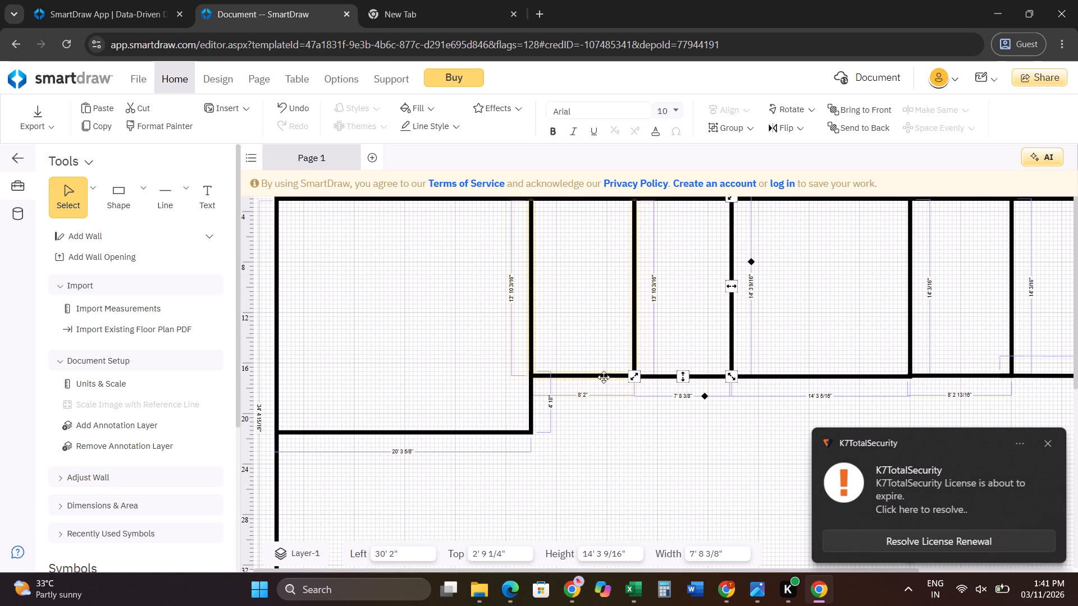
left_click(621, 428)
Lower the second room's bottom wall level with the third room's, making its side walls about 13' 11 1/4" high.
left_click(599, 380)
left_click(595, 369)
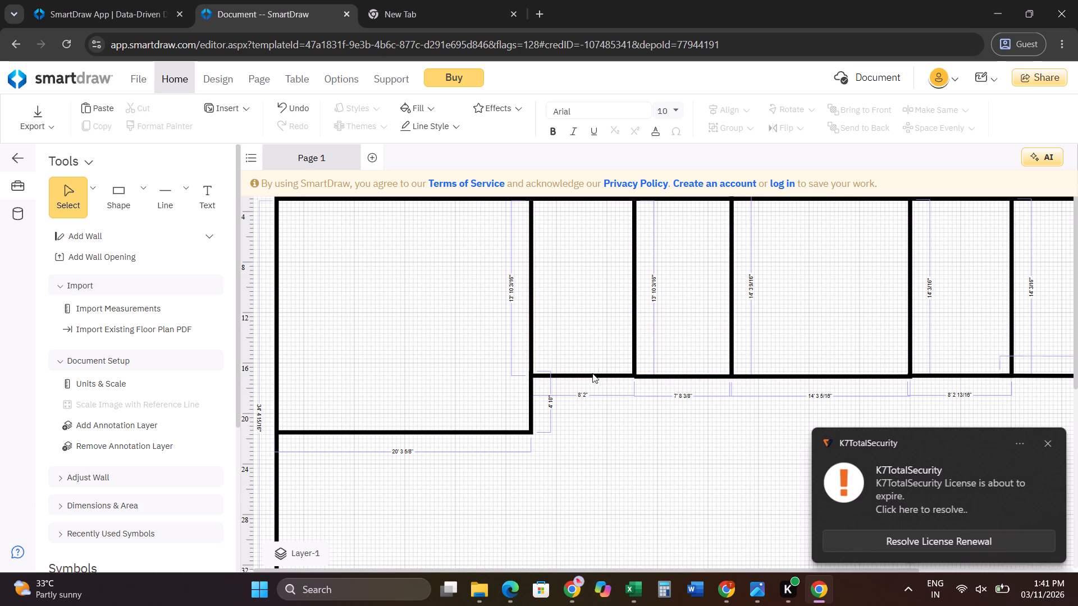
left_click(592, 376)
left_click(582, 375)
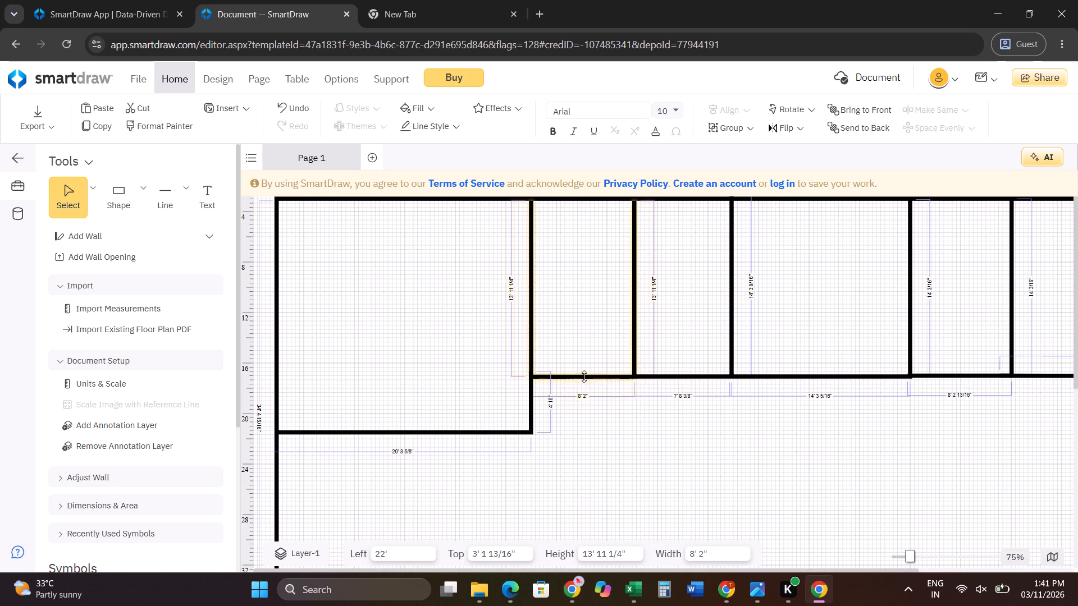
left_click(619, 412)
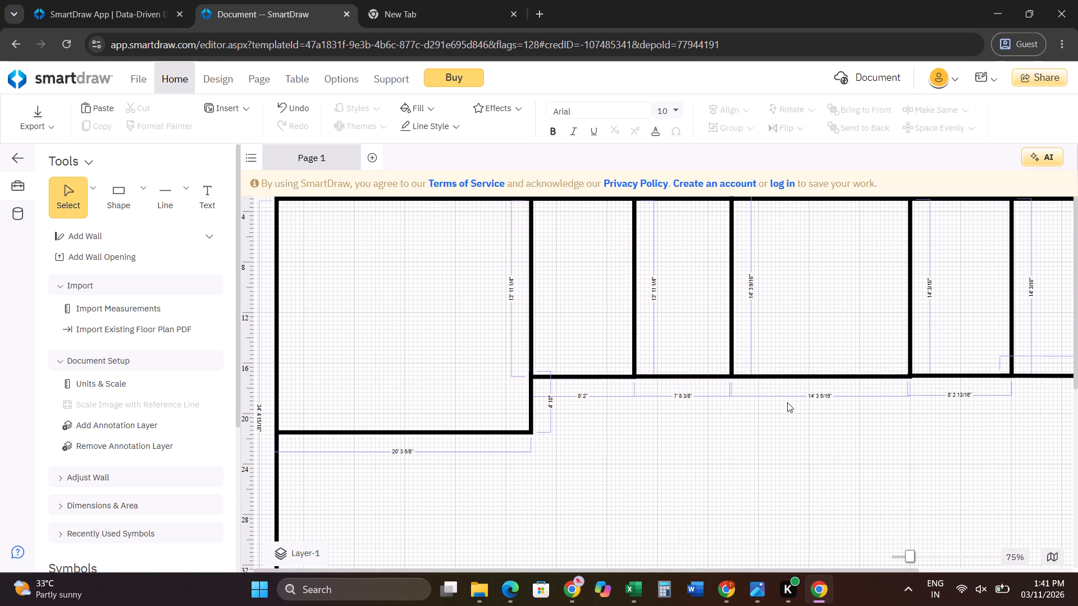
Lower the fourth room's bottom wall so that its right wall is about 18' 3/16" high.
left_click(805, 377)
left_click_drag(821, 376, 821, 390)
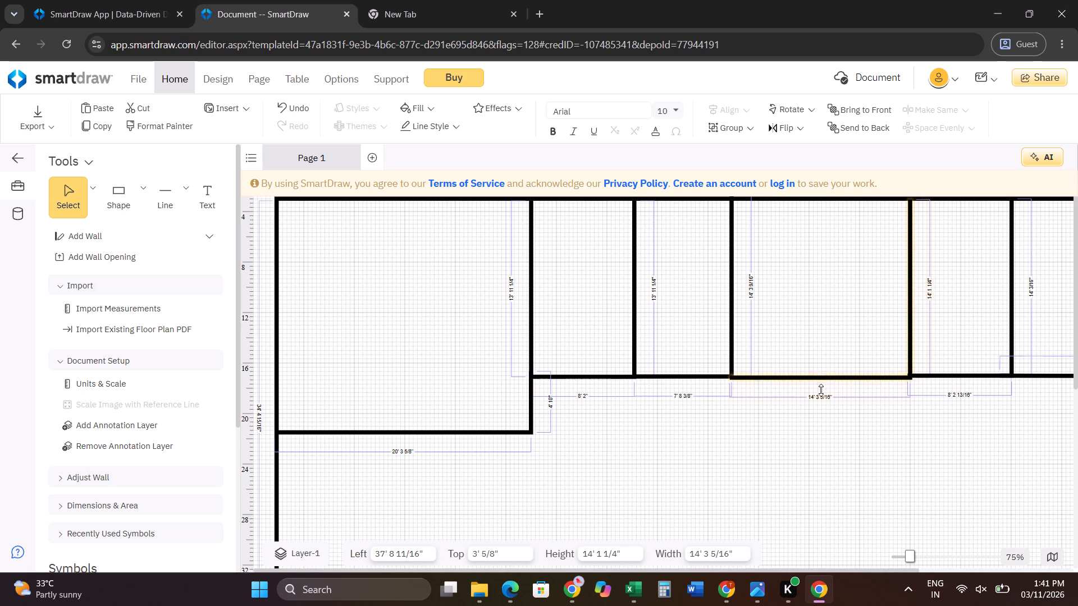
left_click_drag(821, 390, 822, 429)
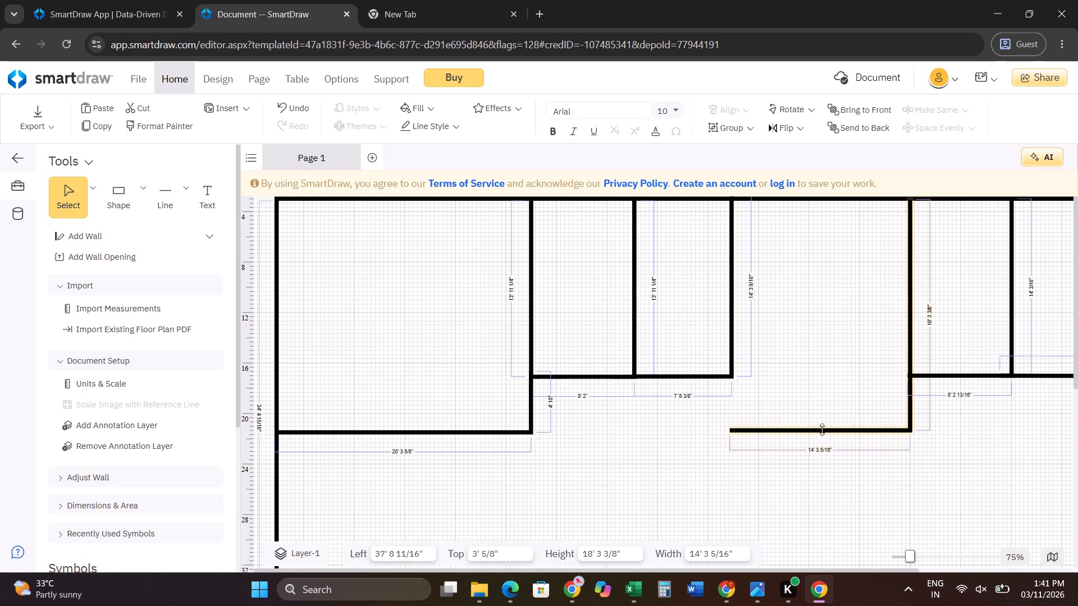
left_click_drag(822, 429, 822, 432)
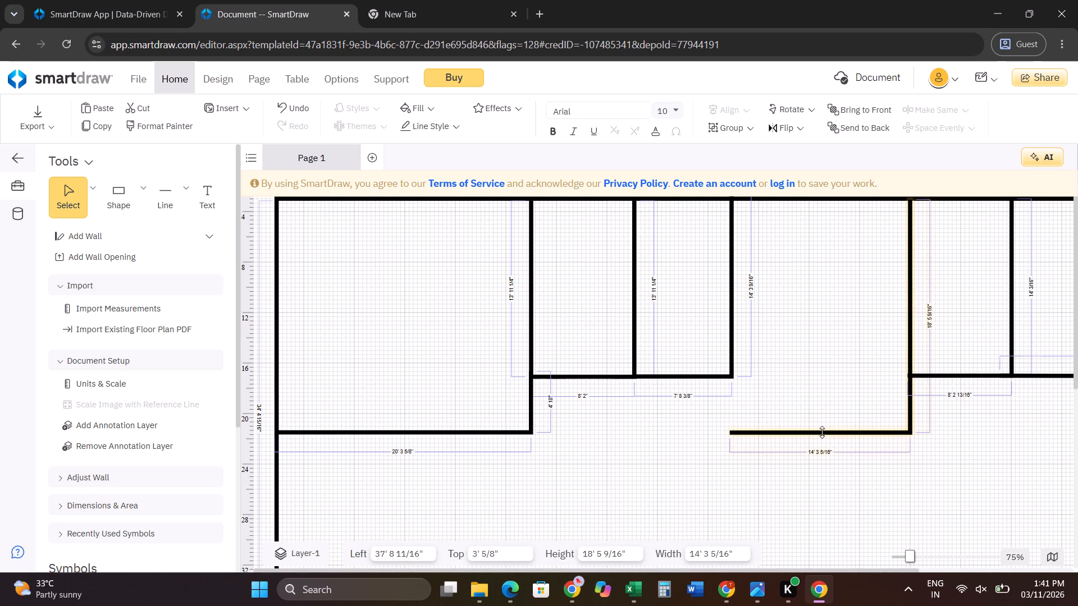
left_click_drag(822, 432, 820, 426)
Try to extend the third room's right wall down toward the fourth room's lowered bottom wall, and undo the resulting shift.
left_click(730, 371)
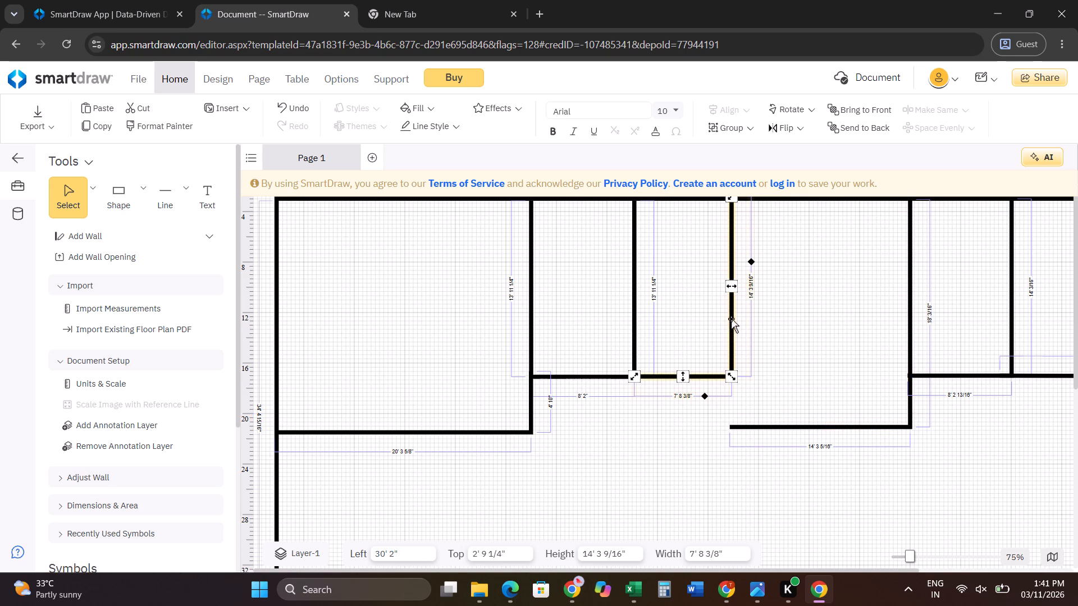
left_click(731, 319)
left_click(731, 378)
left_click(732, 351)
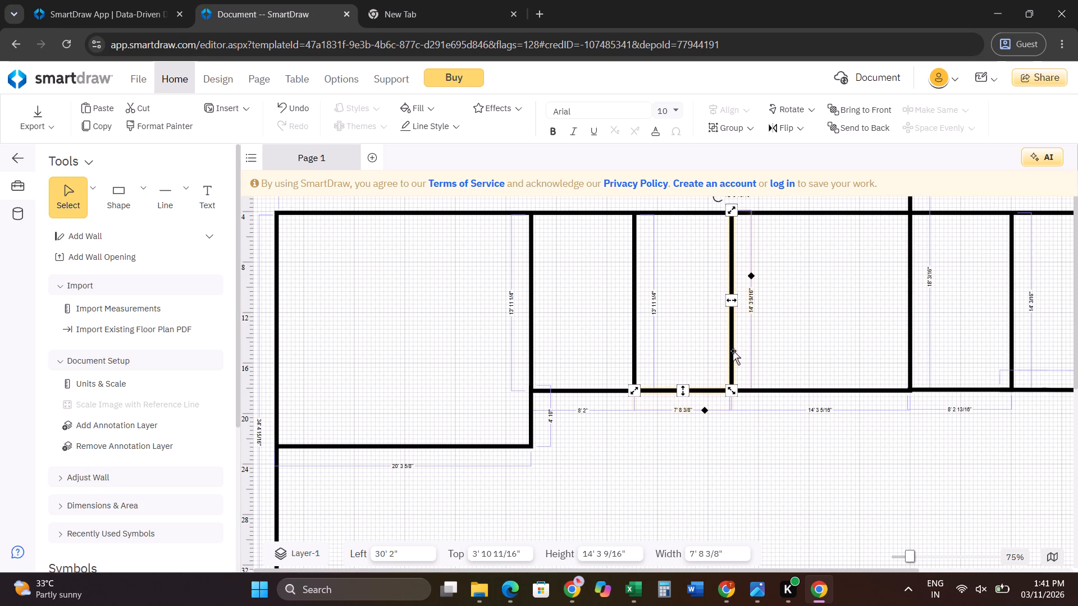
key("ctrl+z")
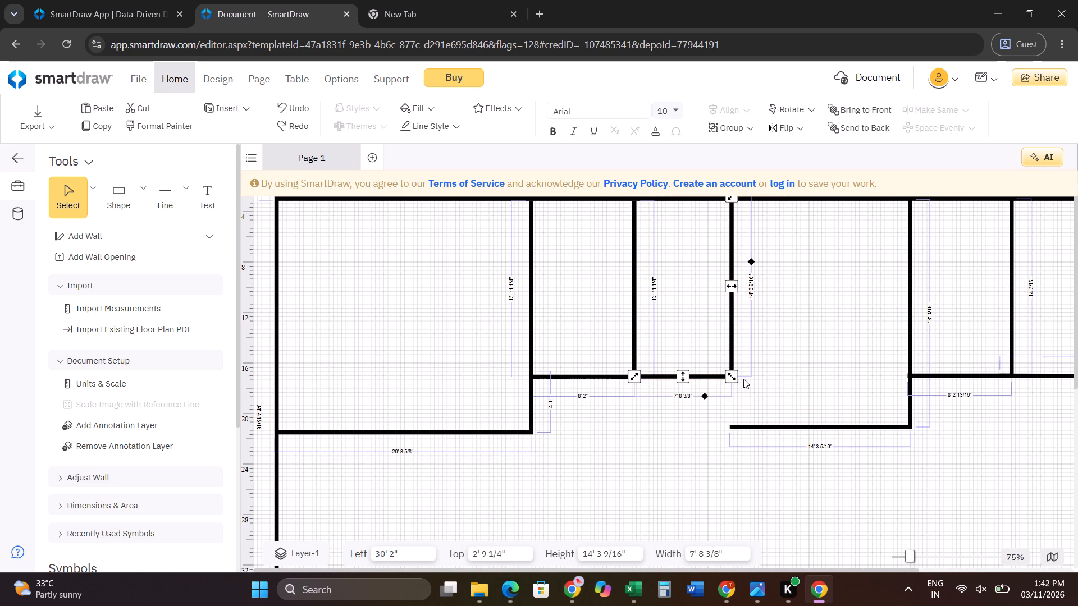
Add a wall about 4' 2 13/16" long from the third room's lower right corner down to the fourth room's bottom wall.
left_click(730, 426)
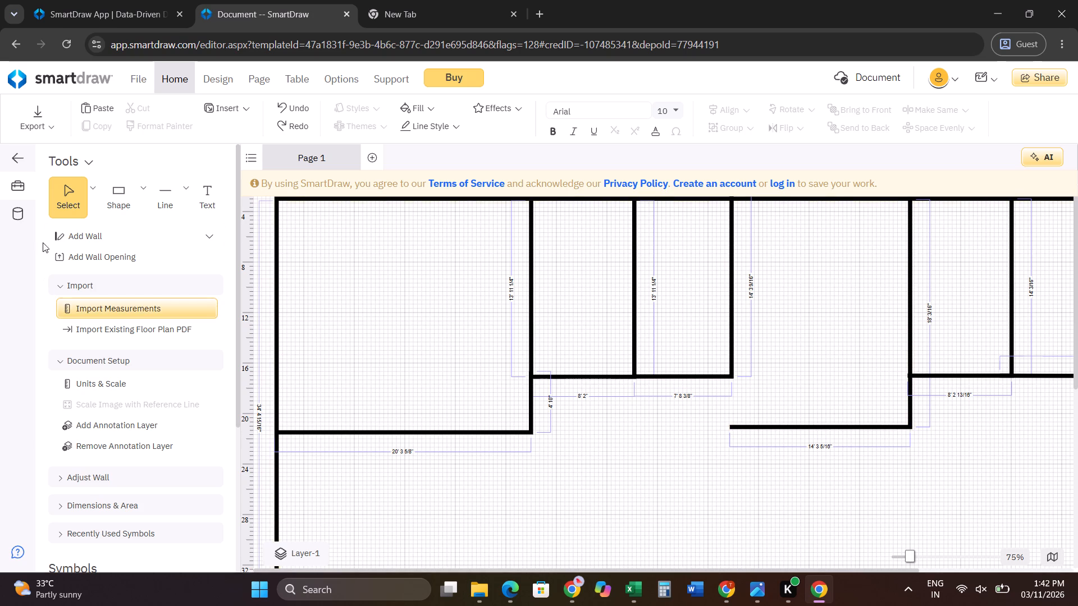
left_click(70, 204)
left_click(85, 239)
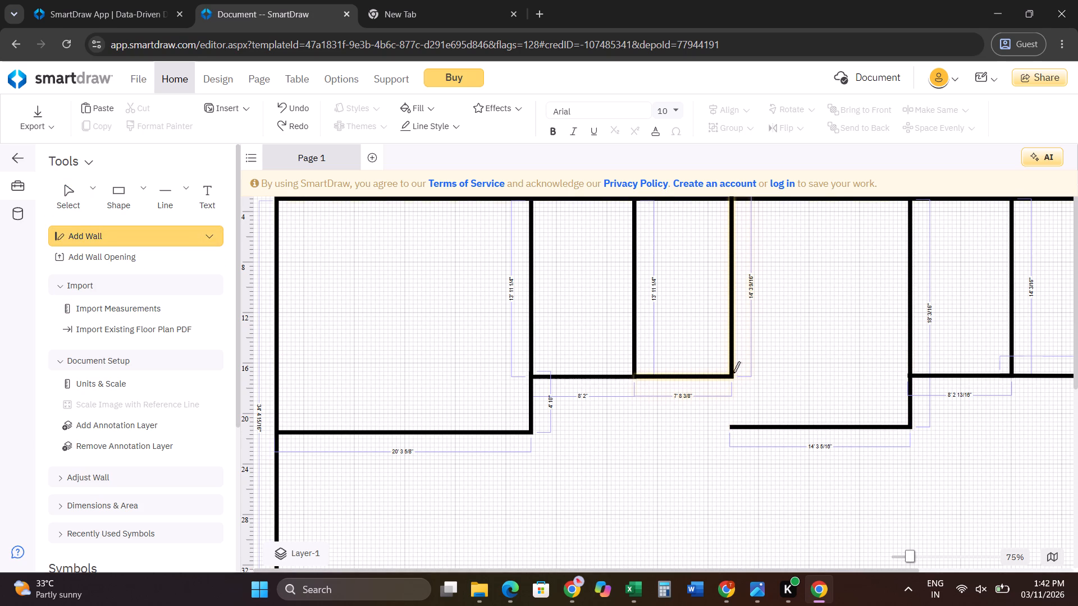
left_click_drag(732, 373, 732, 410)
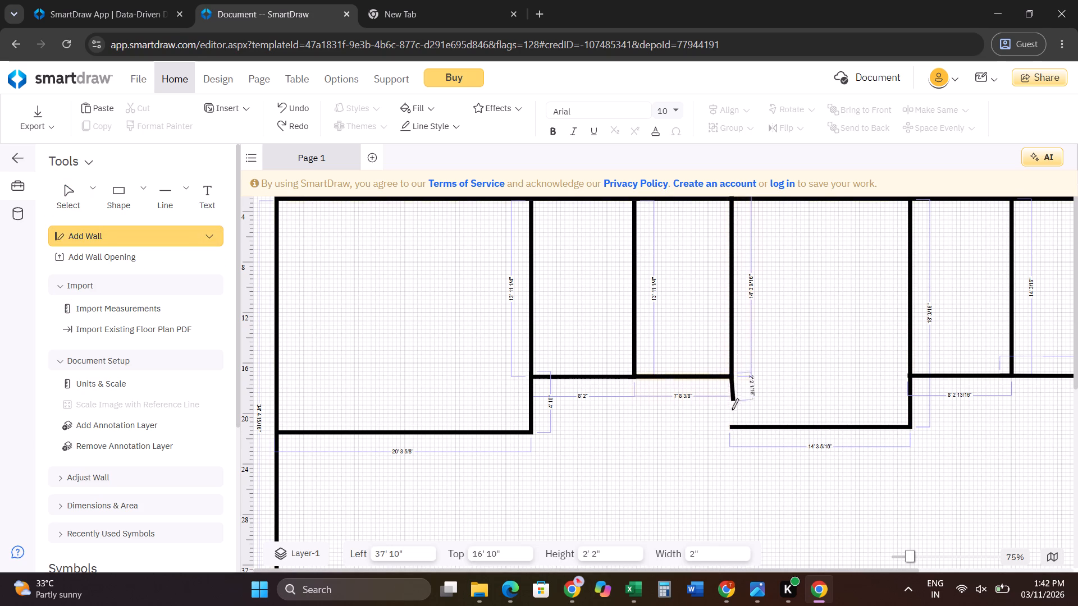
left_click_drag(732, 410, 731, 428)
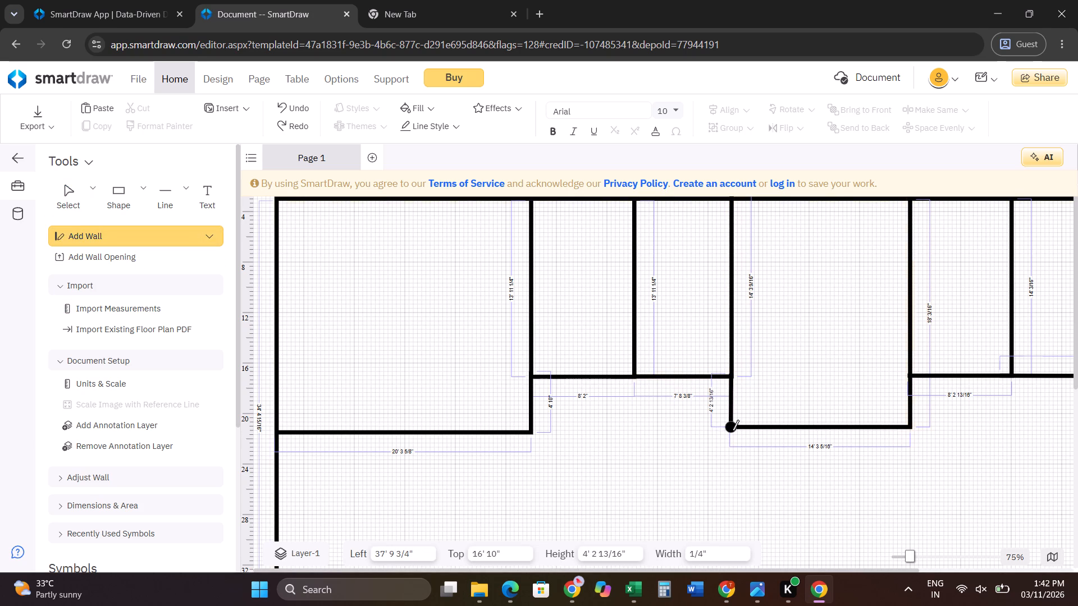
left_click(66, 202)
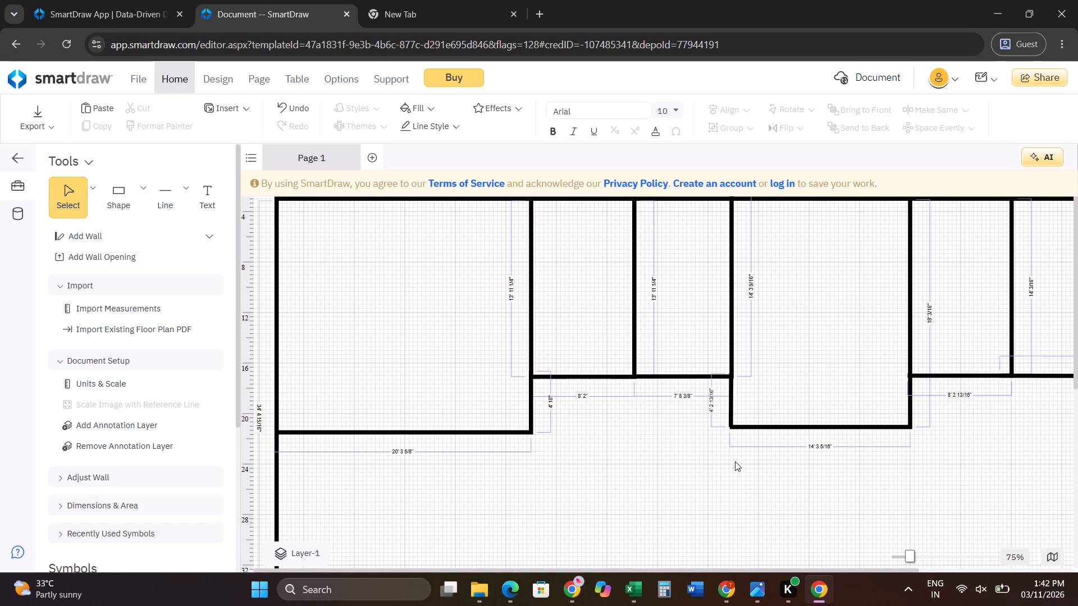
left_click(732, 410)
left_click(730, 427)
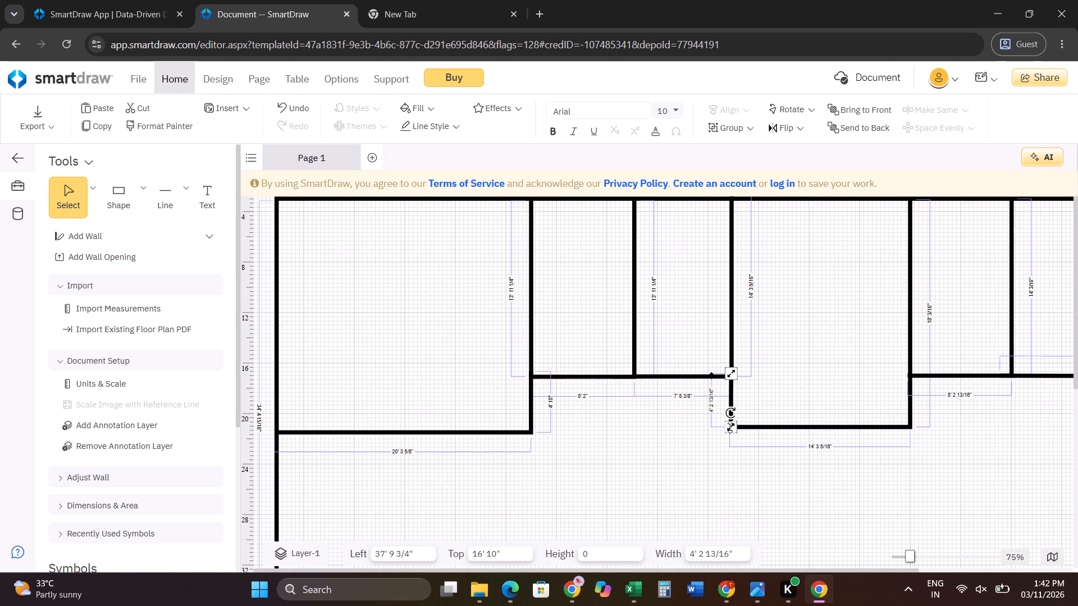
left_click(736, 447)
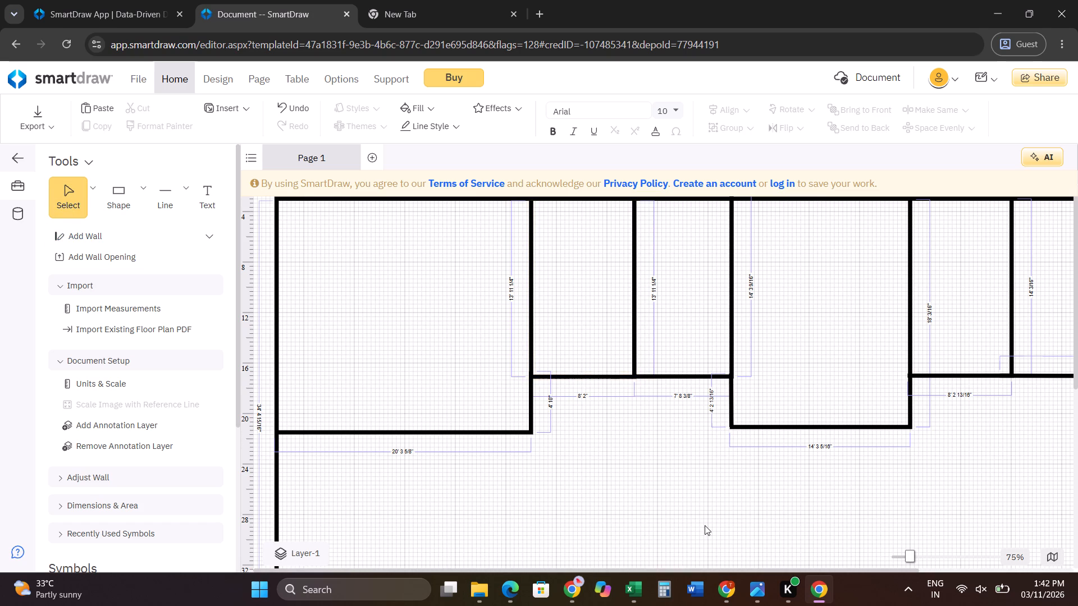
Lower the sixth room's bottom wall to about 22' 5 1/16" from the top, level with the first room's, about 15' 4" wide.
left_click_drag(599, 571, 760, 570)
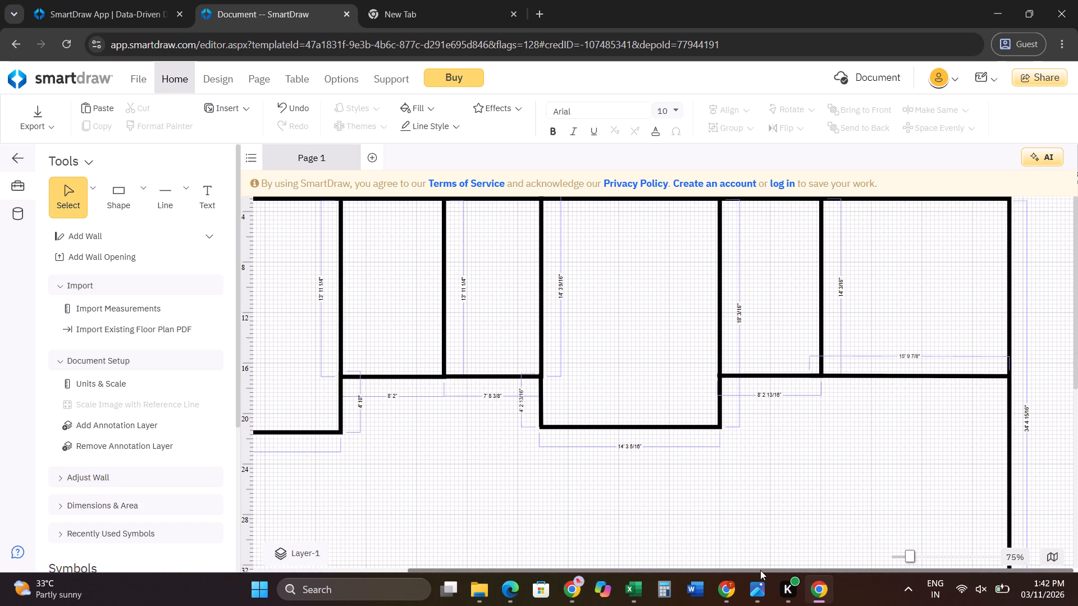
left_click(865, 378)
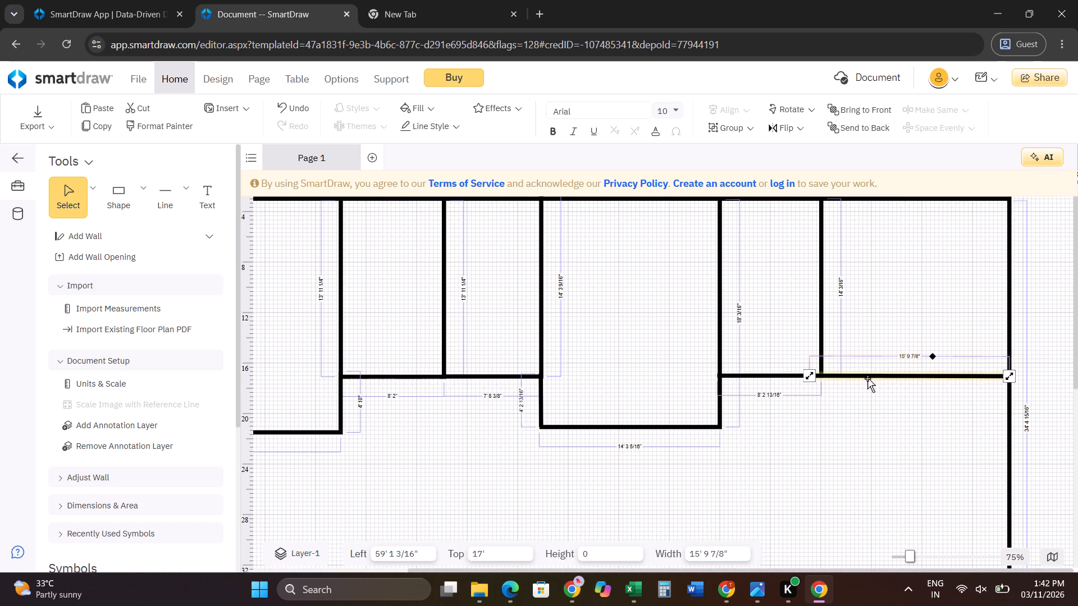
left_click(864, 377)
left_click(878, 374)
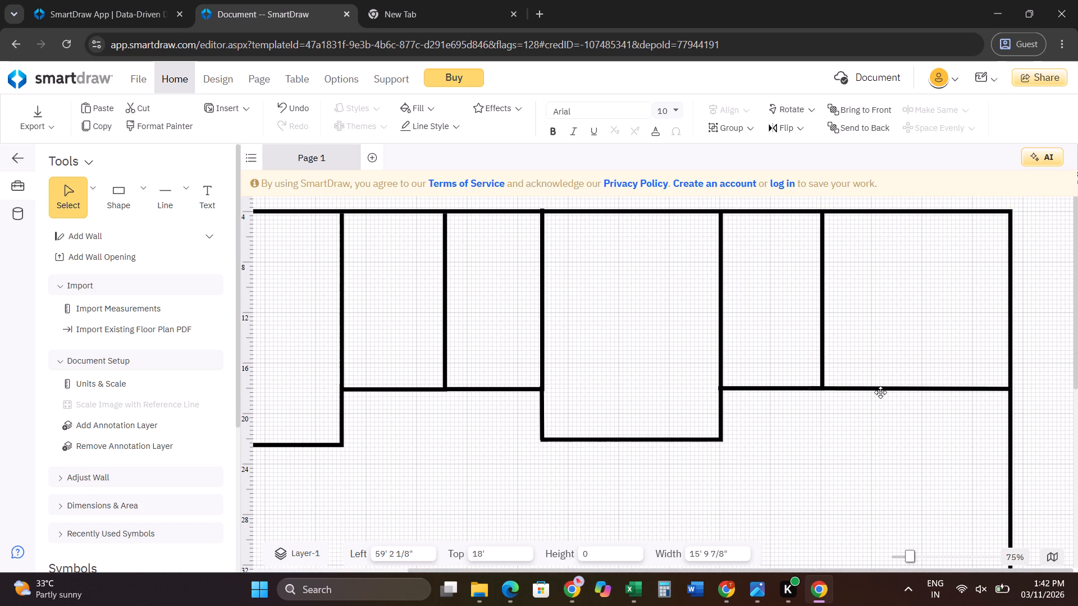
left_click(879, 383)
left_click(880, 392)
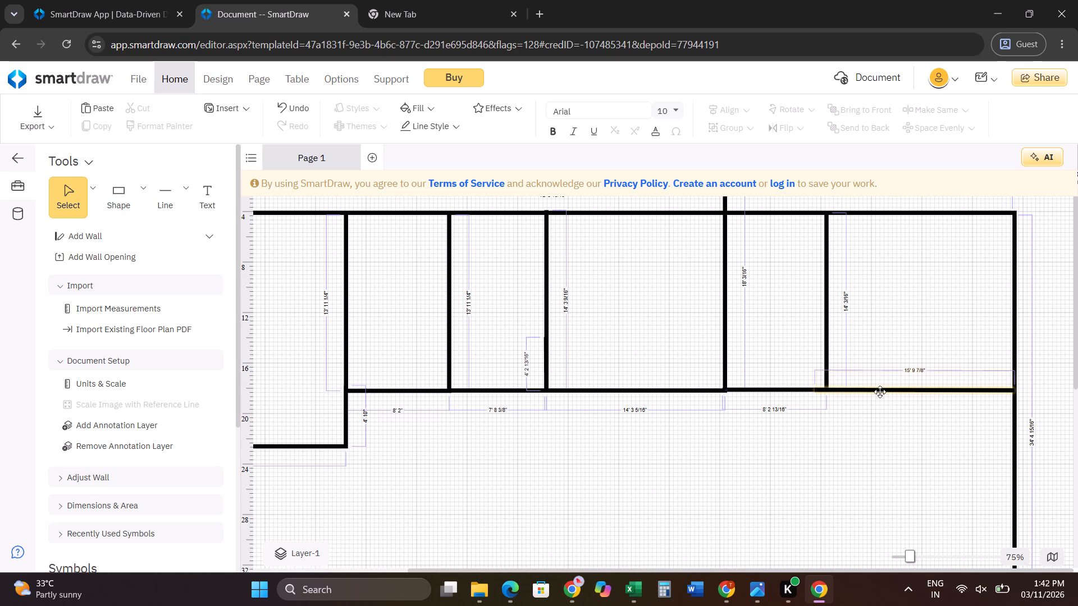
left_click_drag(817, 392, 817, 401)
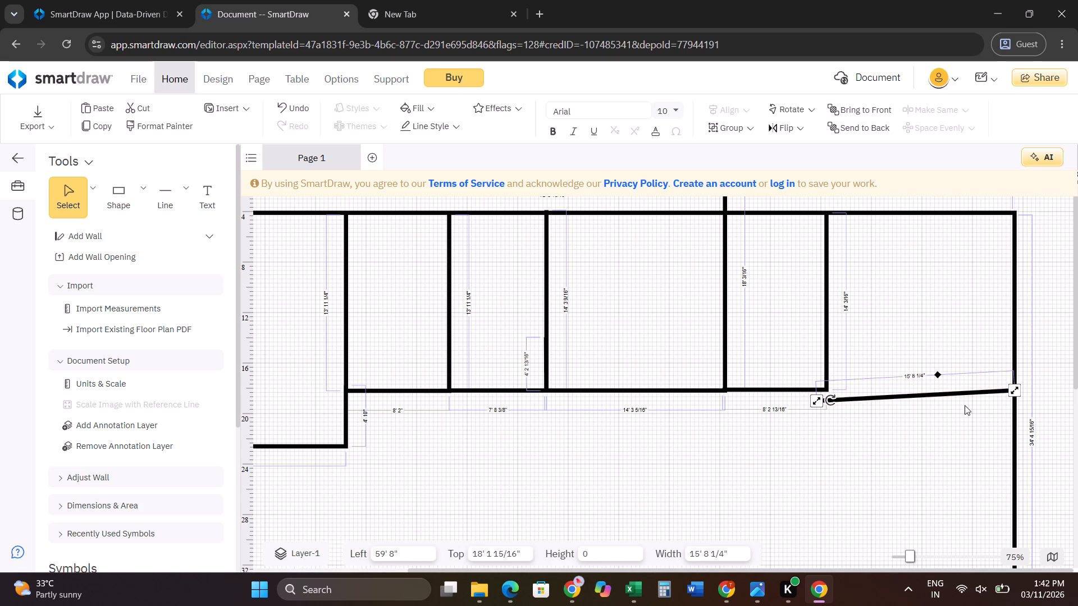
left_click_drag(1010, 390, 1010, 398)
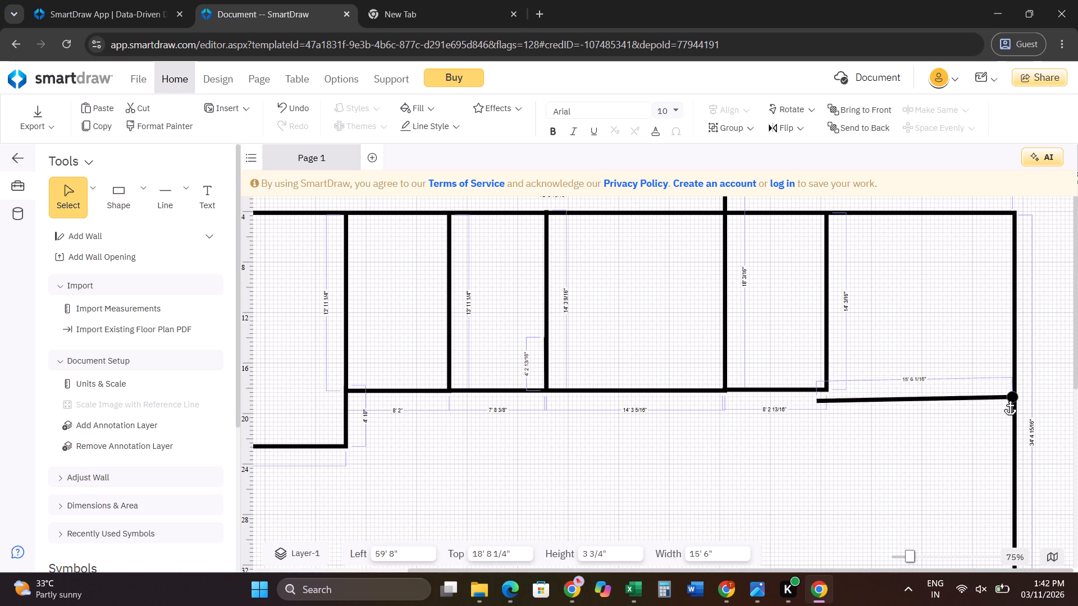
left_click_drag(1010, 398, 1010, 402)
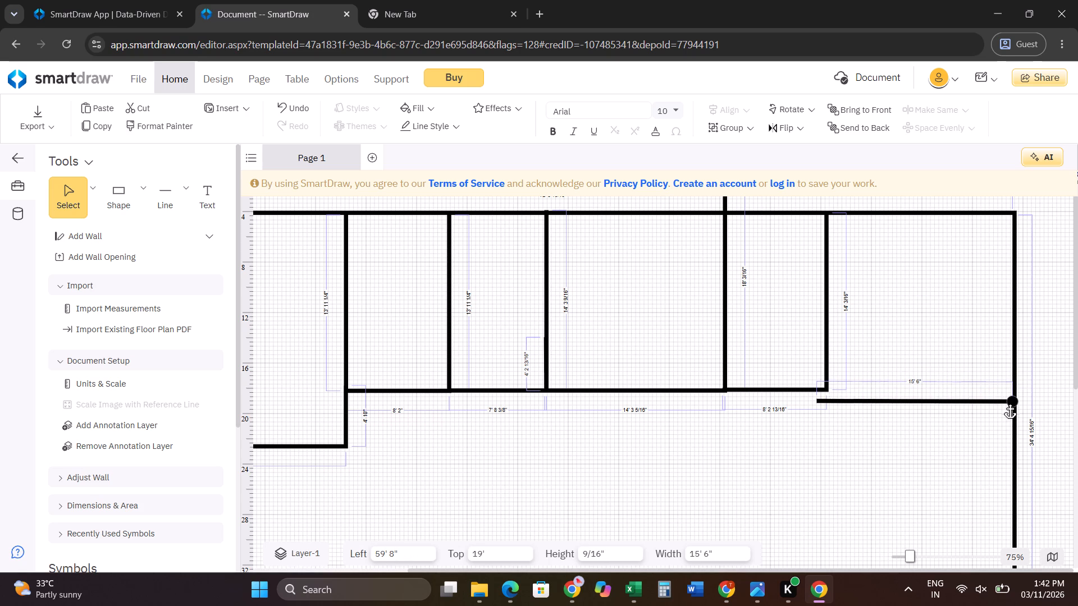
left_click_drag(1010, 402, 1009, 400)
left_click_drag(913, 399, 912, 407)
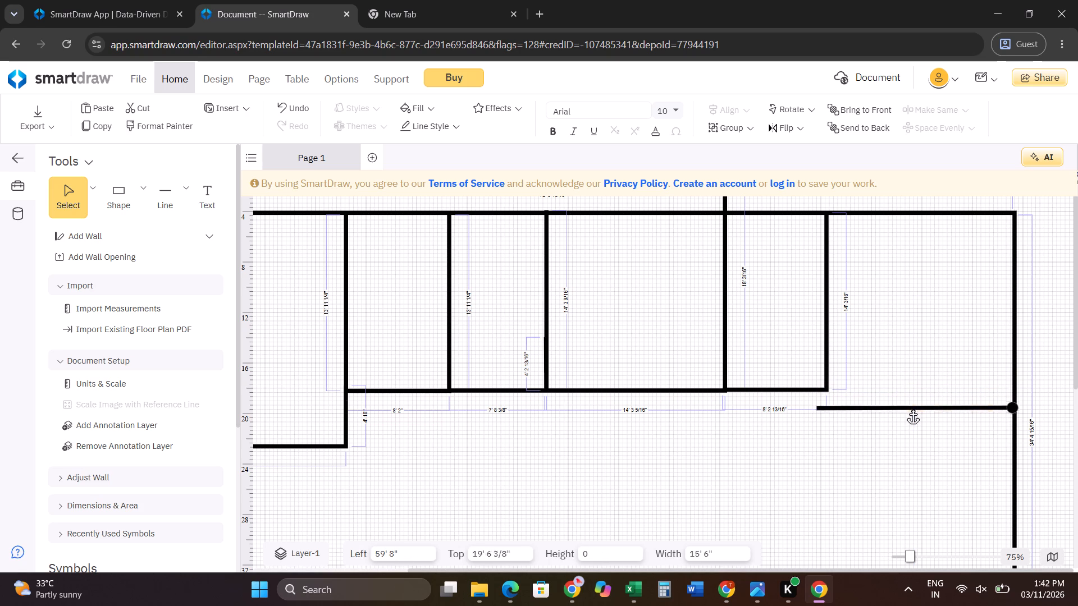
left_click_drag(912, 407, 915, 410)
left_click(1010, 410)
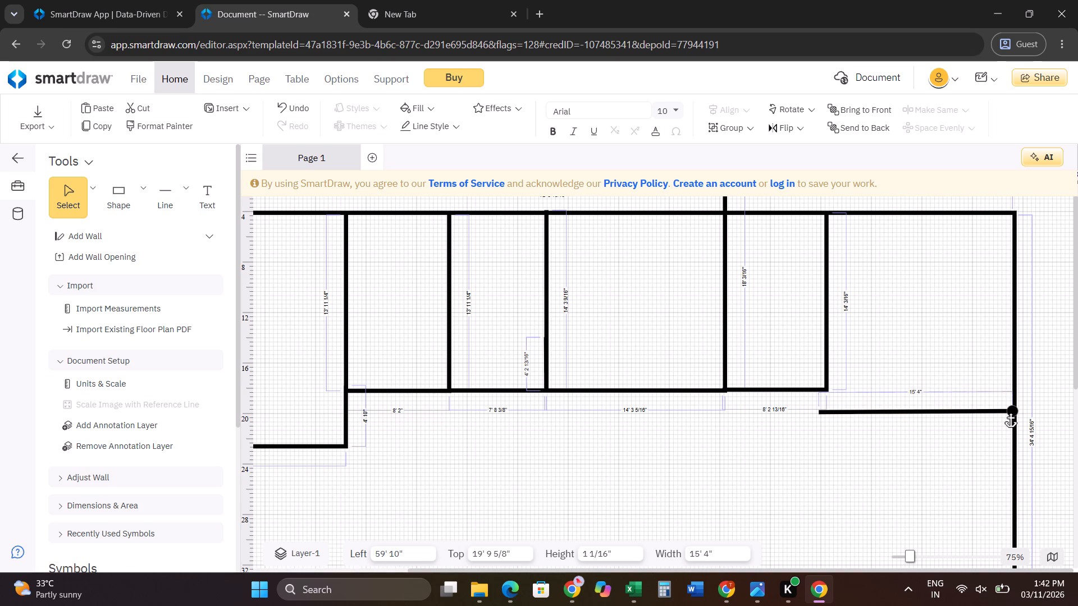
left_click(932, 406)
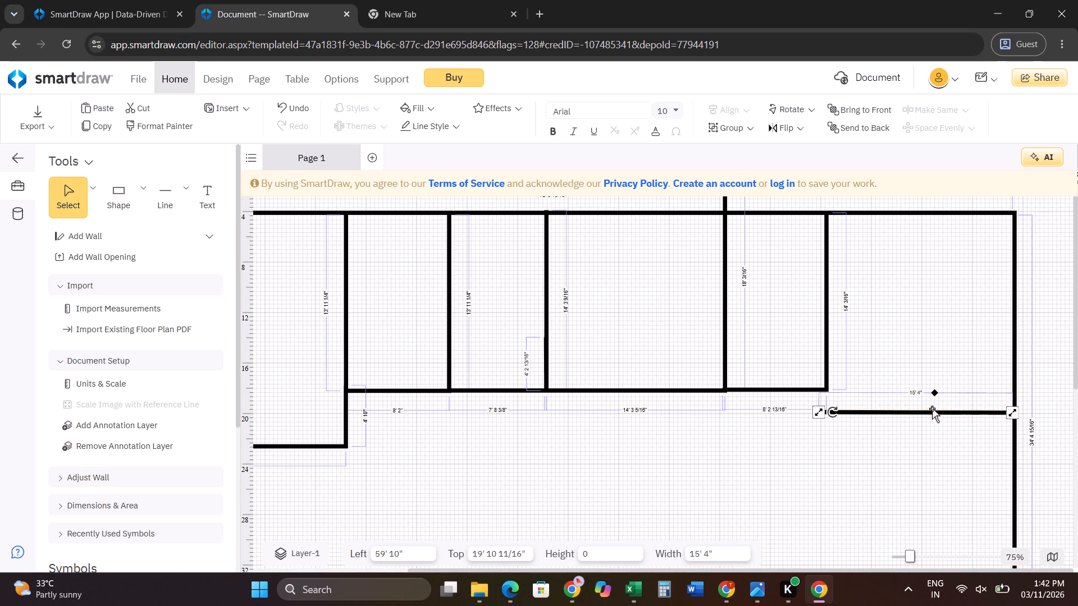
left_click_drag(932, 410, 937, 435)
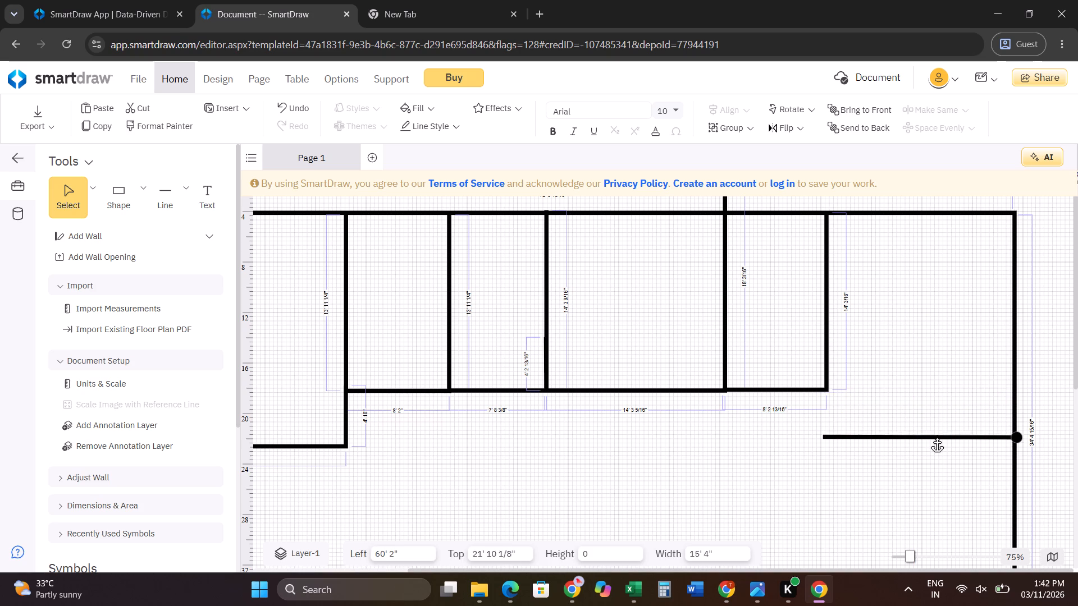
left_click_drag(937, 435, 937, 442)
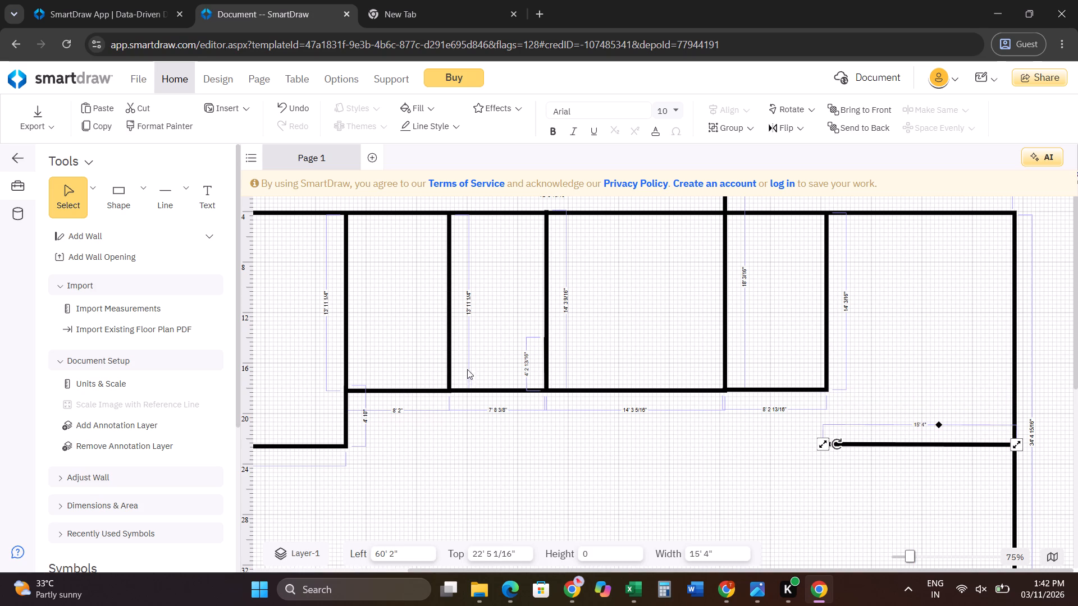
Move the fourth room's walls back down to about 4' 3 3/16" from the top, rejoining the top outer wall and third room's corner.
left_click(645, 391)
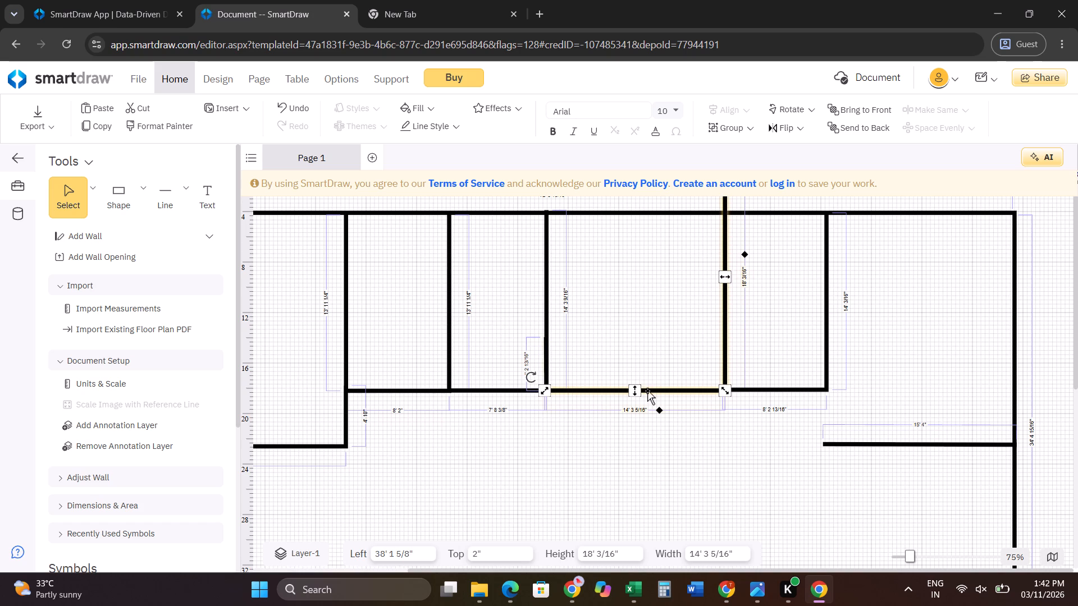
left_click_drag(647, 391, 646, 453)
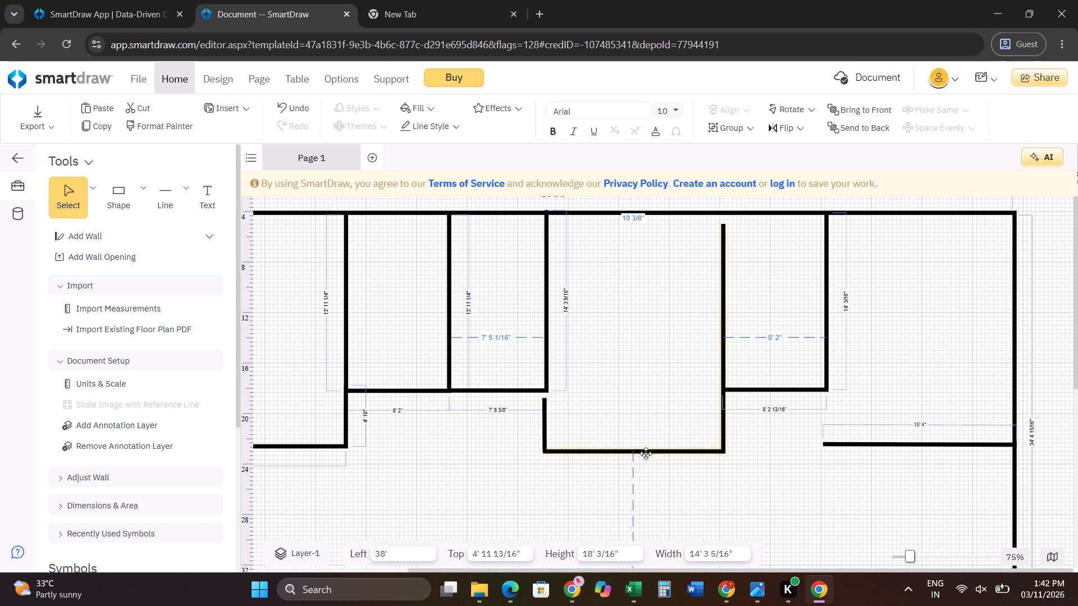
left_click_drag(646, 453, 648, 443)
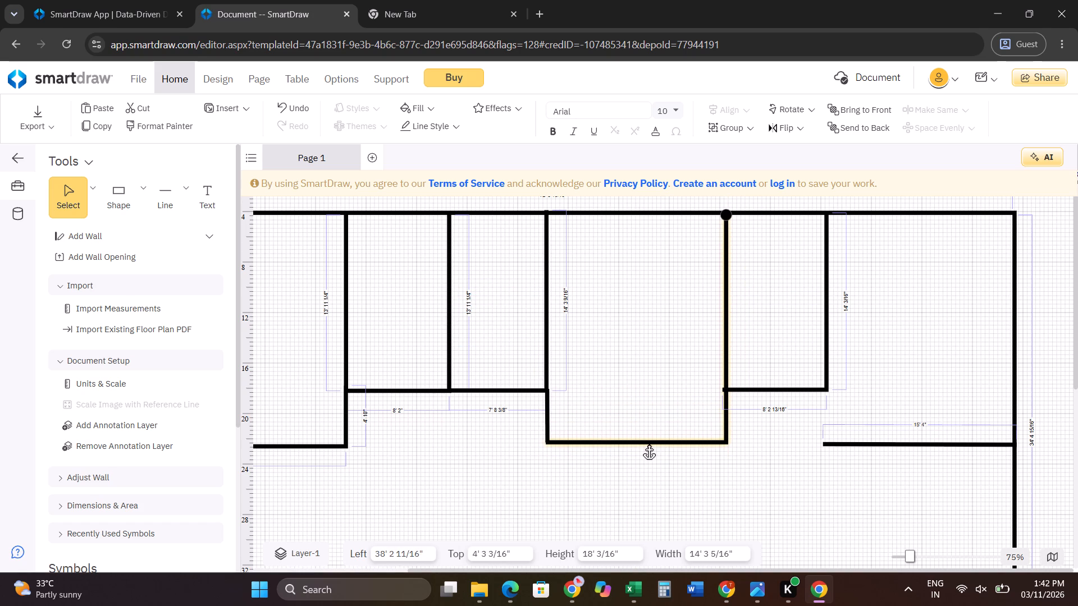
left_click_drag(648, 443, 648, 443)
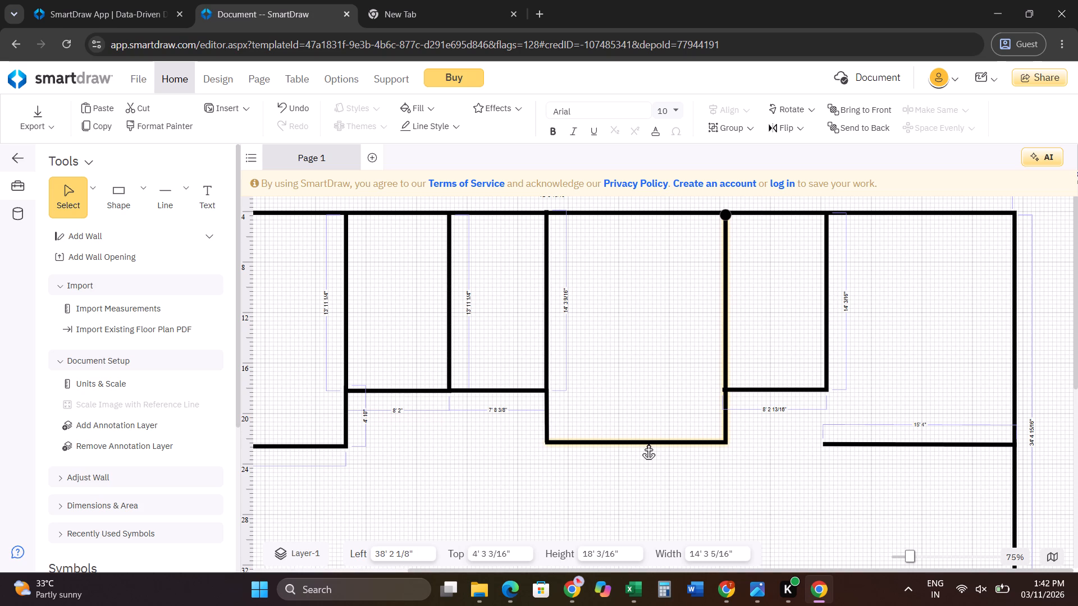
left_click_drag(648, 443, 647, 443)
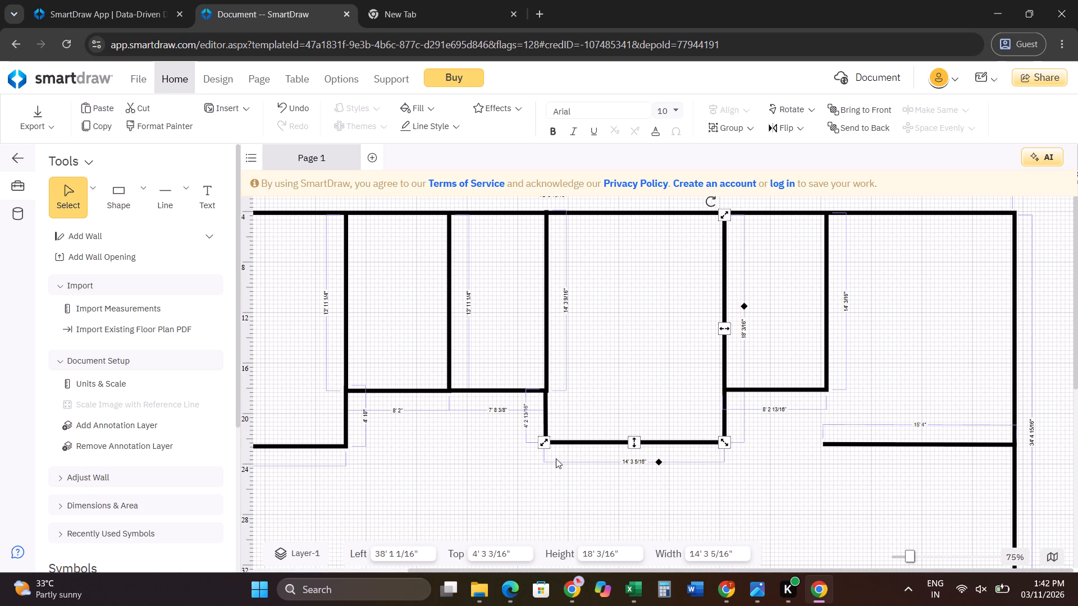
left_click(554, 457)
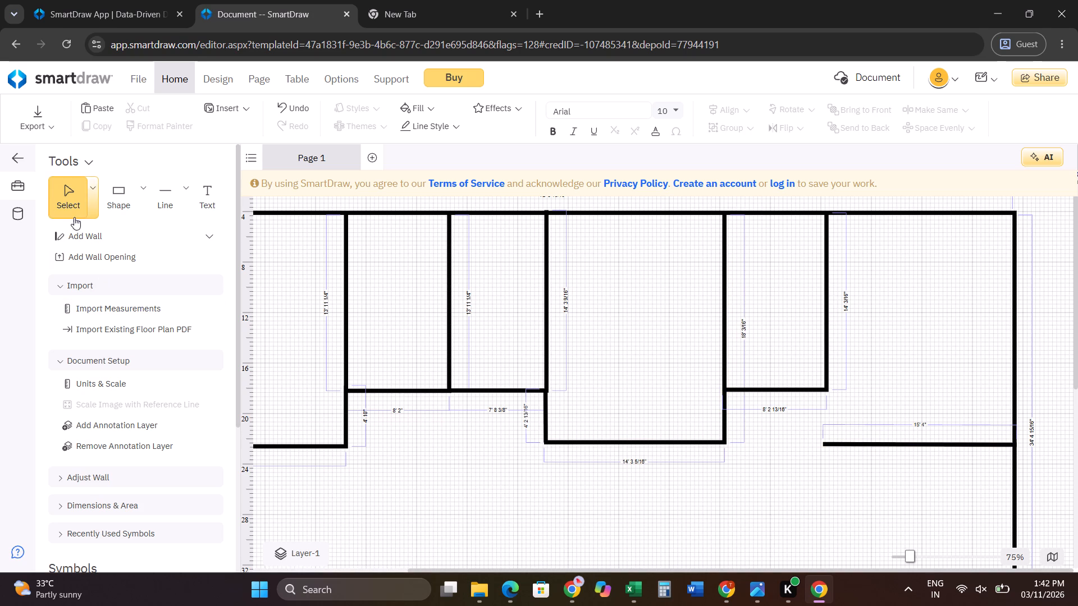
Close the sixth room with a vertical wall about 4' 4 13/16" high below its left wall, aligning the bottom wall at about 15' 5/8" wide.
left_click(75, 236)
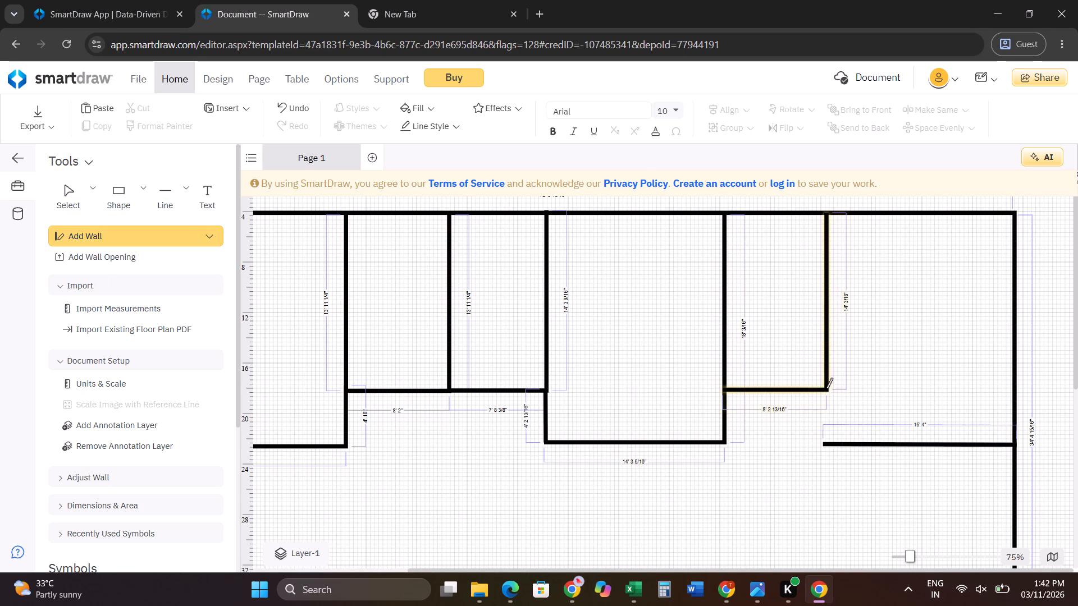
left_click_drag(826, 389, 825, 446)
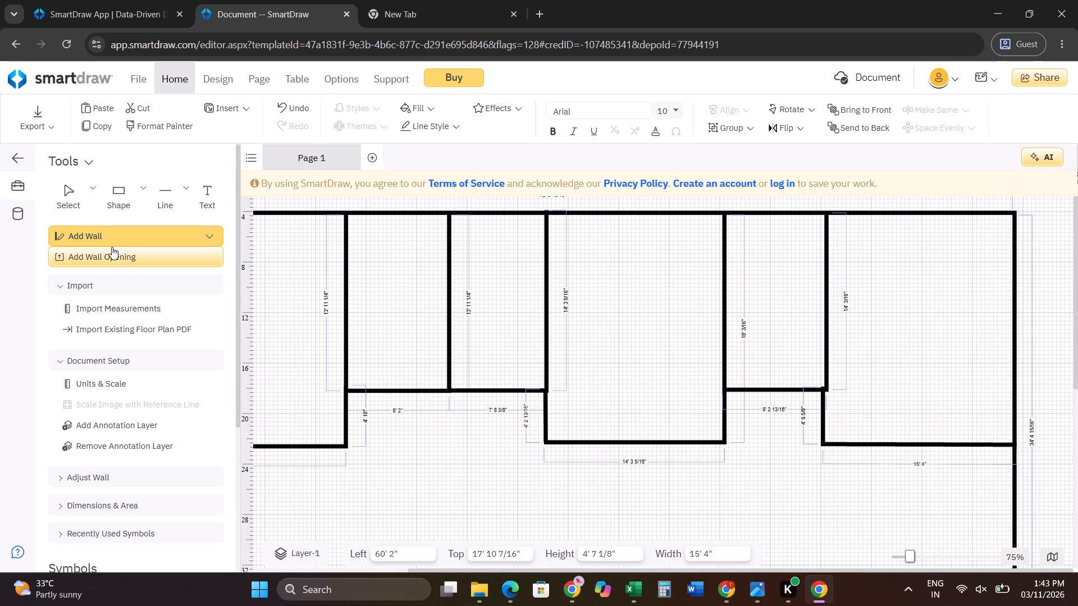
left_click(46, 198)
left_click(86, 206)
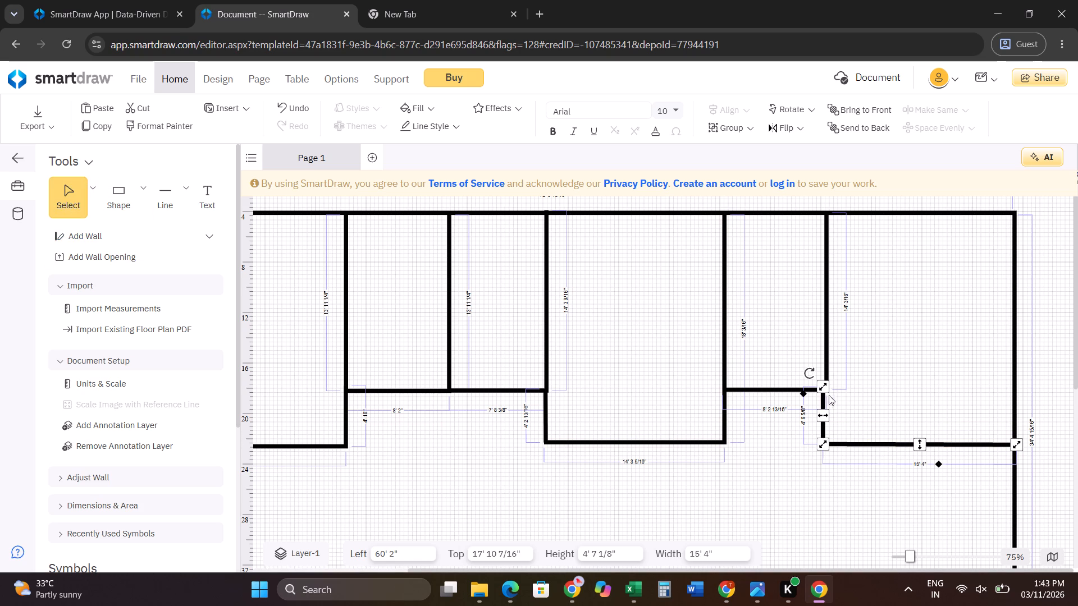
left_click(825, 388)
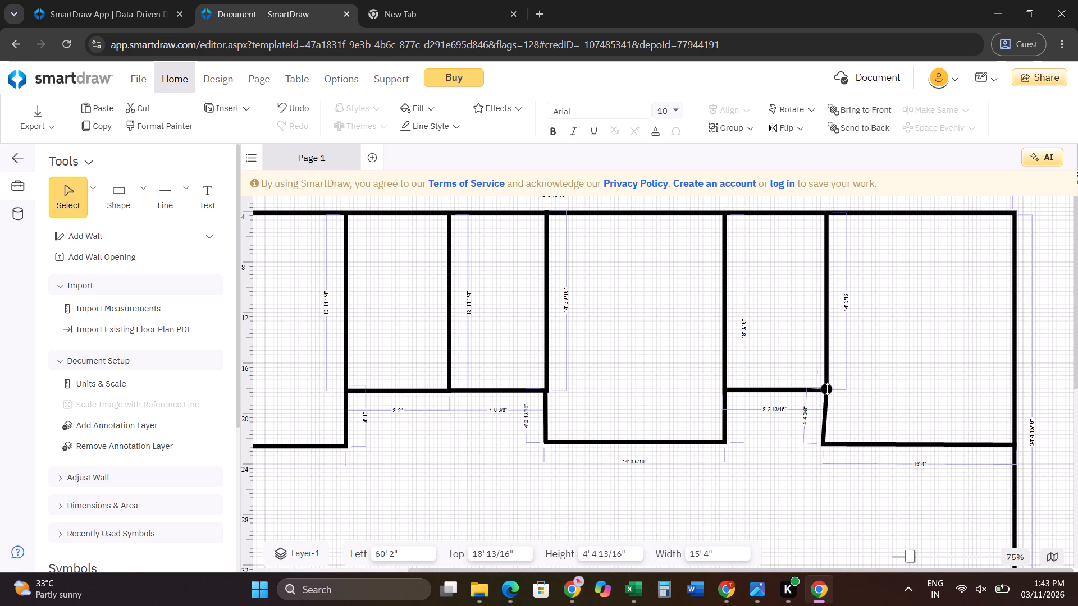
left_click_drag(826, 443, 833, 443)
left_click(827, 456)
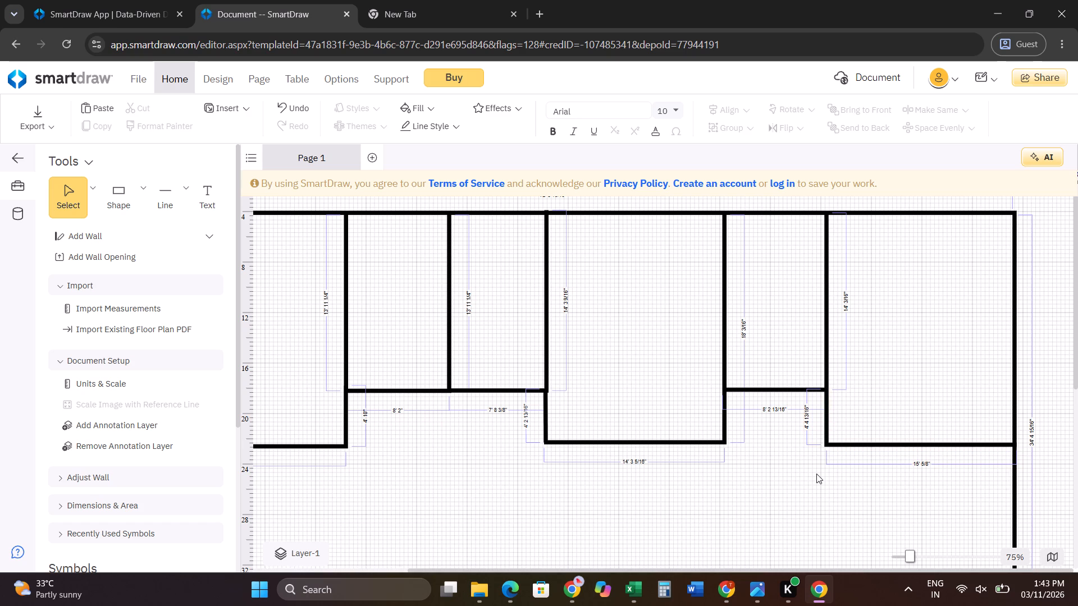
Lower the outer rectangle's bottom wall so that the outer wall is about 46' 8 3/8" high.
scroll(799, 481, "down", 2)
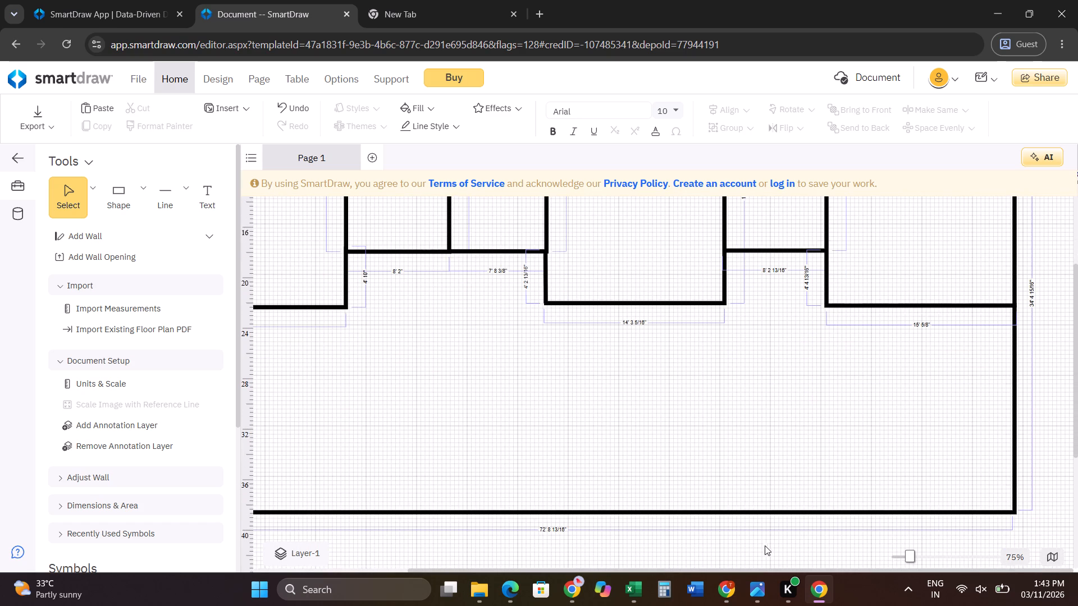
left_click_drag(796, 568, 519, 524)
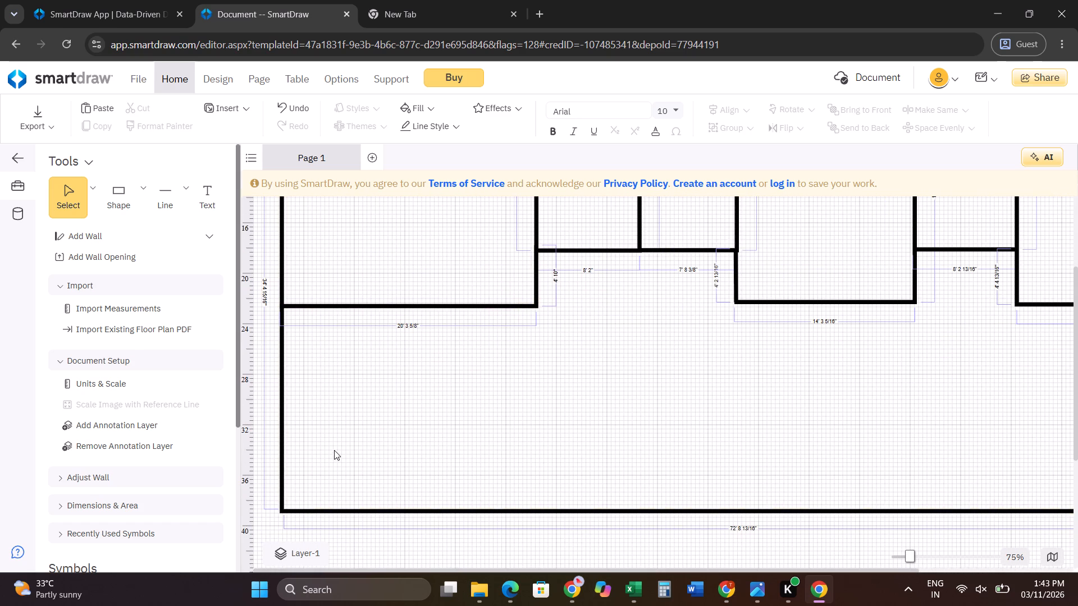
scroll(359, 453, "down", 1)
double_click(756, 445)
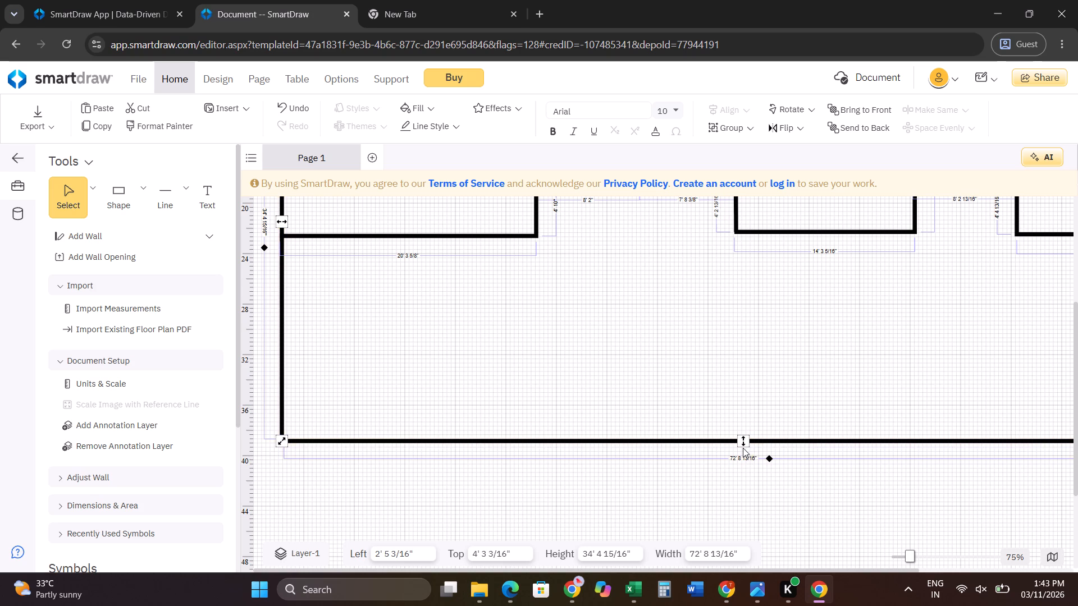
left_click_drag(741, 442, 748, 518)
scroll(675, 454, "down", 2)
scroll(440, 389, "up", 2)
scroll(711, 469, "down", 2)
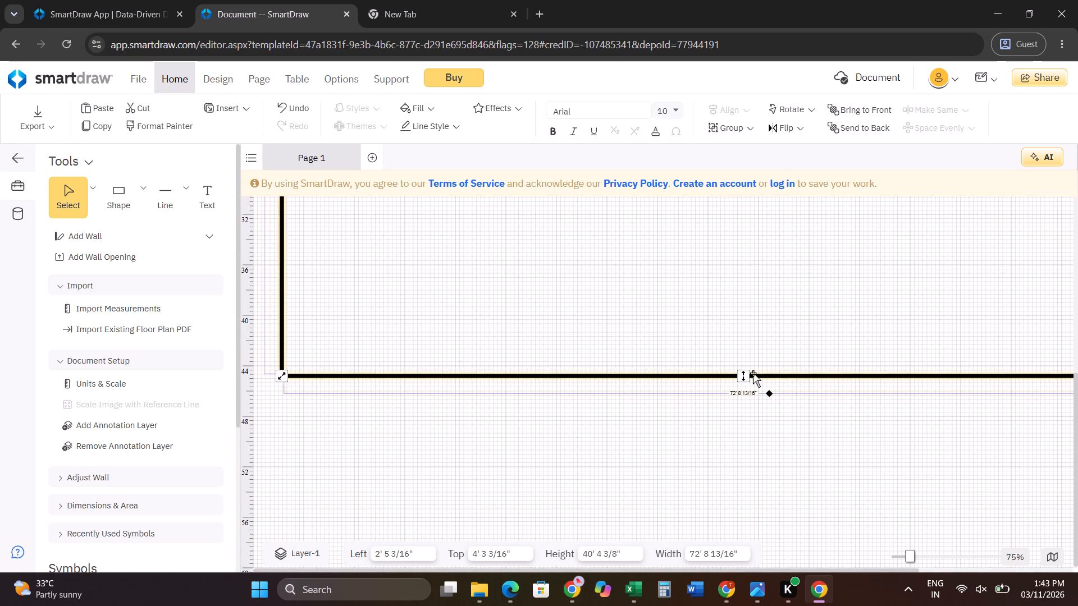
left_click_drag(745, 375, 745, 454)
scroll(641, 441, "up", 3)
scroll(449, 412, "down", 1)
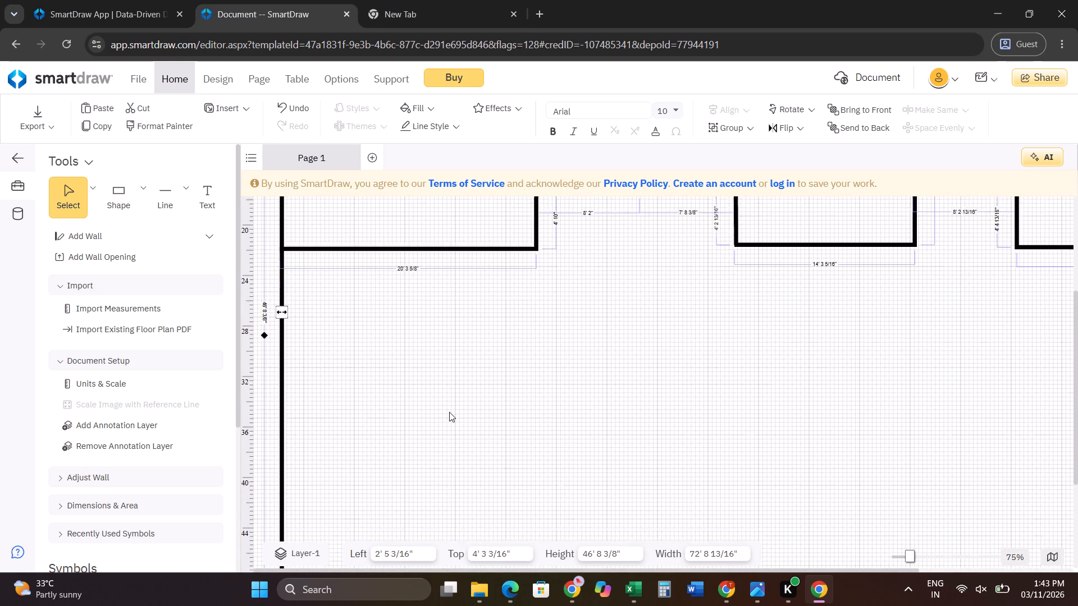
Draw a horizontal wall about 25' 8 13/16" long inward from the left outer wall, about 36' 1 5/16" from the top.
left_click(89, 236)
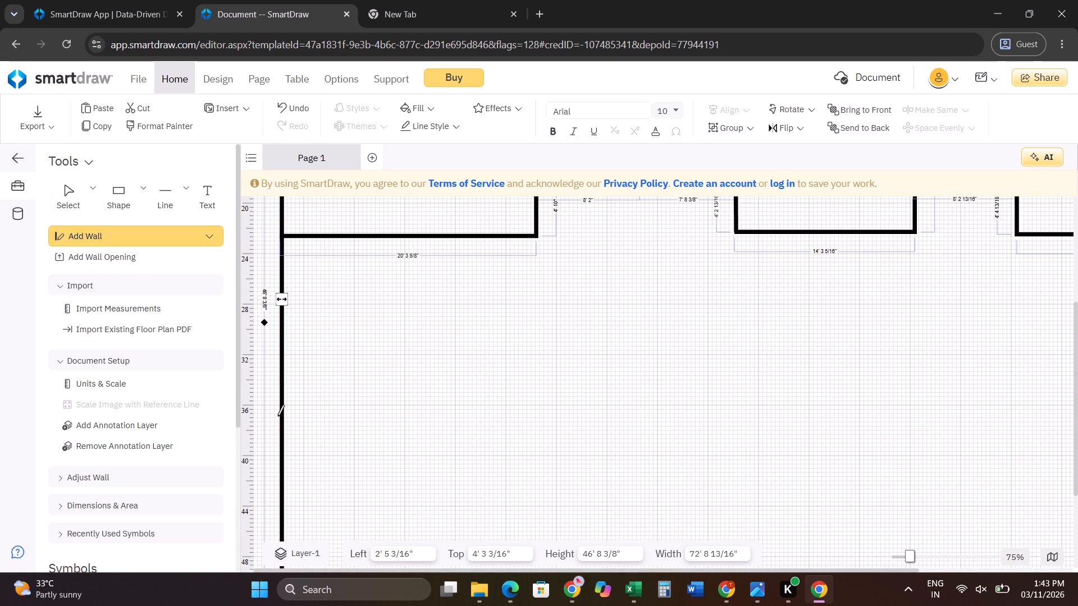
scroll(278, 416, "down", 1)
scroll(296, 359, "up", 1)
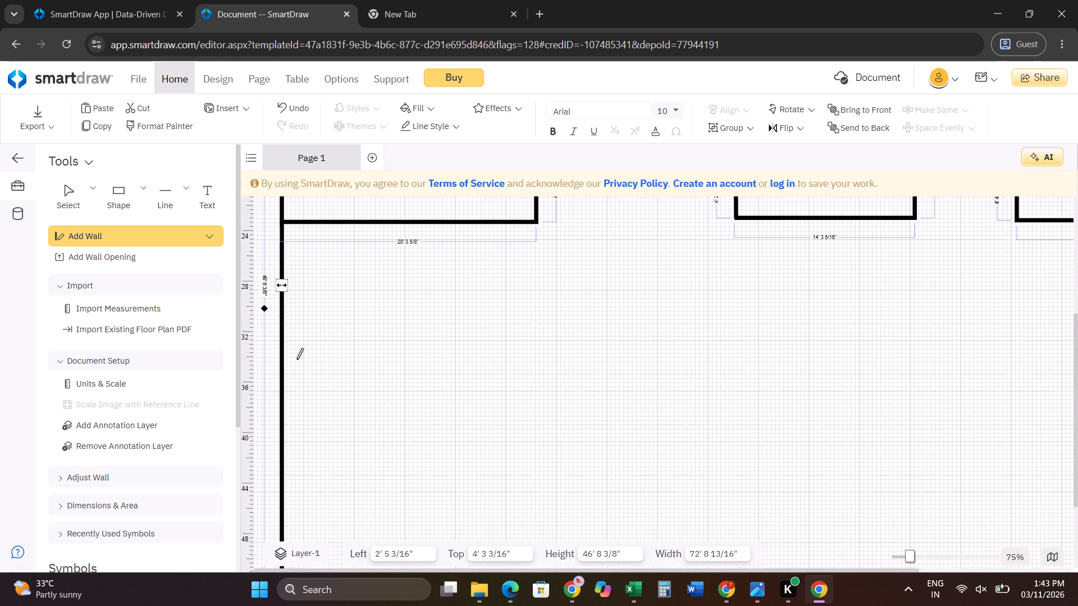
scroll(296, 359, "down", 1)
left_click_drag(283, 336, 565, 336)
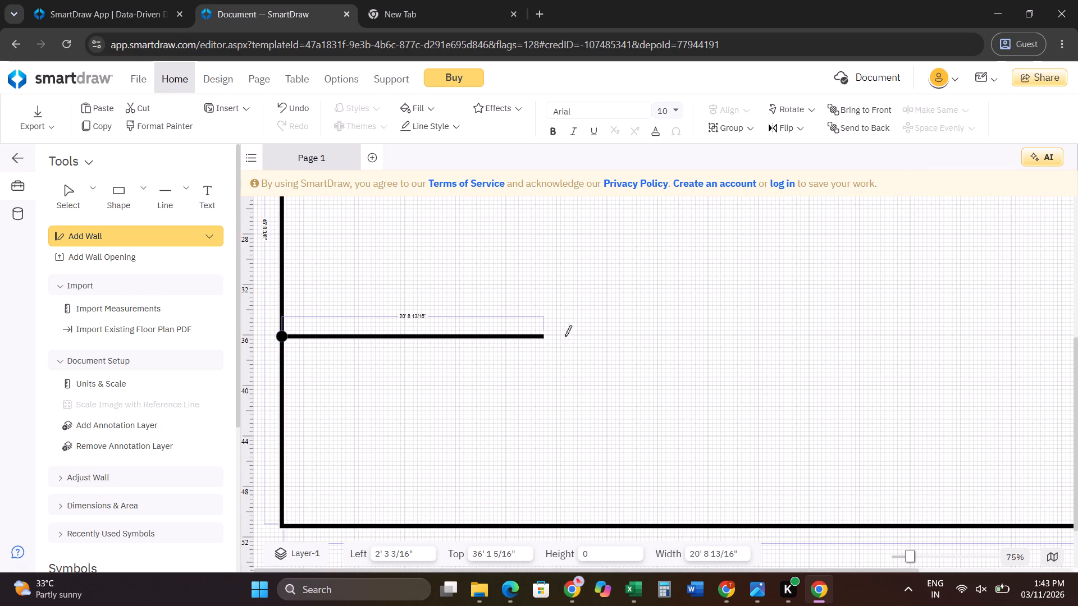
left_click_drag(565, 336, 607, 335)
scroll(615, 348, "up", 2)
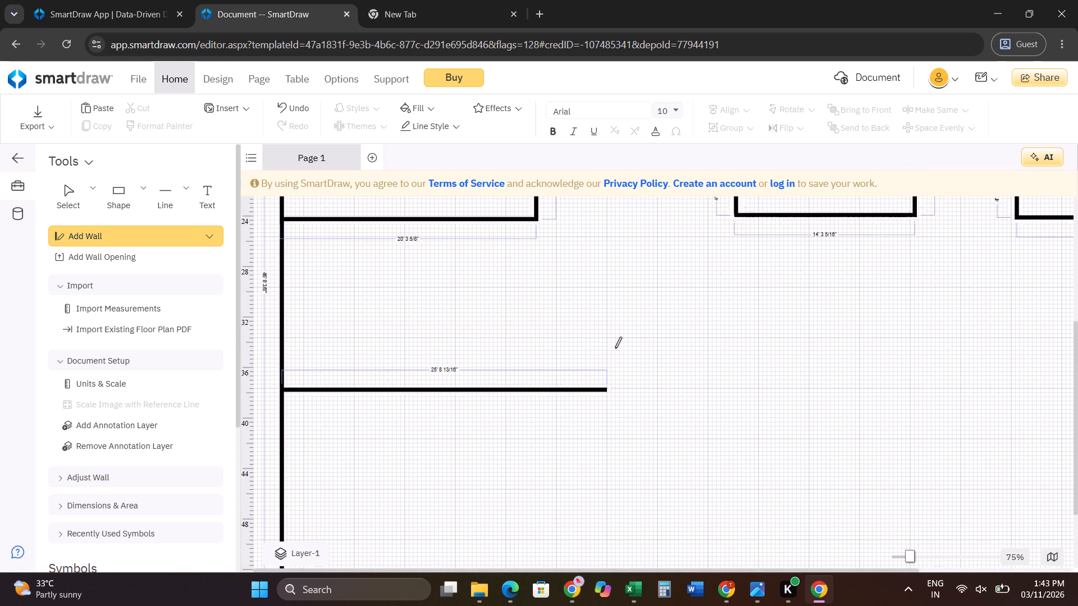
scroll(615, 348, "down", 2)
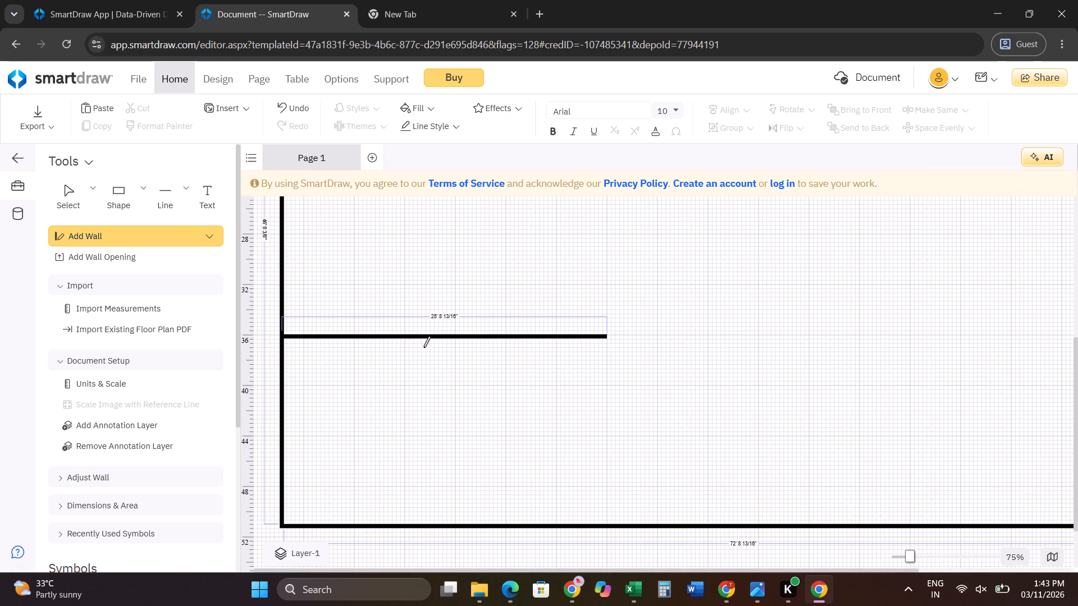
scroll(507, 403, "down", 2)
Lower the outer rectangle's bottom wall so that the outer wall is about 54' 3 5/8" high.
left_click(68, 180)
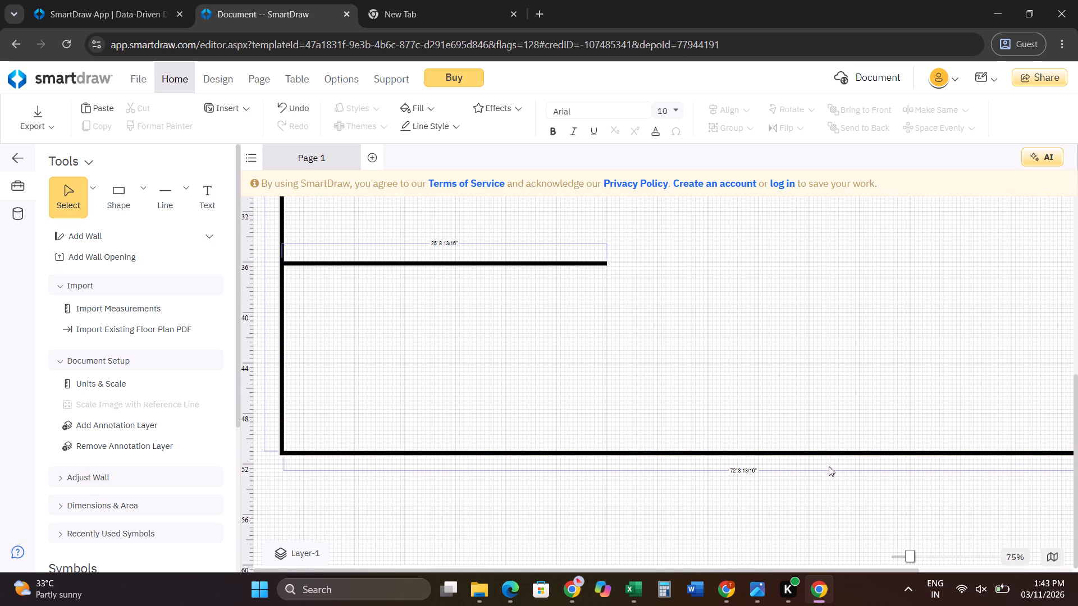
left_click(798, 461)
left_click(801, 449)
left_click_drag(743, 453, 742, 457)
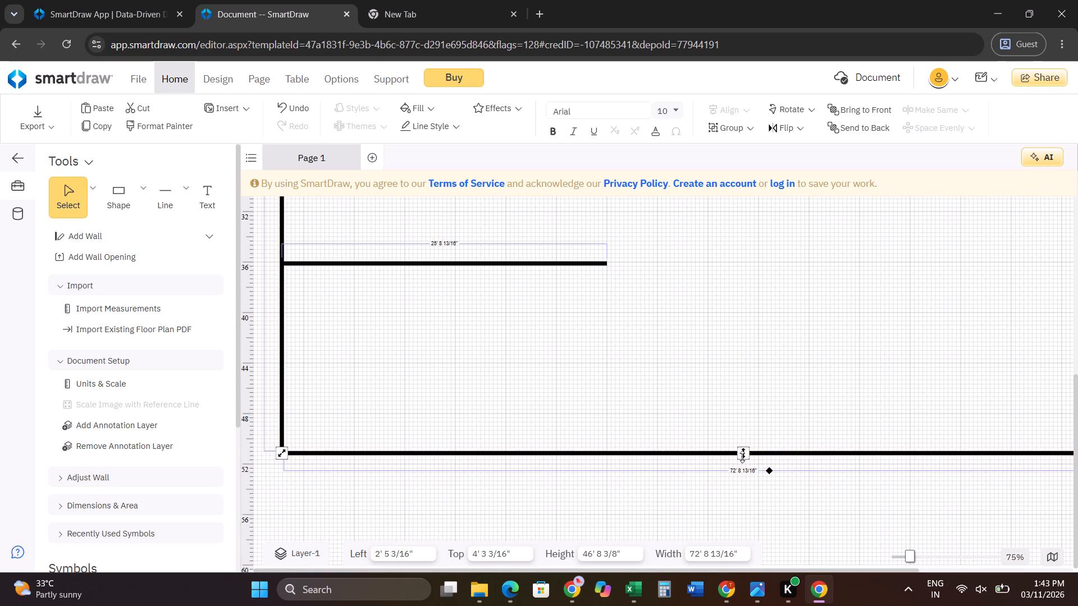
left_click_drag(742, 457, 756, 547)
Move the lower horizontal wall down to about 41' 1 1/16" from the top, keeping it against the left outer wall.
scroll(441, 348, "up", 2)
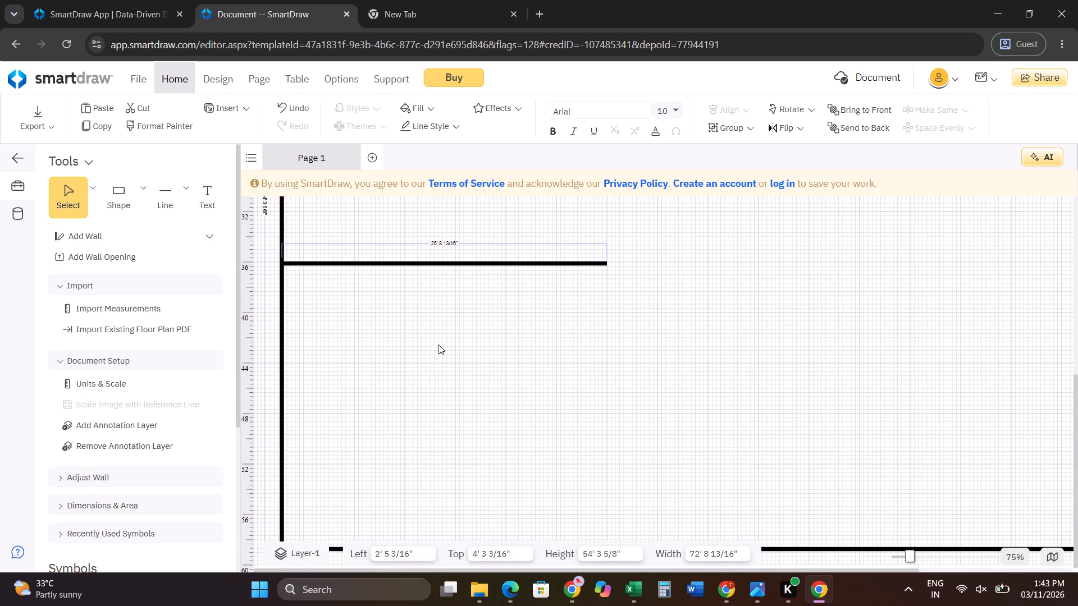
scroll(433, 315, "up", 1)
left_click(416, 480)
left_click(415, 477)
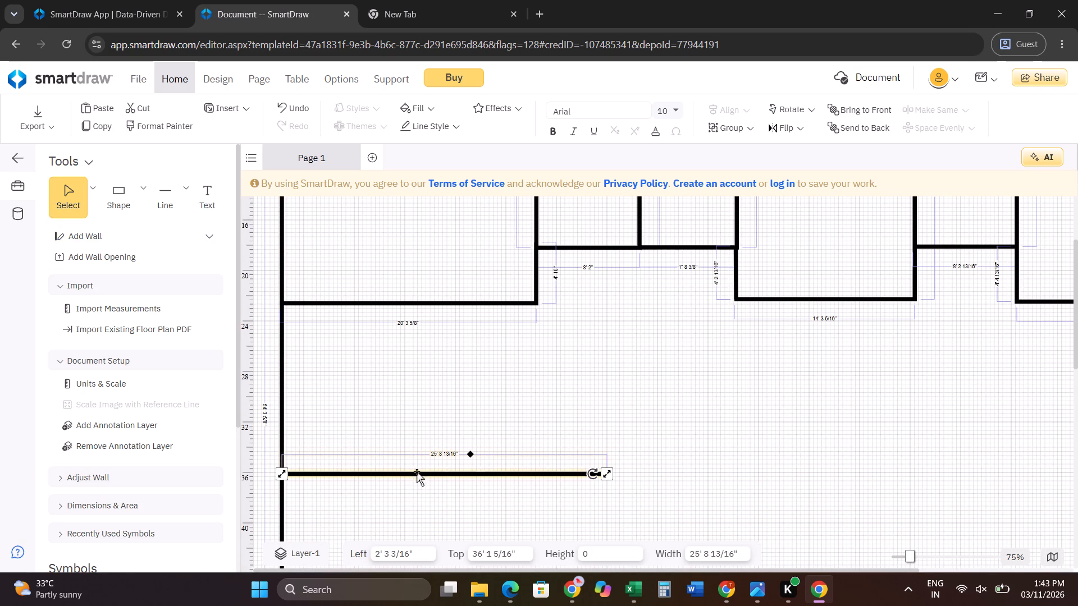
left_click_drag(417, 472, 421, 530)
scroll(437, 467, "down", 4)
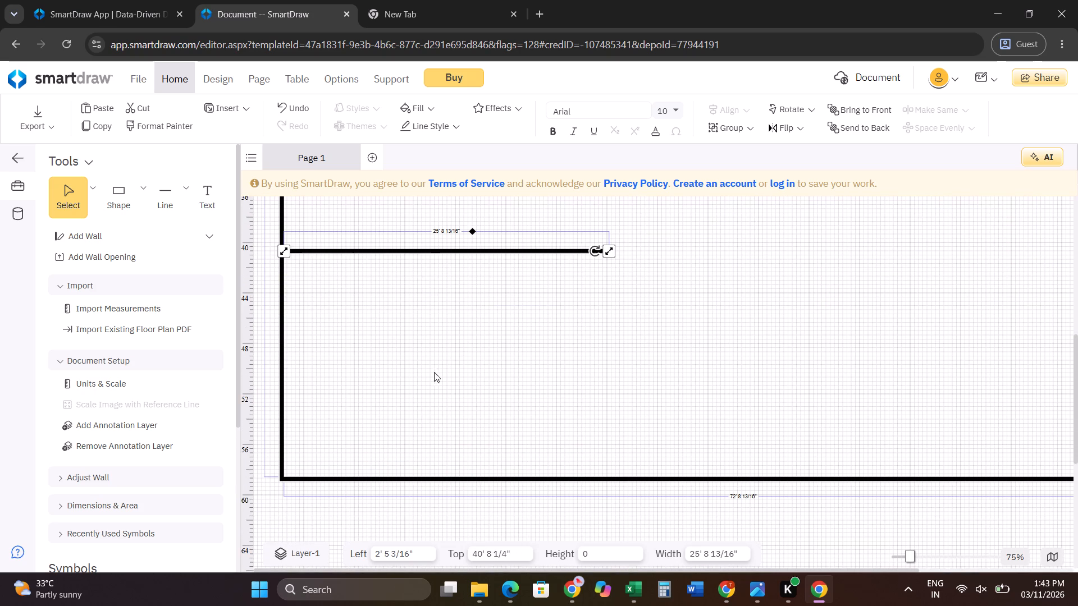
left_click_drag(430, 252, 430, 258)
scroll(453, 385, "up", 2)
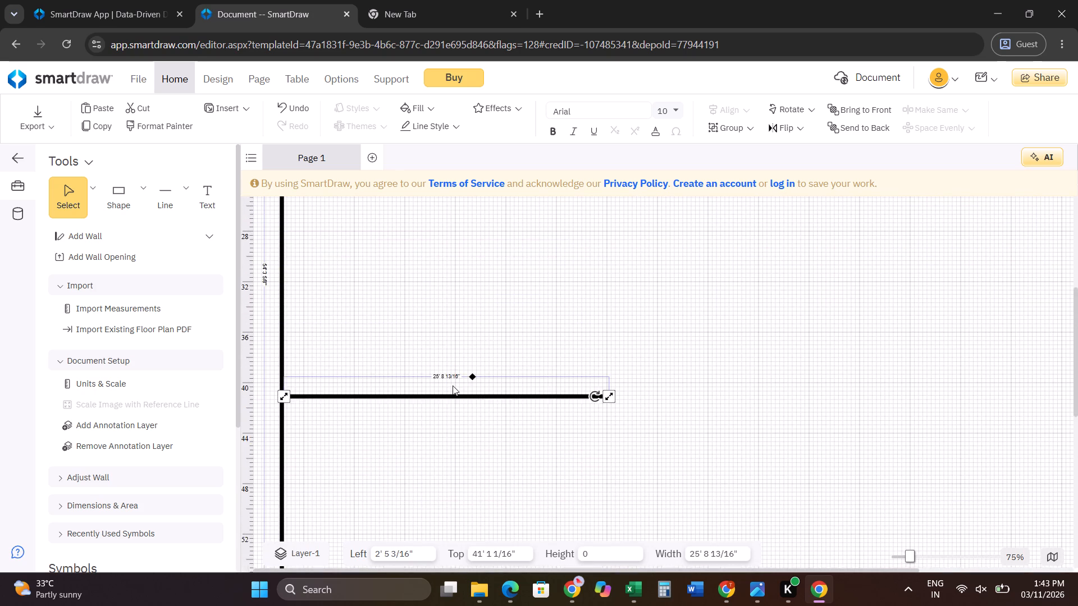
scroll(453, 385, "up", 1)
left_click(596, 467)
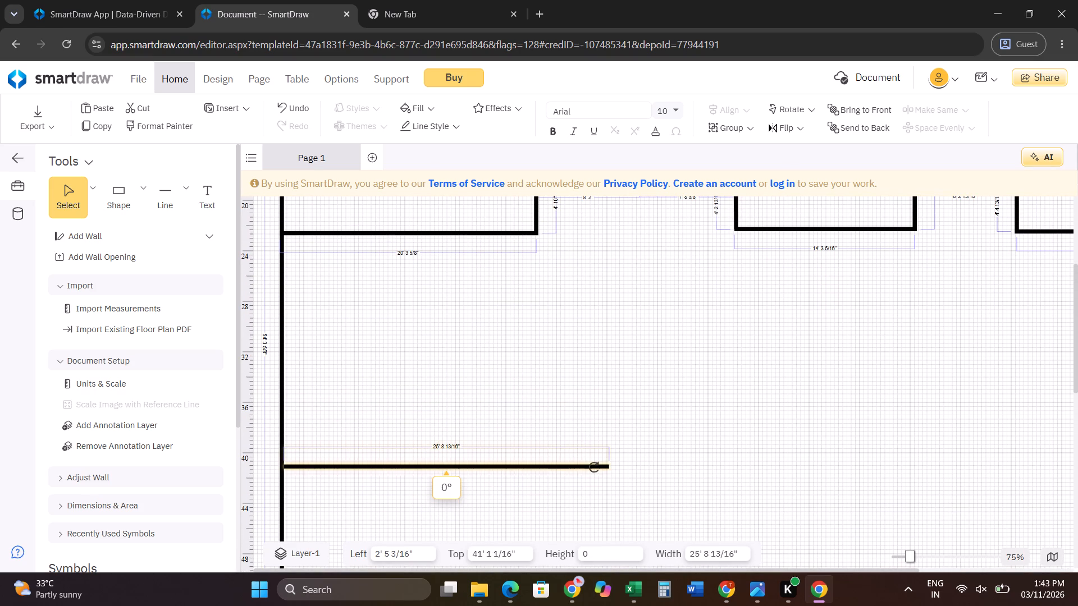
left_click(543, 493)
Draw a vertical wall about 30' 8 13/16" long from about 27' 10" below the top, below the third room, to the bottom outer wall.
scroll(539, 494, "down", 3)
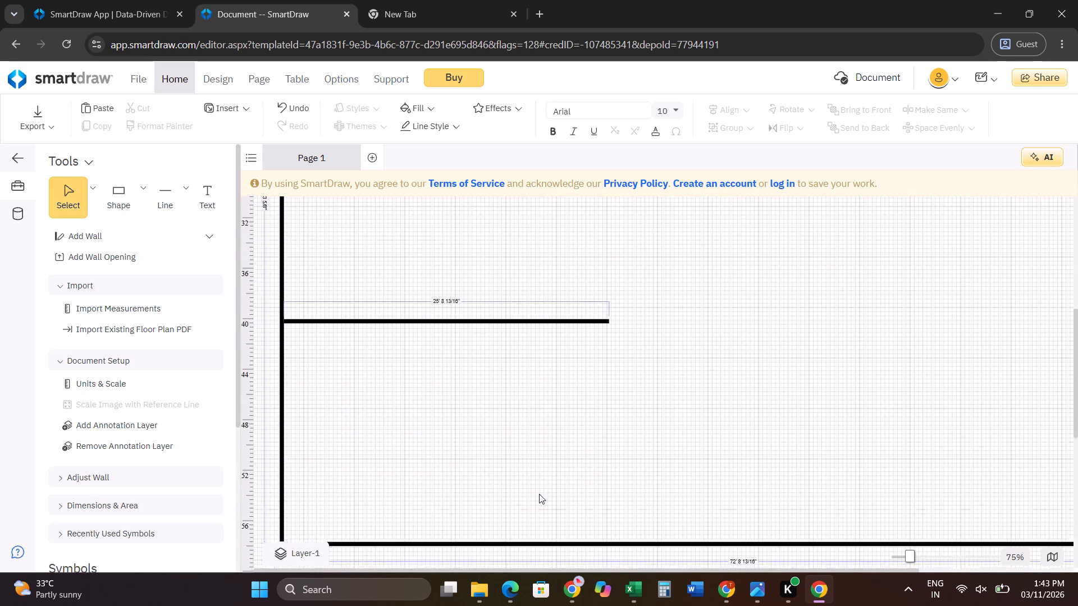
scroll(539, 494, "down", 1)
scroll(537, 494, "up", 4)
scroll(746, 405, "up", 1)
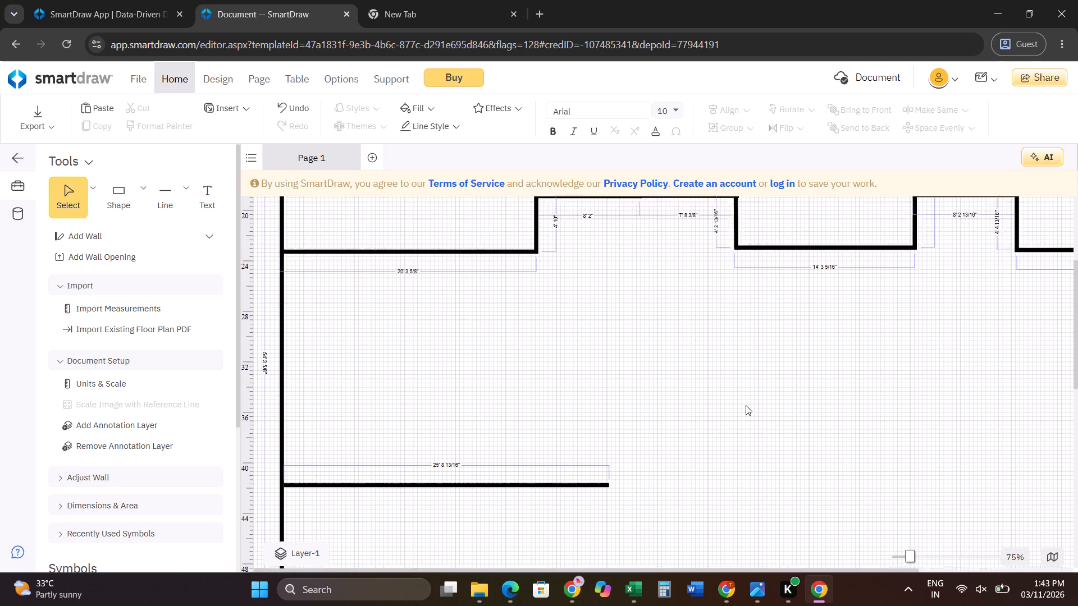
scroll(746, 405, "down", 2)
left_click(72, 231)
scroll(613, 349, "down", 4)
scroll(708, 372, "up", 4)
scroll(724, 311, "up", 2)
scroll(730, 352, "down", 1)
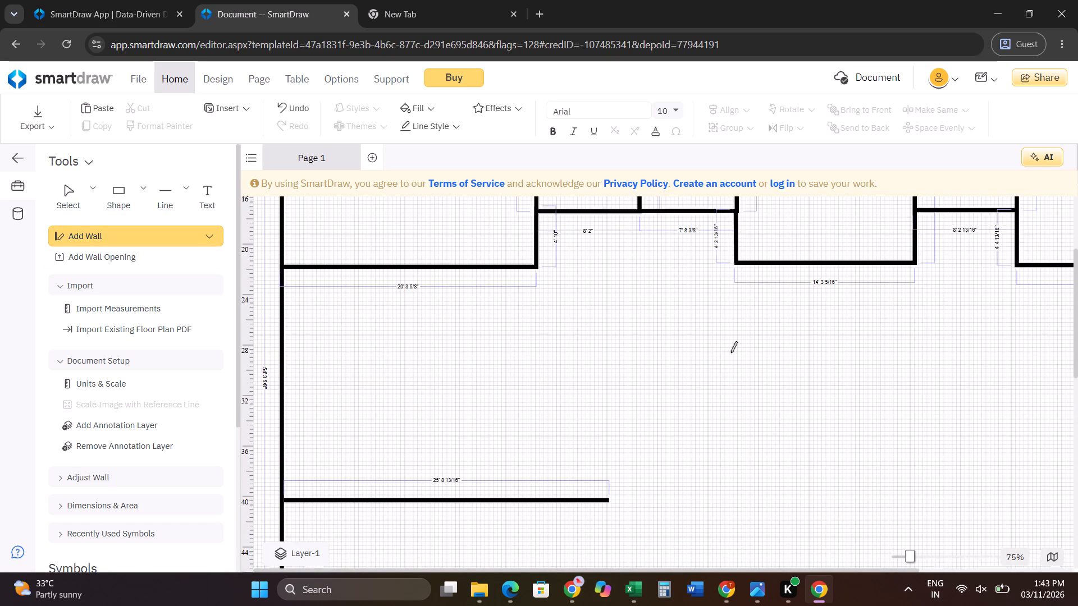
left_click_drag(707, 300, 704, 549)
scroll(712, 527, "down", 2)
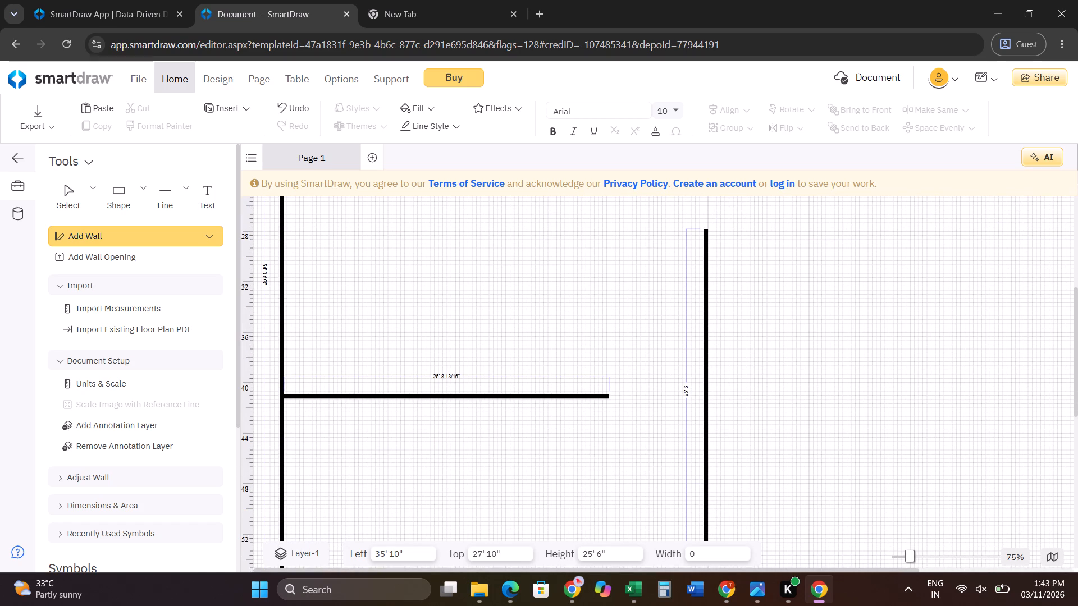
left_click_drag(704, 549, 702, 345)
scroll(704, 549, "down", 4)
scroll(706, 471, "down", 4)
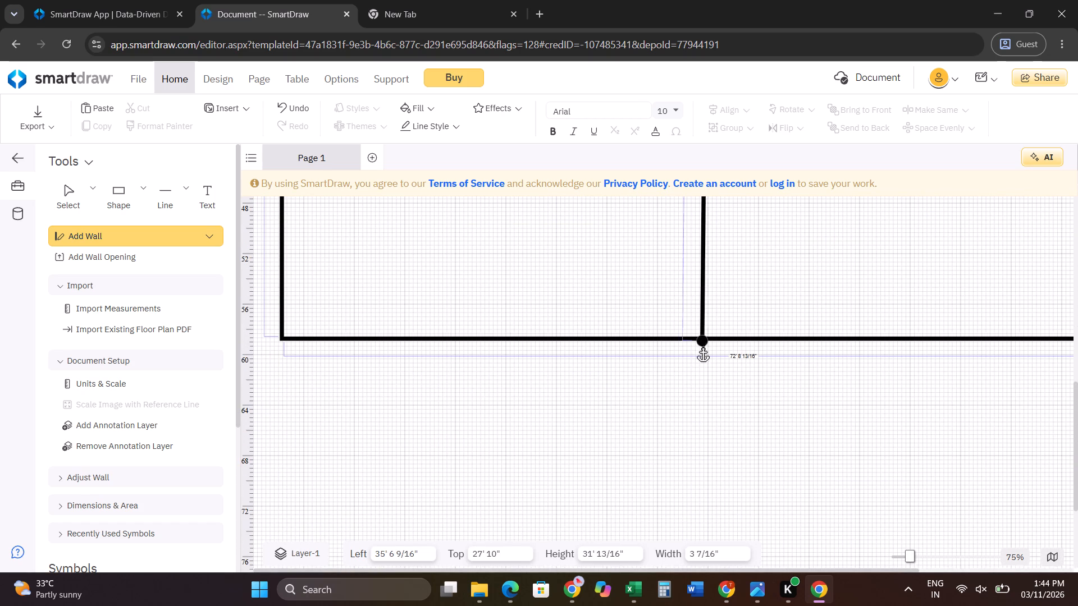
left_click_drag(702, 345, 704, 337)
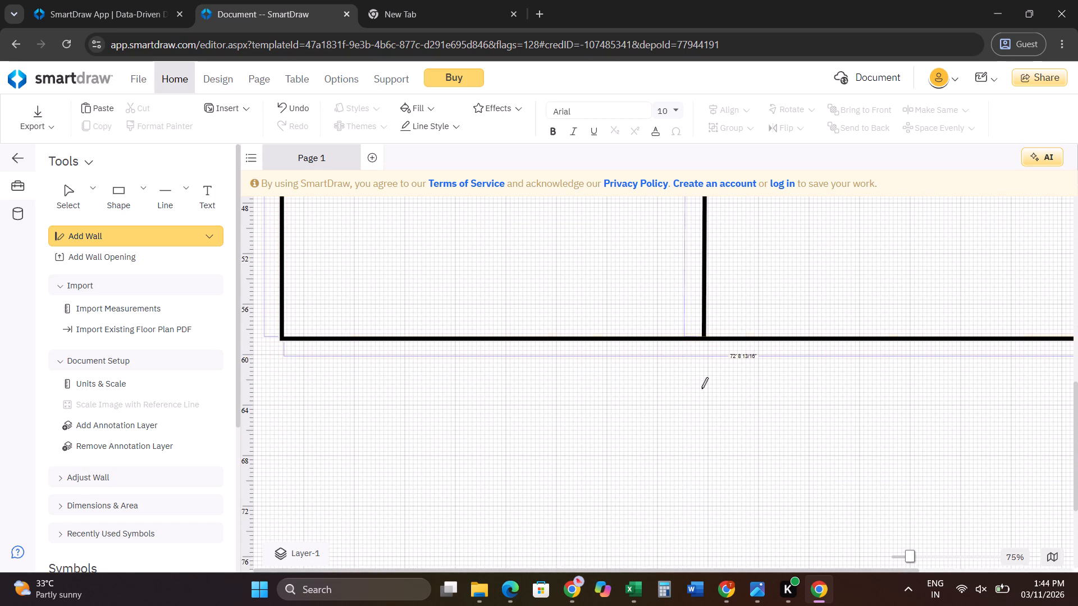
Draw a vertical wall about 5' 4 3/4" long downward from the first room's bottom right corner.
scroll(699, 405, "up", 8)
middle_click(699, 405)
scroll(674, 420, "down", 1)
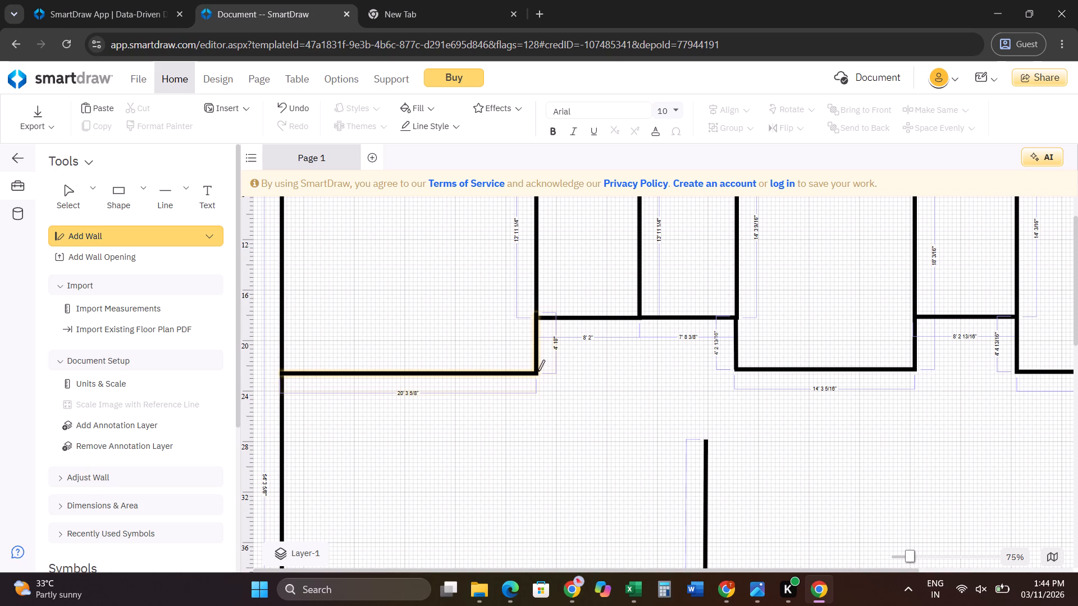
left_click_drag(536, 373, 536, 405)
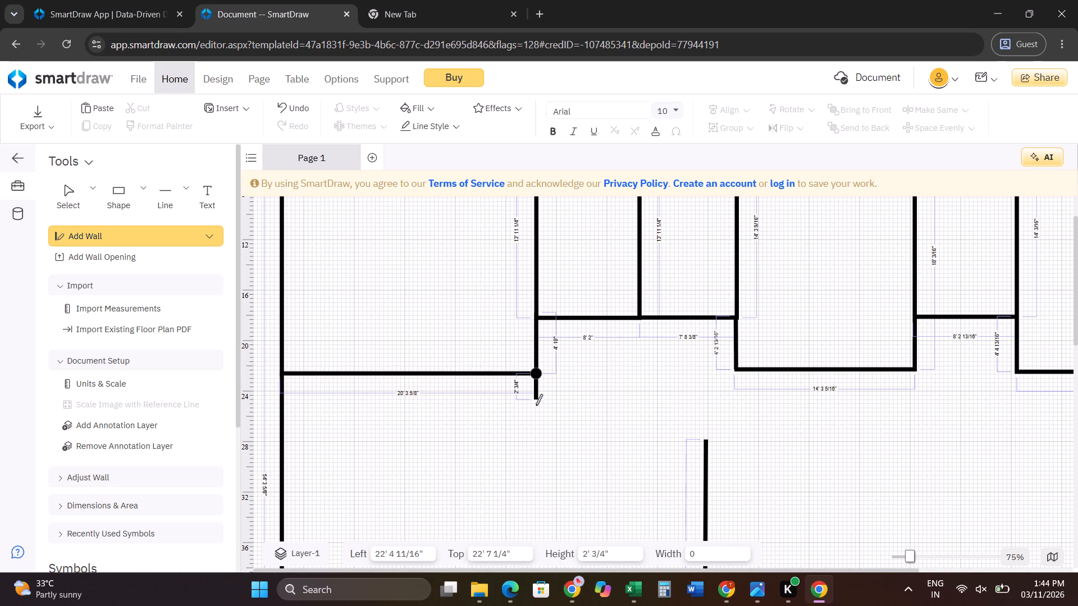
left_click_drag(536, 405, 534, 444)
left_click_drag(534, 444, 533, 443)
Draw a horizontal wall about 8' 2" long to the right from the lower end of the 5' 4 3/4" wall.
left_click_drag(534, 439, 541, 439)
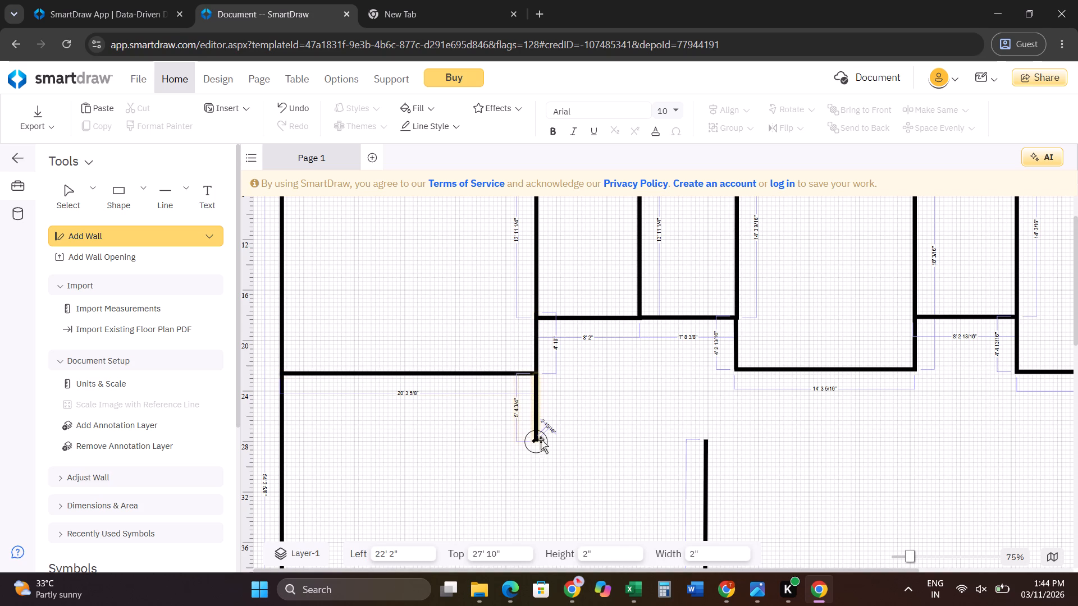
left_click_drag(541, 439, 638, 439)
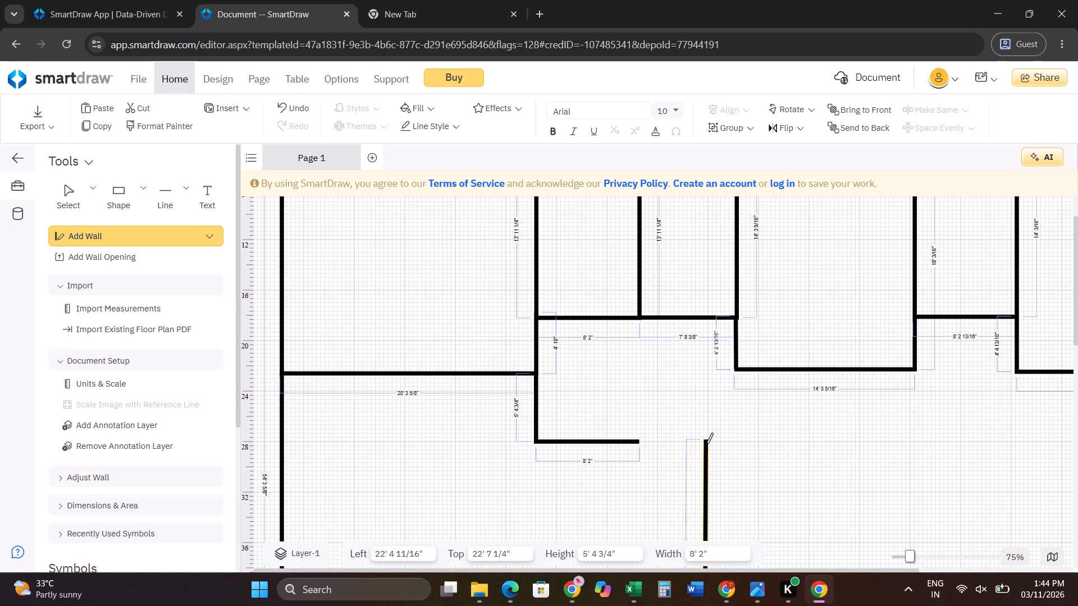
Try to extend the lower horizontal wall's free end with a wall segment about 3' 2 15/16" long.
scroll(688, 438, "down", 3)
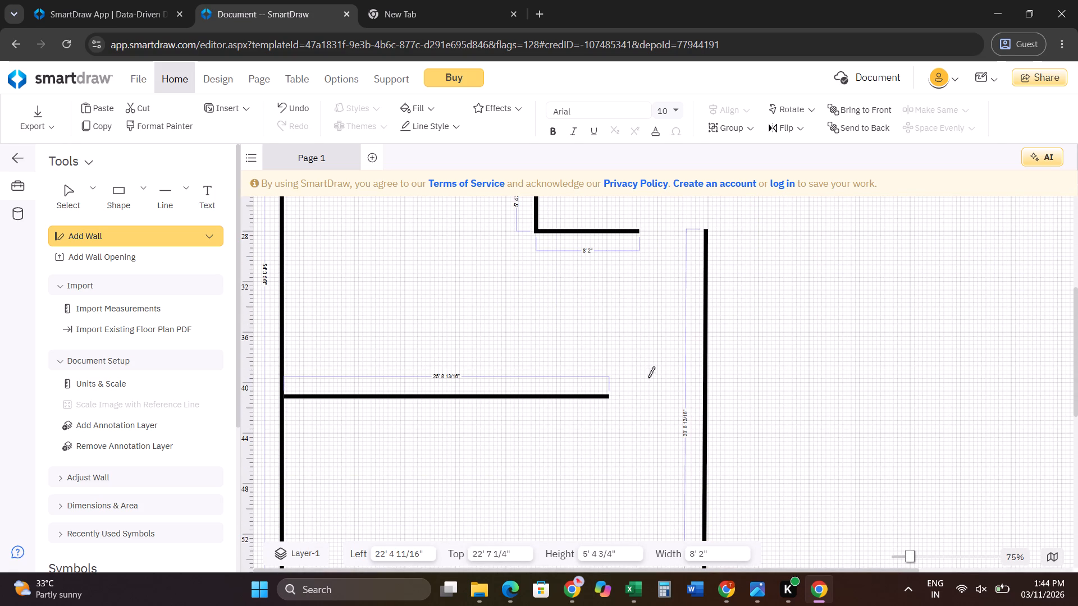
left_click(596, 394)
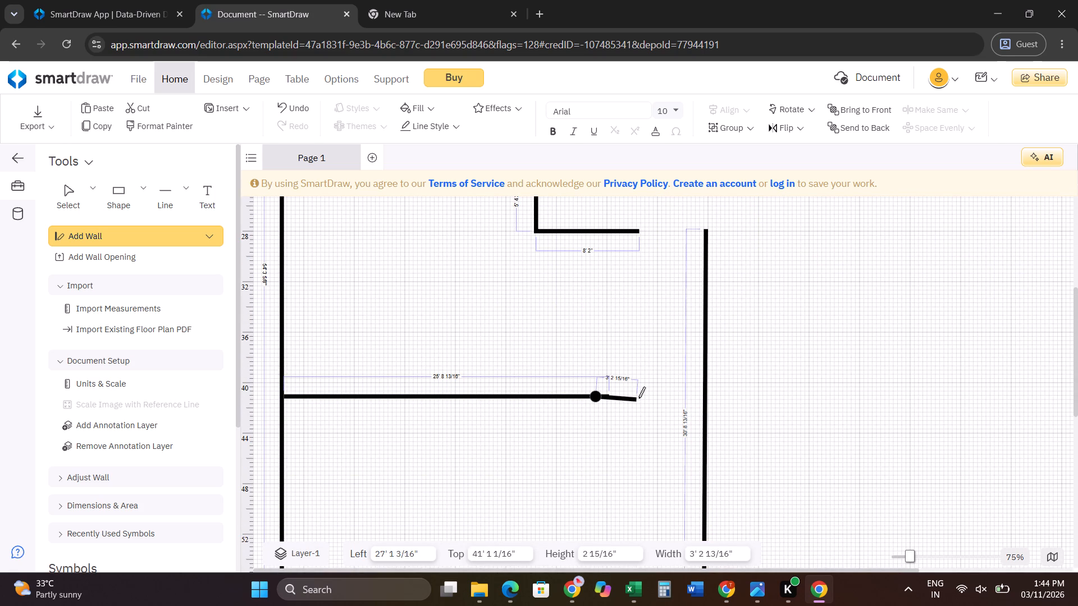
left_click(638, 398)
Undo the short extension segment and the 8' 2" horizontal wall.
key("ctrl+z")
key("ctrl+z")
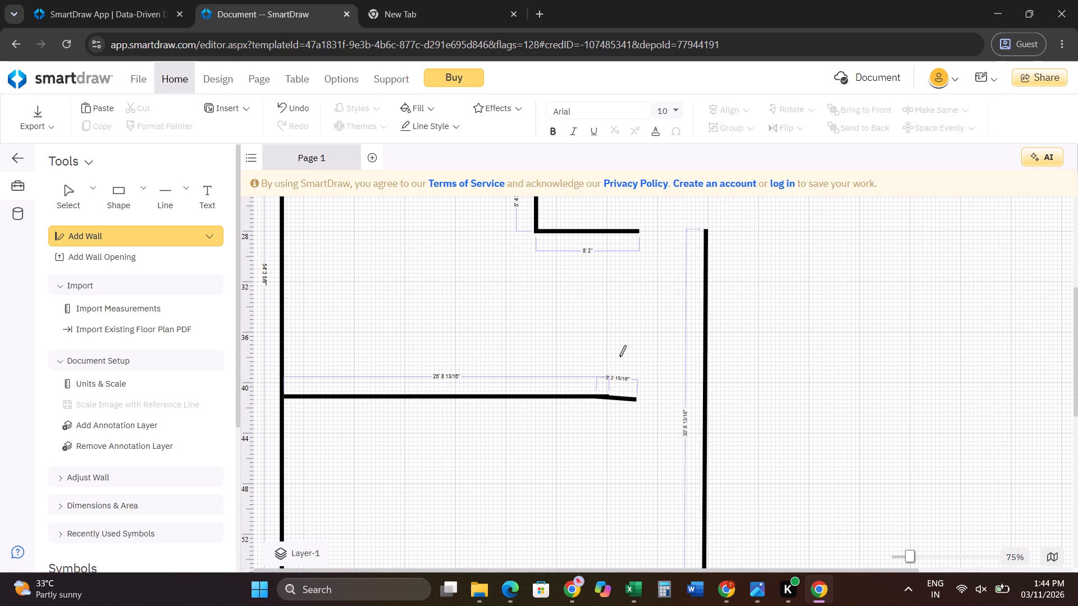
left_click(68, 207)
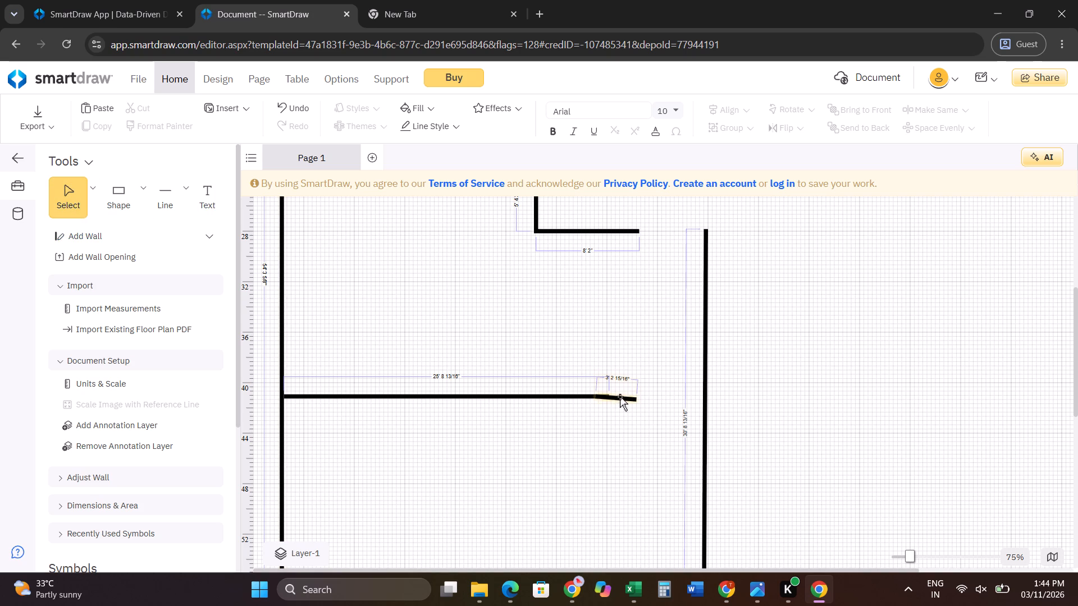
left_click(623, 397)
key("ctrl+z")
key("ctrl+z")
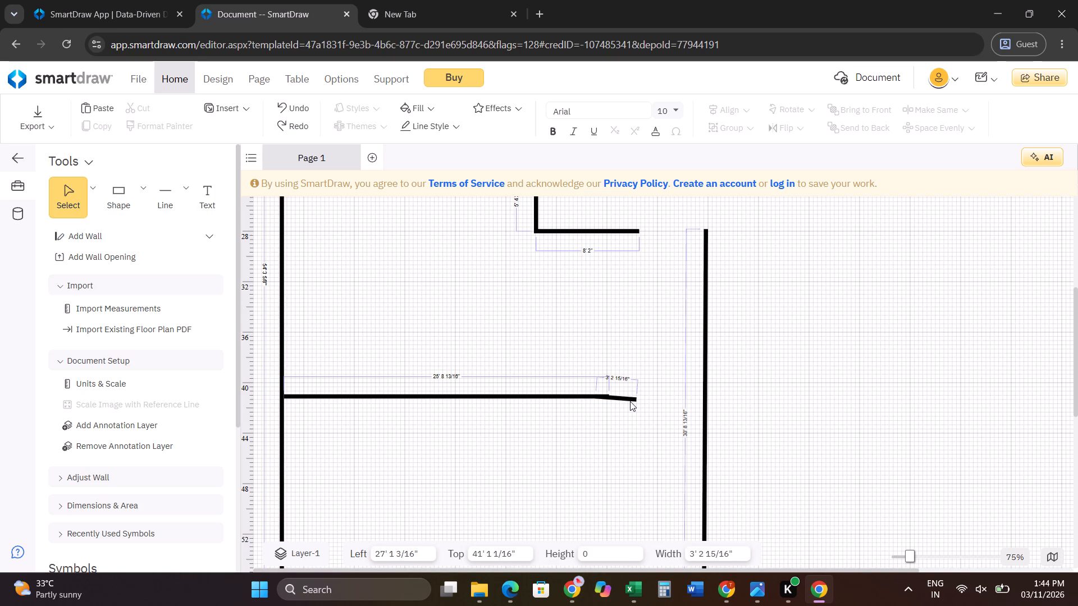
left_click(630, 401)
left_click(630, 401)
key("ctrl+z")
Draw a horizontal wall about 7' 10" long to the right from the lower end of the 5' 4 3/4" wall.
scroll(641, 391, "up", 1)
scroll(646, 388, "down", 4)
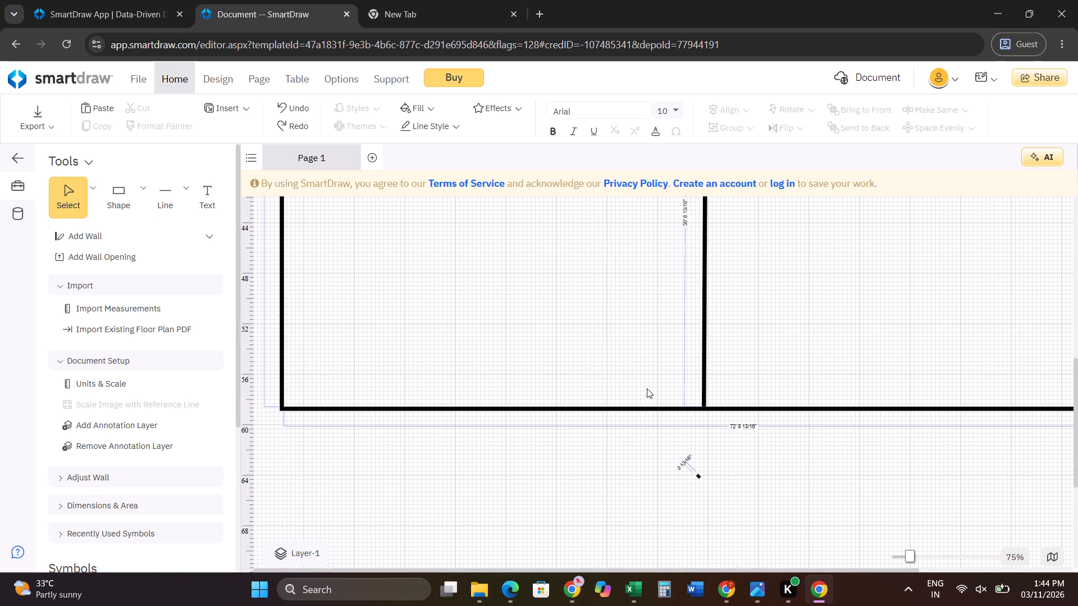
scroll(647, 388, "up", 8)
scroll(647, 388, "down", 2)
scroll(553, 403, "down", 2)
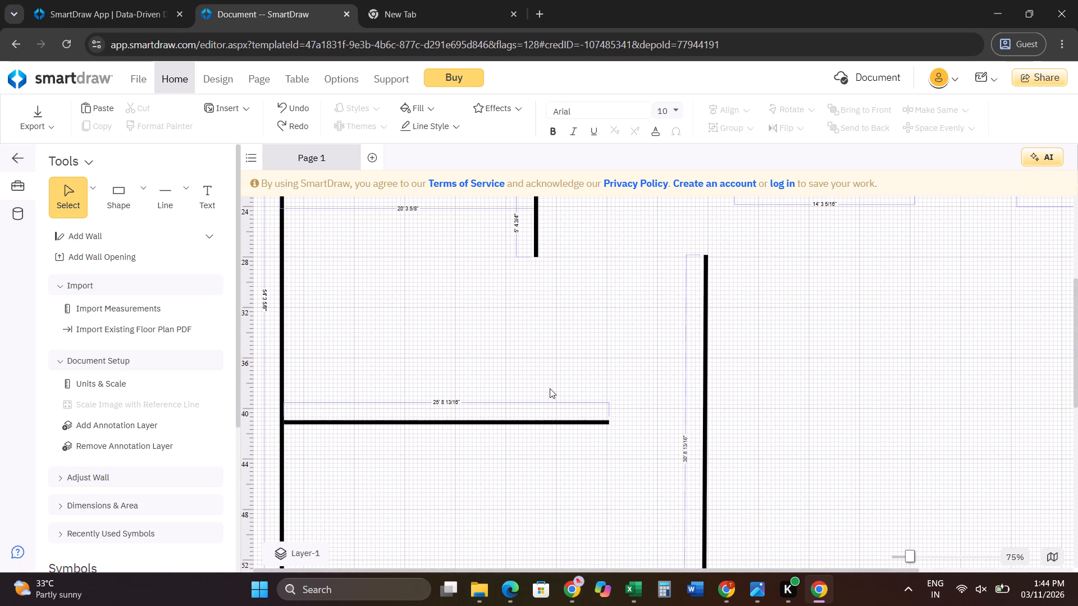
left_click(86, 229)
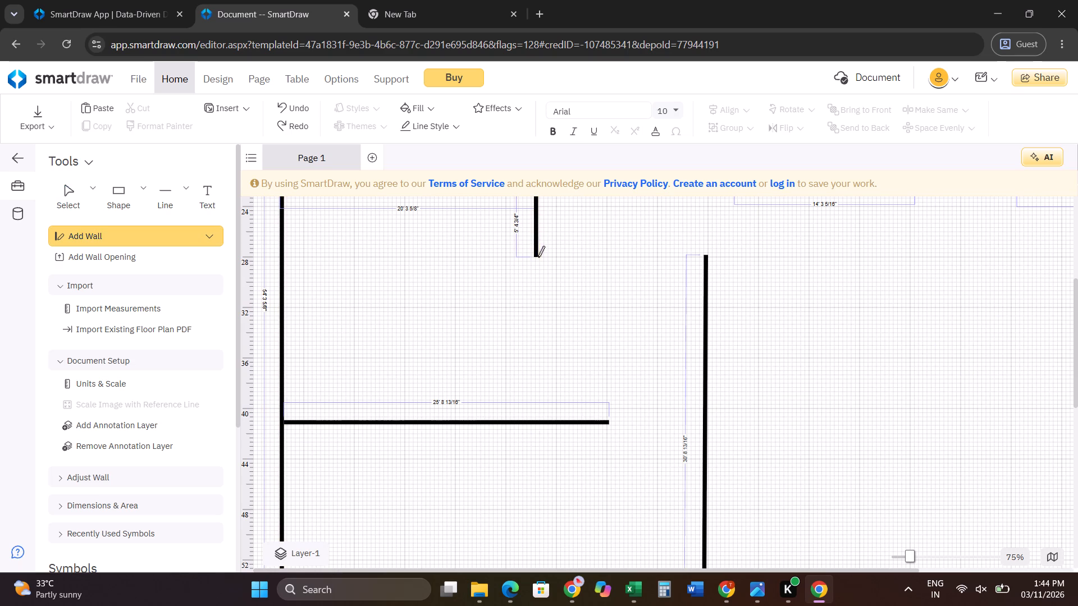
left_click_drag(536, 258, 637, 257)
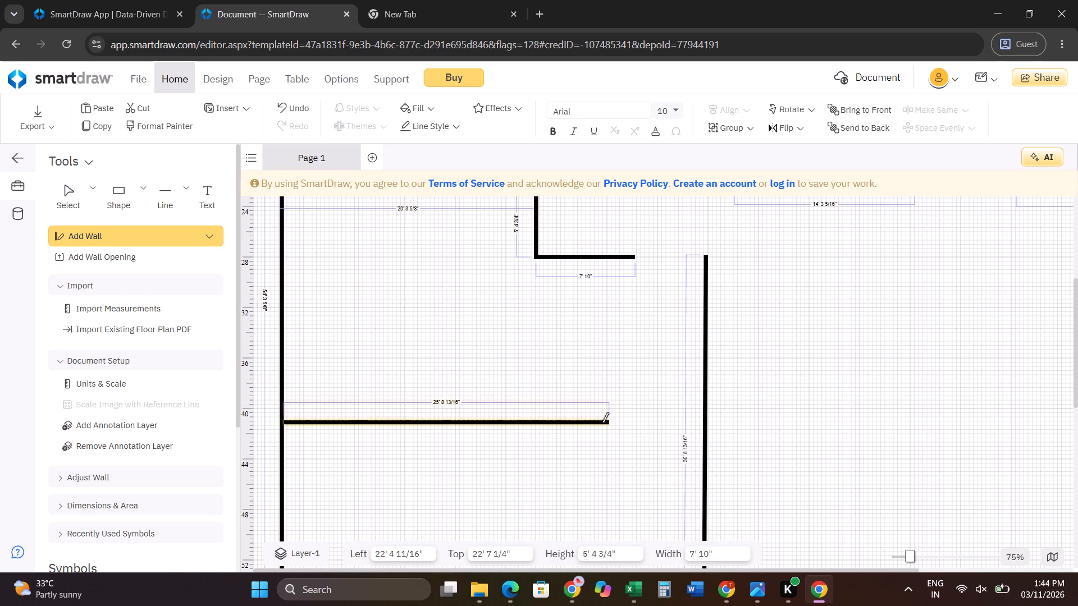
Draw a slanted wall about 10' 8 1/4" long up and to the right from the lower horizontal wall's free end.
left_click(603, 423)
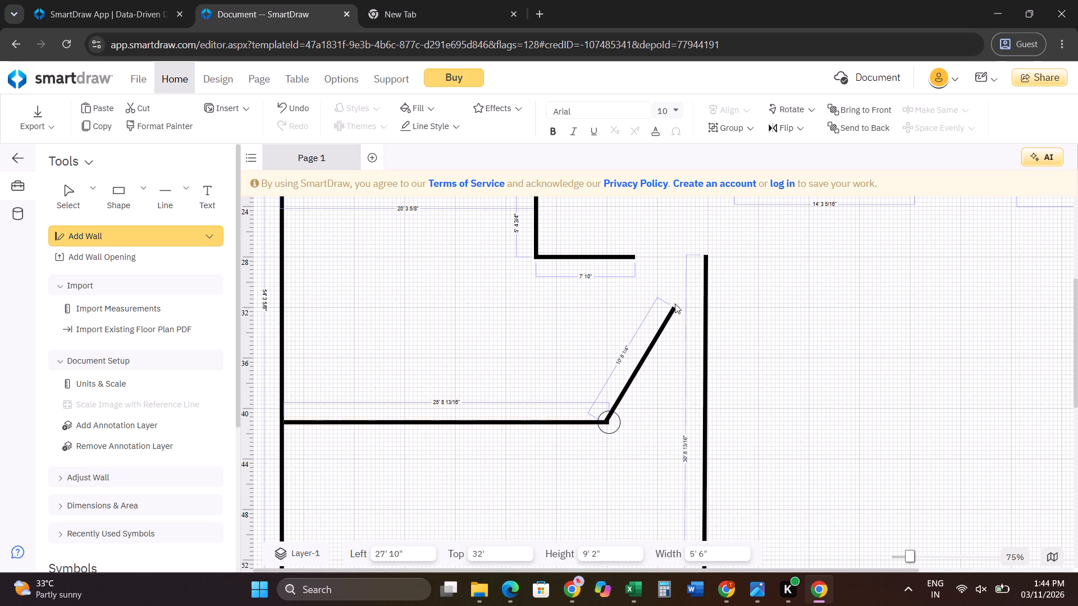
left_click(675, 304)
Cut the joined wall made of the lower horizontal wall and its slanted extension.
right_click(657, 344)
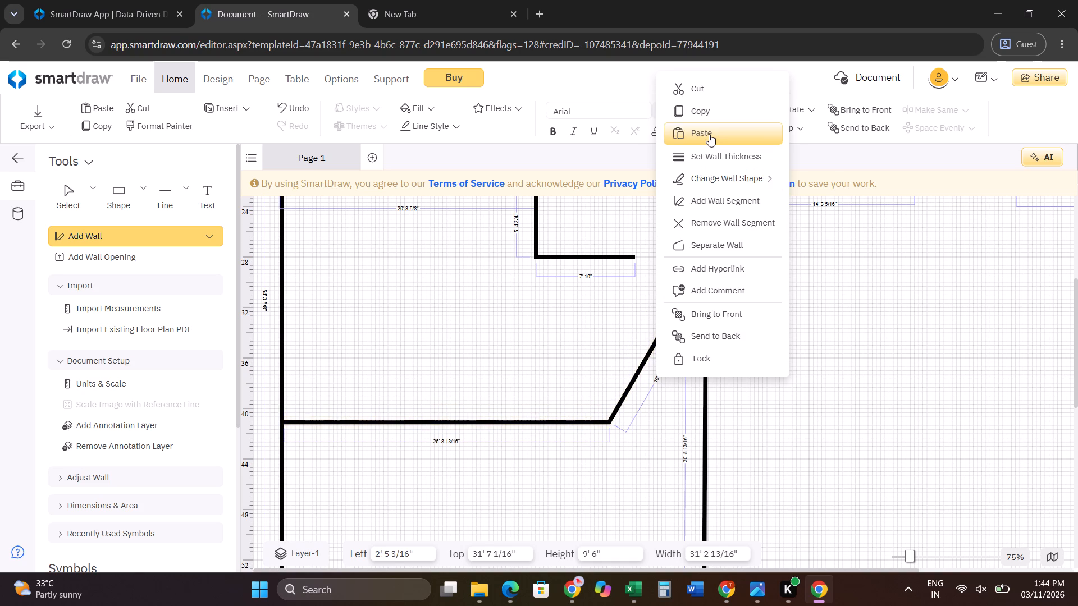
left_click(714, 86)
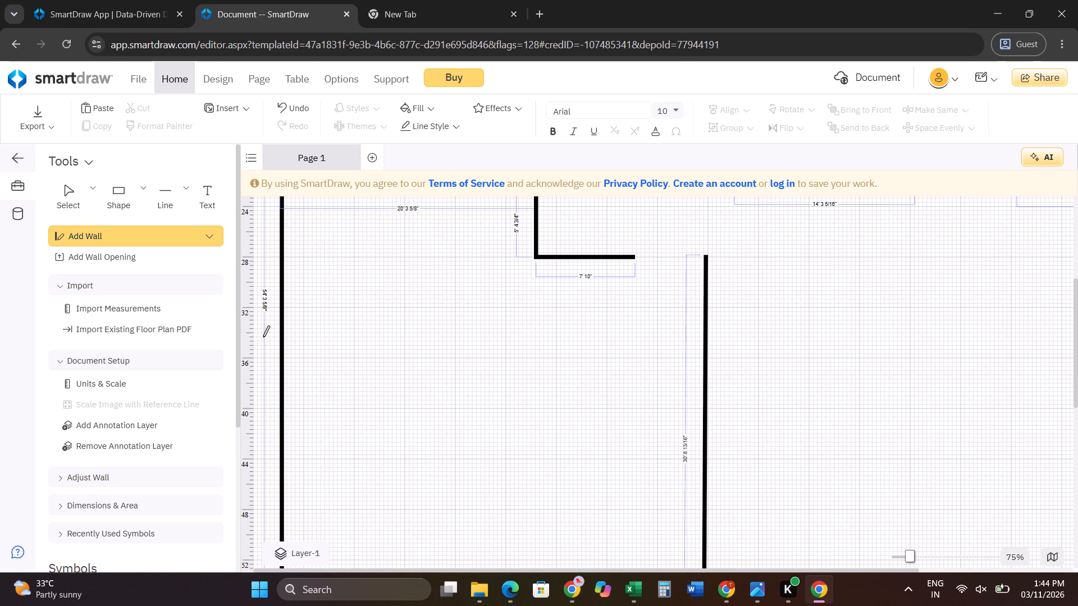
Undo the last edit to the lower horizontal wall and its slanted extension.
key("ctrl+z")
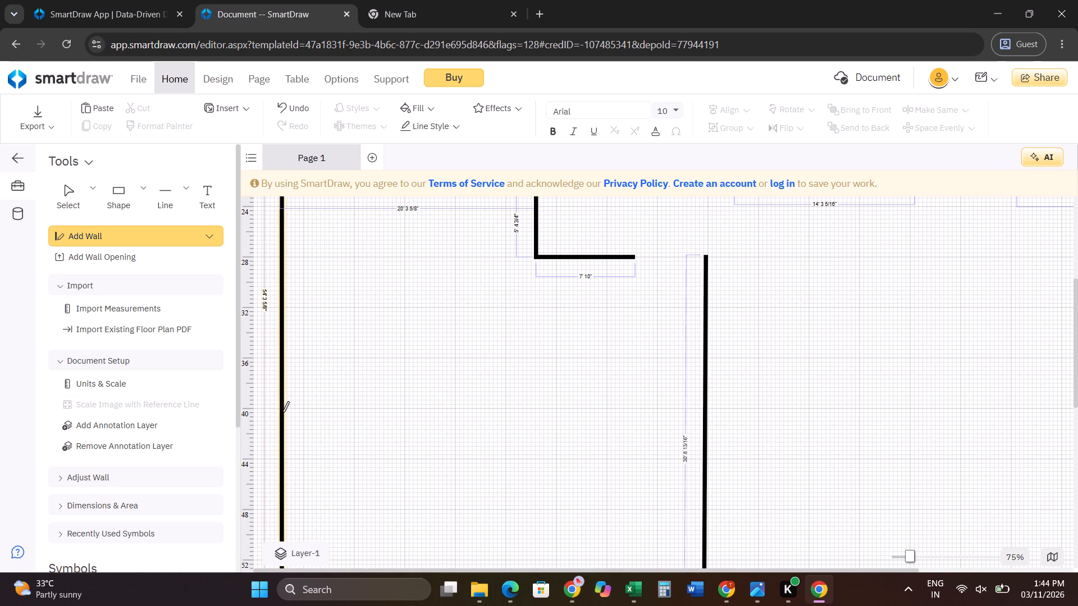
Draw a horizontal wall about 28' 4 13/16" long from the left outer wall, roughly 12 feet below the 7' 10" wall.
left_click_drag(282, 408, 657, 410)
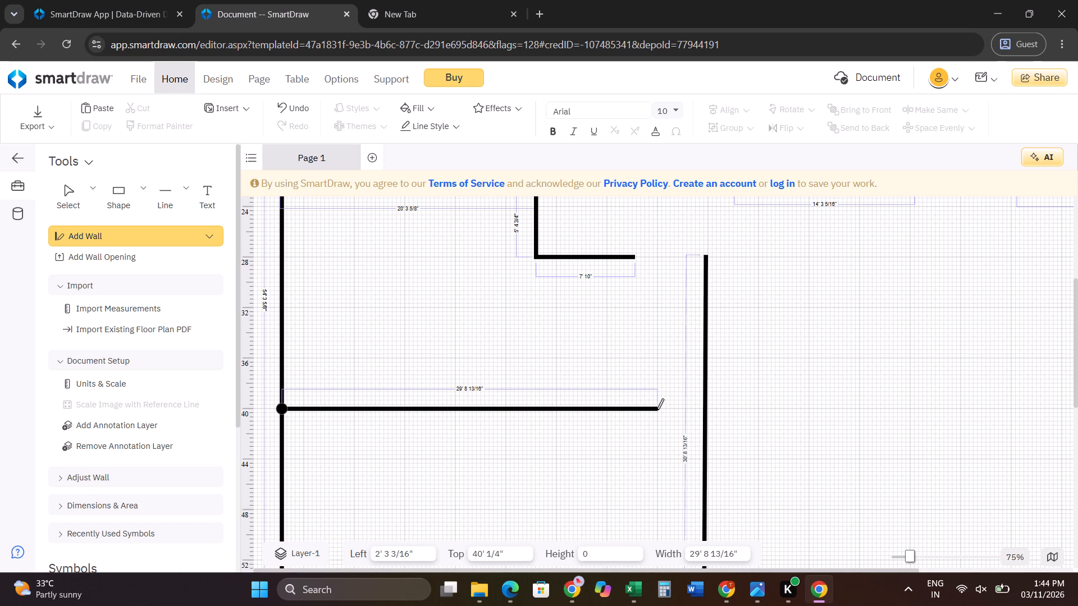
left_click_drag(657, 410, 636, 410)
left_click_drag(636, 410, 639, 409)
Rotate the tiny stray wall segment below the bottom outer wall, stretch it to about 12' 5", and cut it.
scroll(434, 400, "down", 3)
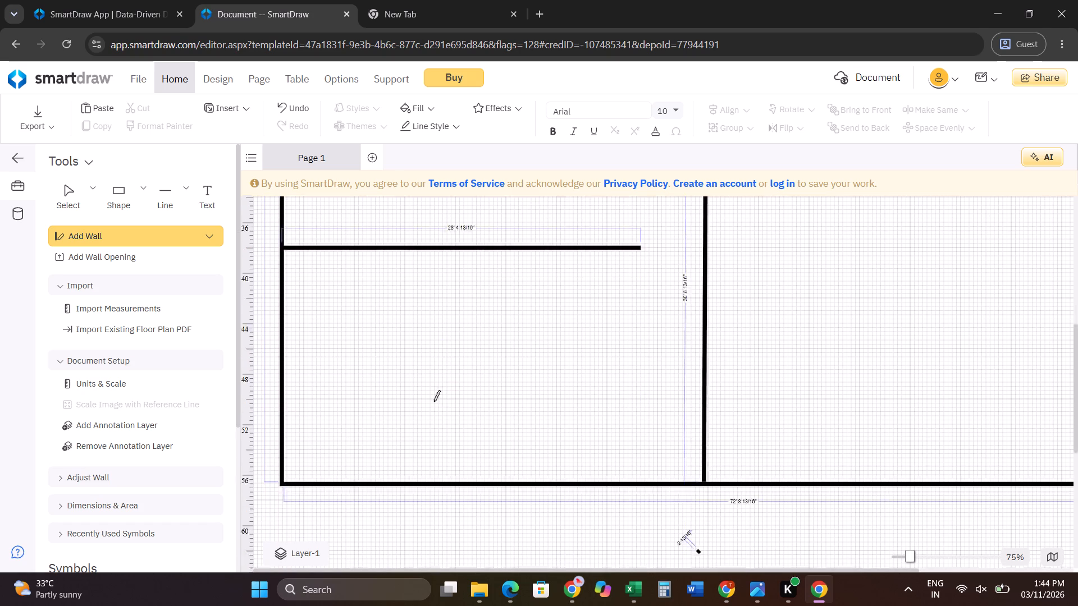
scroll(596, 401, "up", 7)
scroll(596, 401, "down", 8)
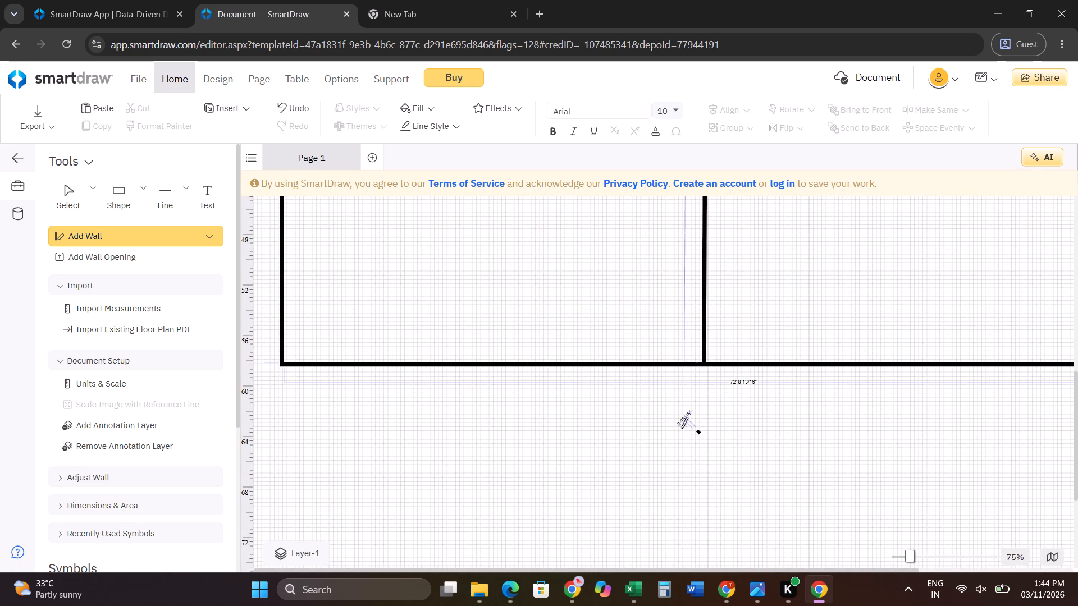
left_click(65, 192)
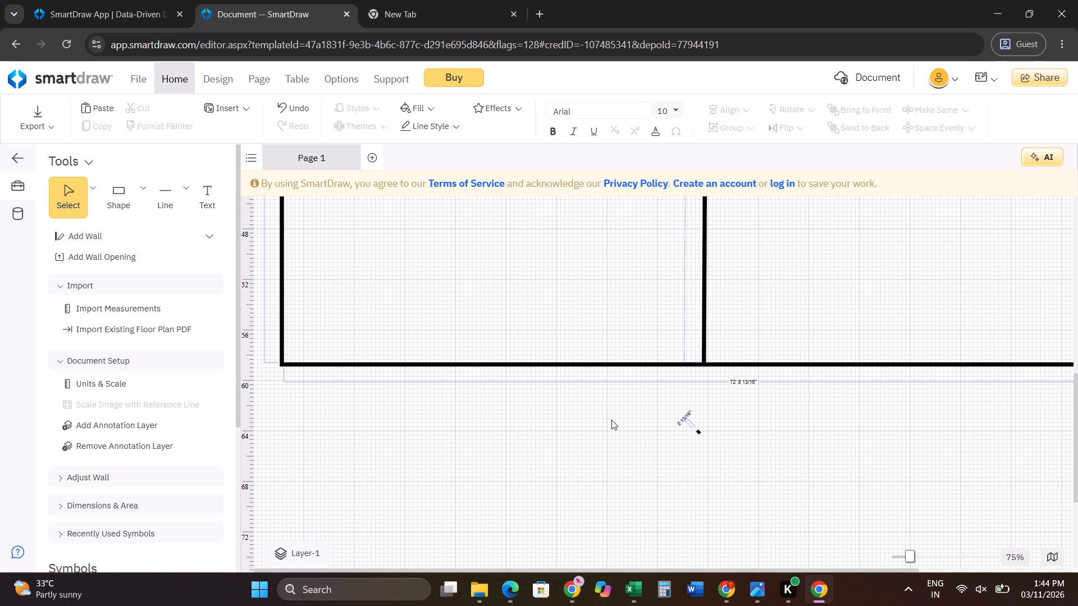
left_click(697, 433)
left_click_drag(697, 434, 702, 428)
left_click(702, 428)
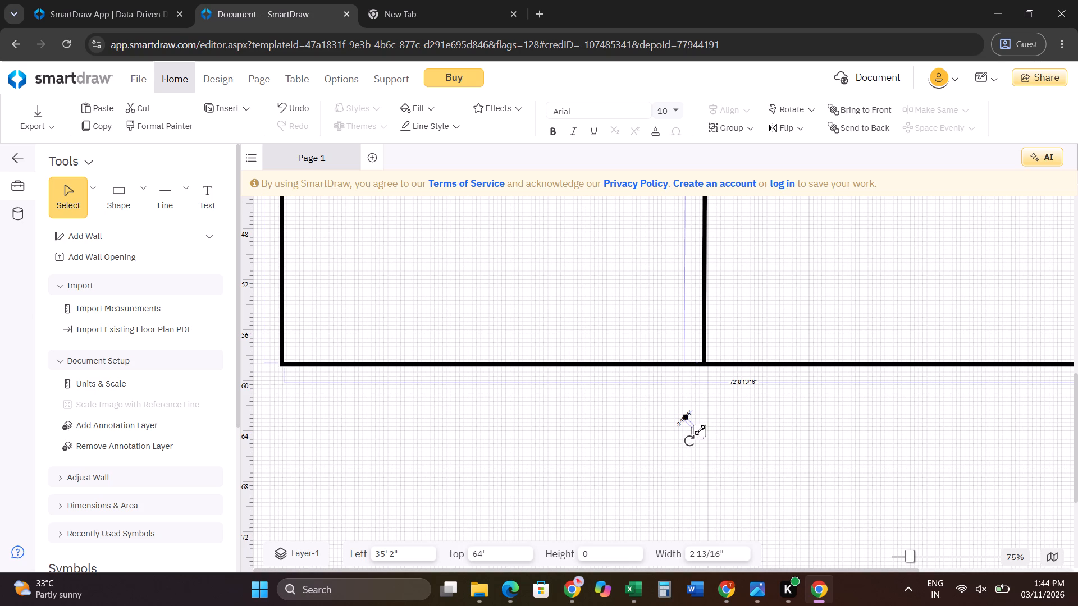
right_click(700, 430)
right_click(701, 431)
left_click(696, 438)
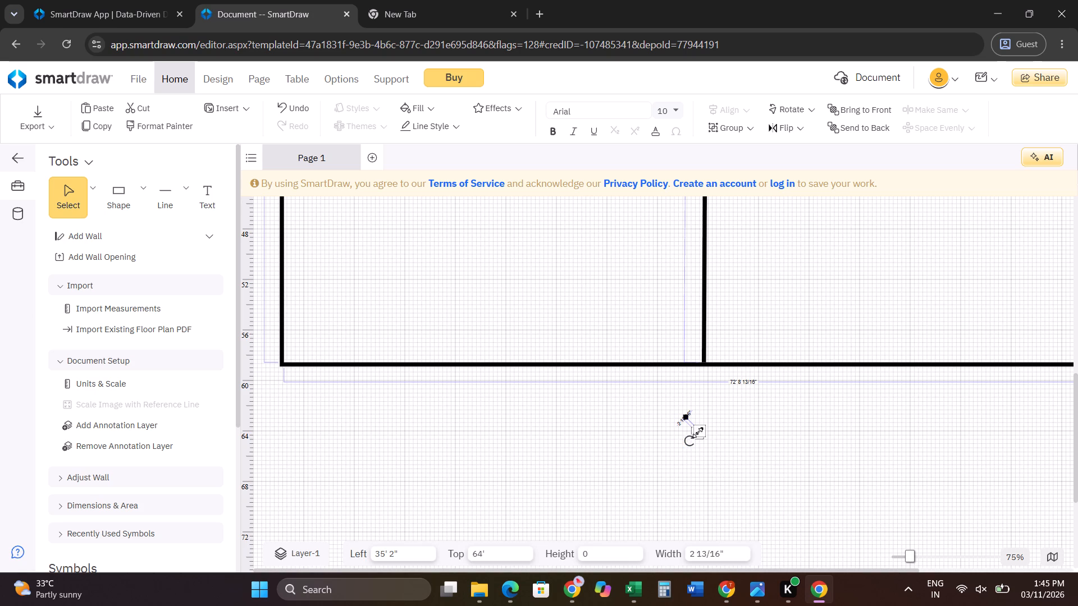
left_click(698, 433)
left_click_drag(697, 434, 814, 442)
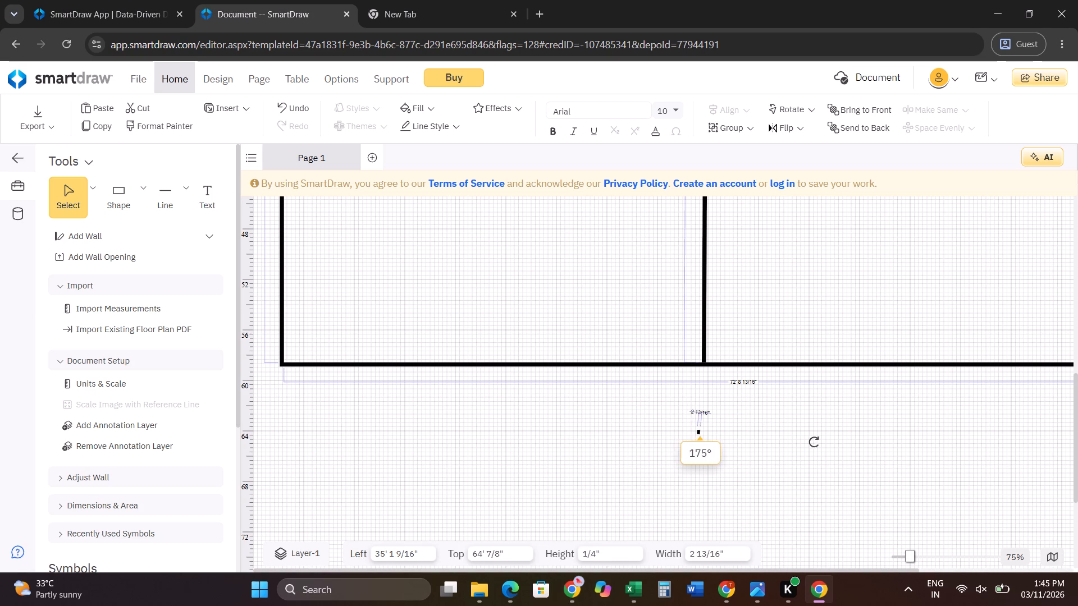
left_click_drag(814, 442, 812, 444)
left_click_drag(697, 431, 542, 420)
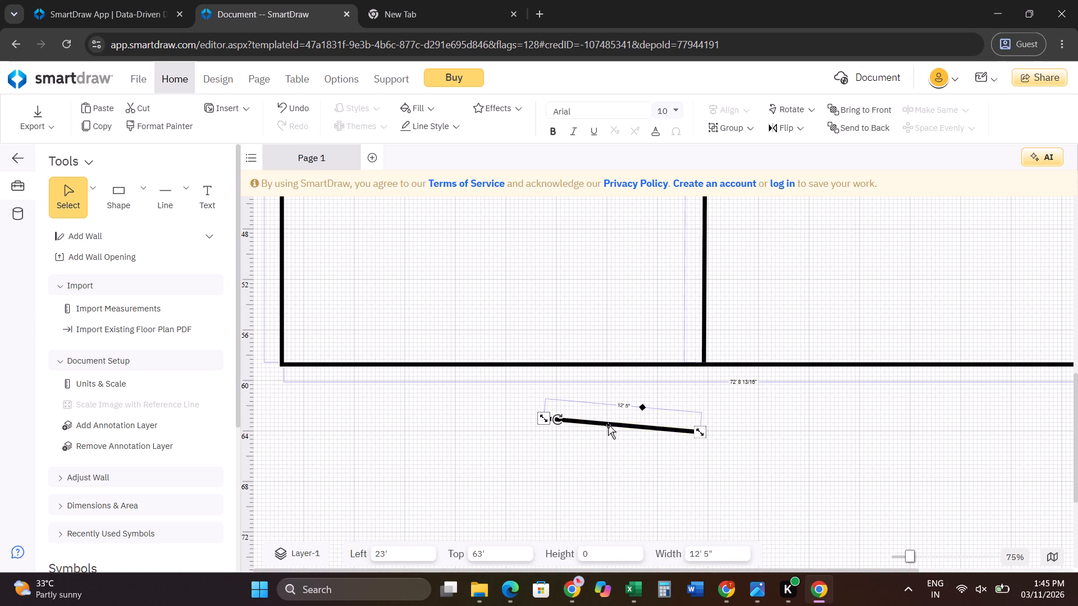
right_click(625, 426)
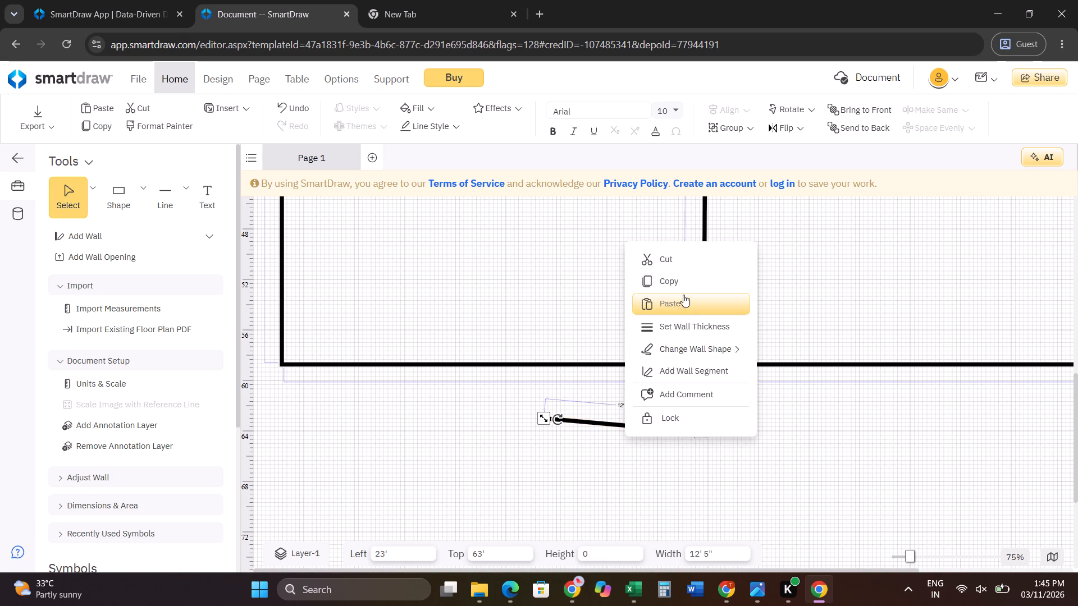
left_click(692, 266)
Review the walls between the top row of rooms and the bottom outer wall.
scroll(665, 401, "up", 5)
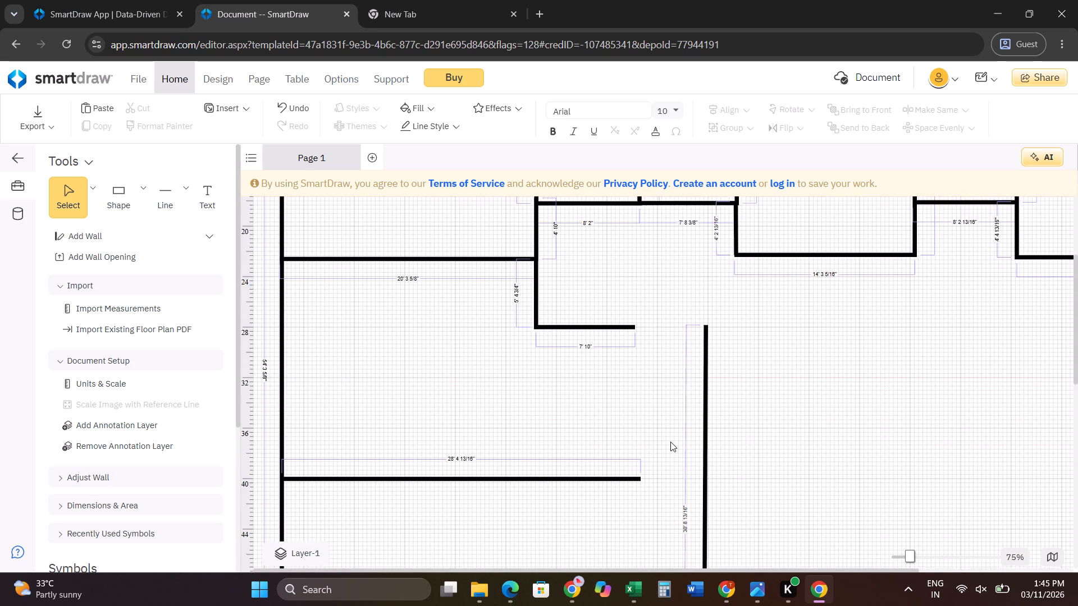
scroll(670, 442, "down", 1)
scroll(634, 413, "up", 2)
scroll(634, 413, "down", 3)
scroll(901, 467, "down", 3)
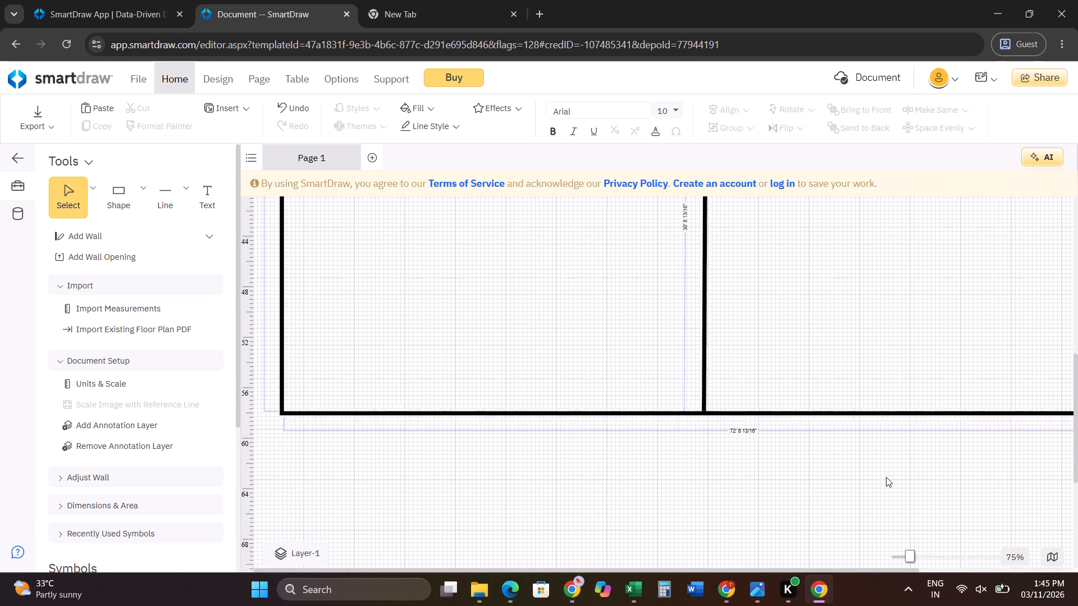
scroll(885, 477, "up", 4)
scroll(776, 486, "up", 3)
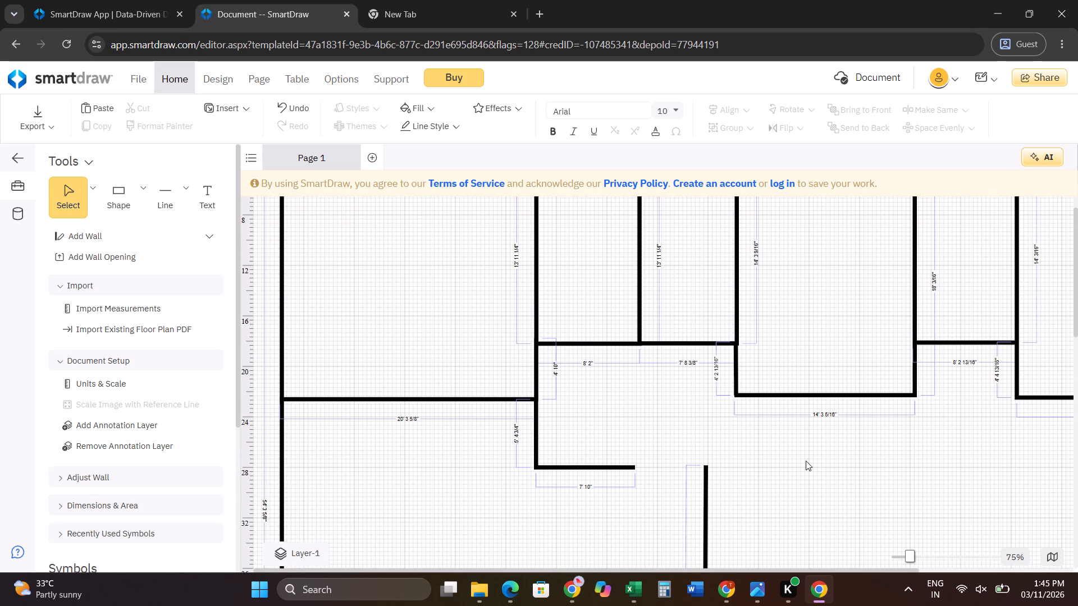
Draw a horizontal wall about 31' 6" long below the top-row rooms, ending at the right outer wall.
left_click_drag(774, 569, 864, 560)
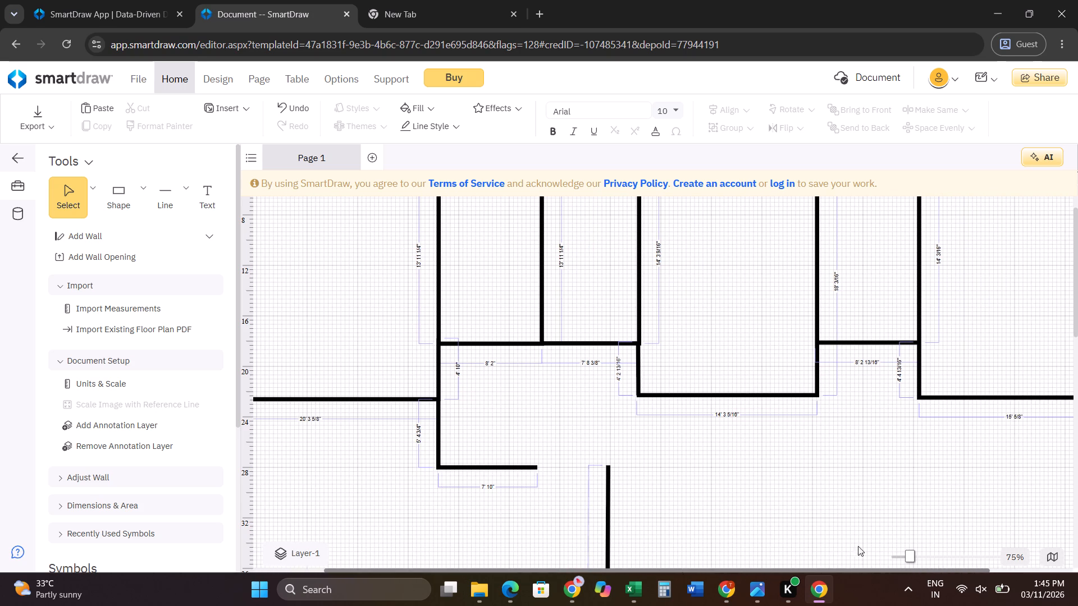
scroll(819, 515, "down", 3)
scroll(792, 548, "up", 2)
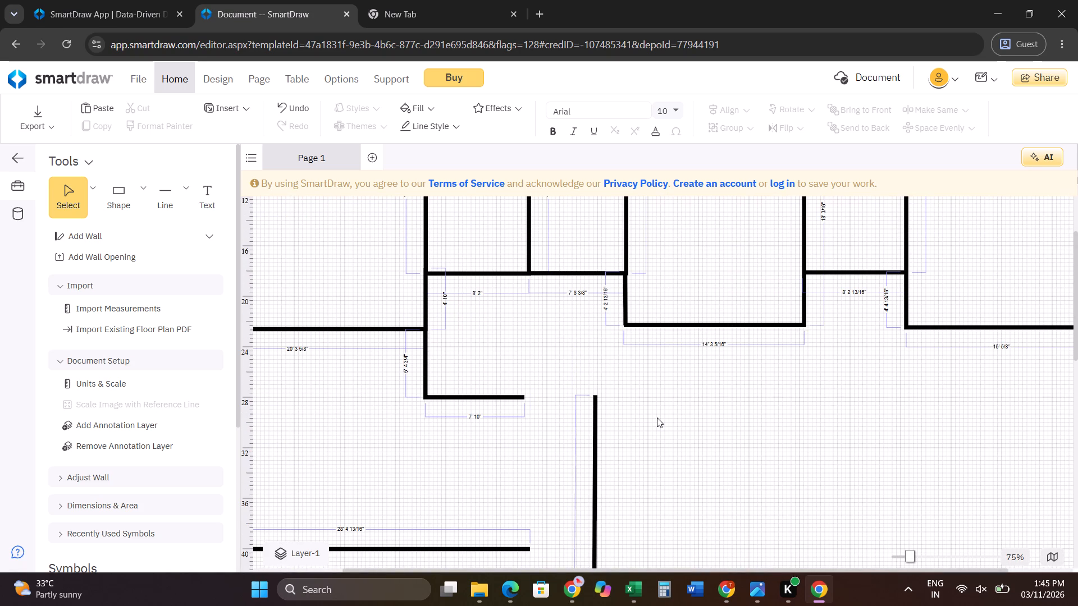
left_click(81, 229)
scroll(886, 474, "down", 3)
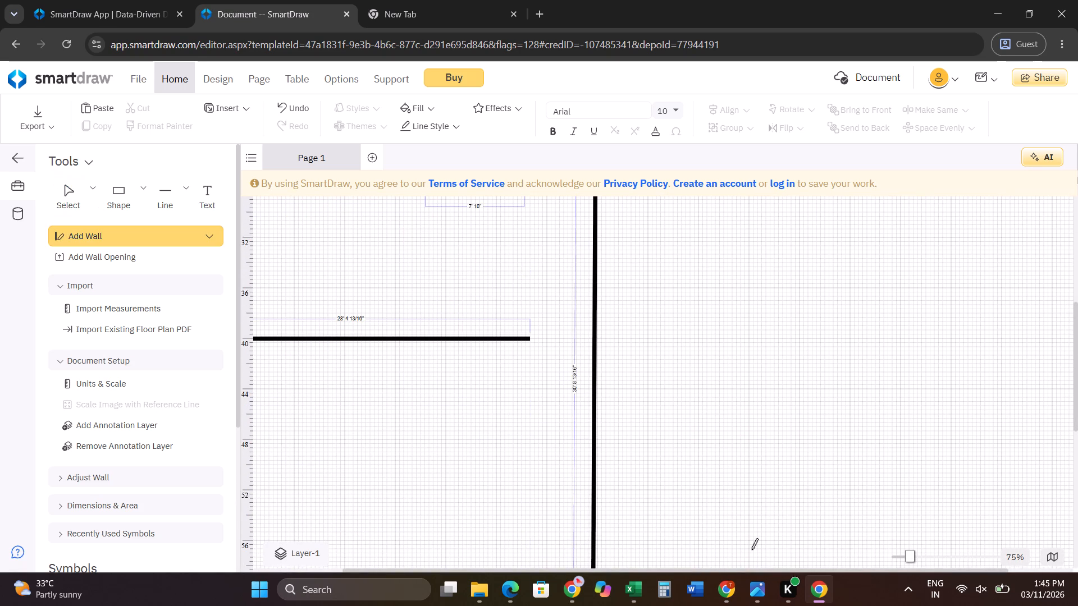
scroll(766, 570, "down", 1)
left_click_drag(846, 572, 909, 576)
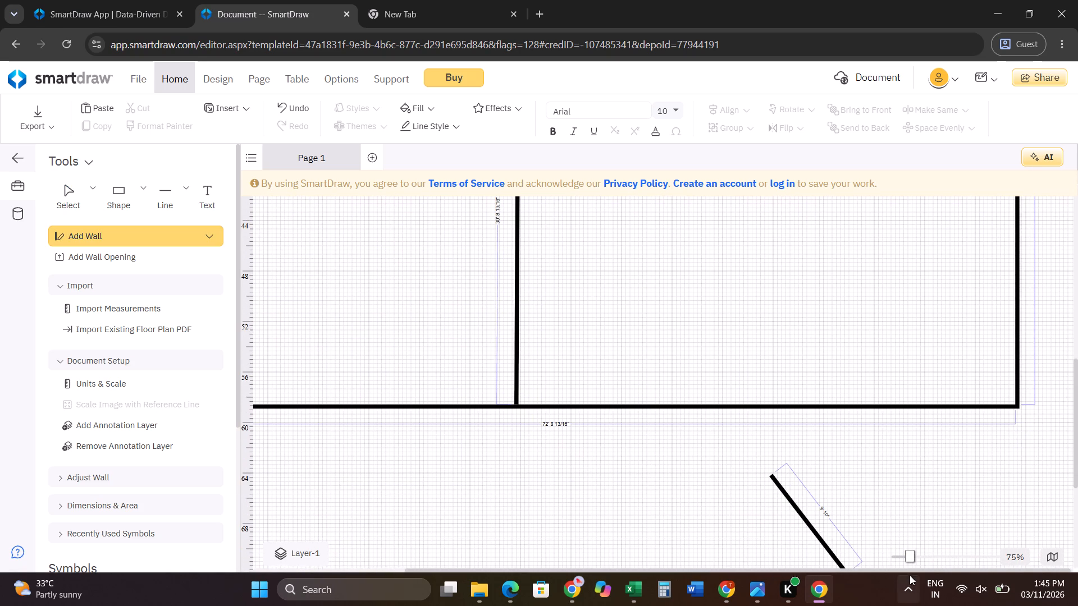
scroll(839, 469, "up", 5)
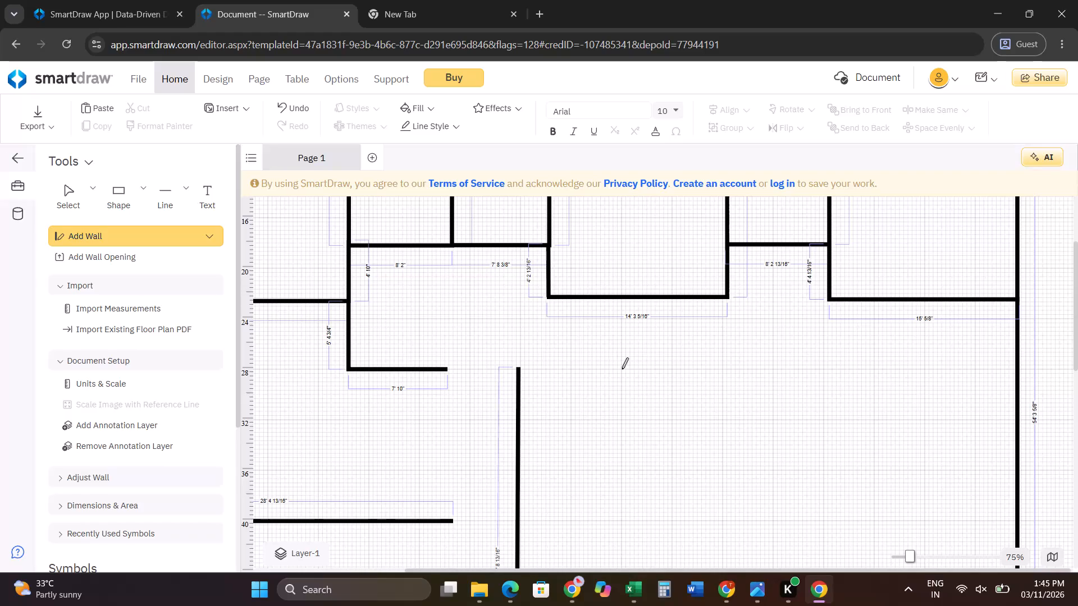
left_click_drag(621, 369, 677, 369)
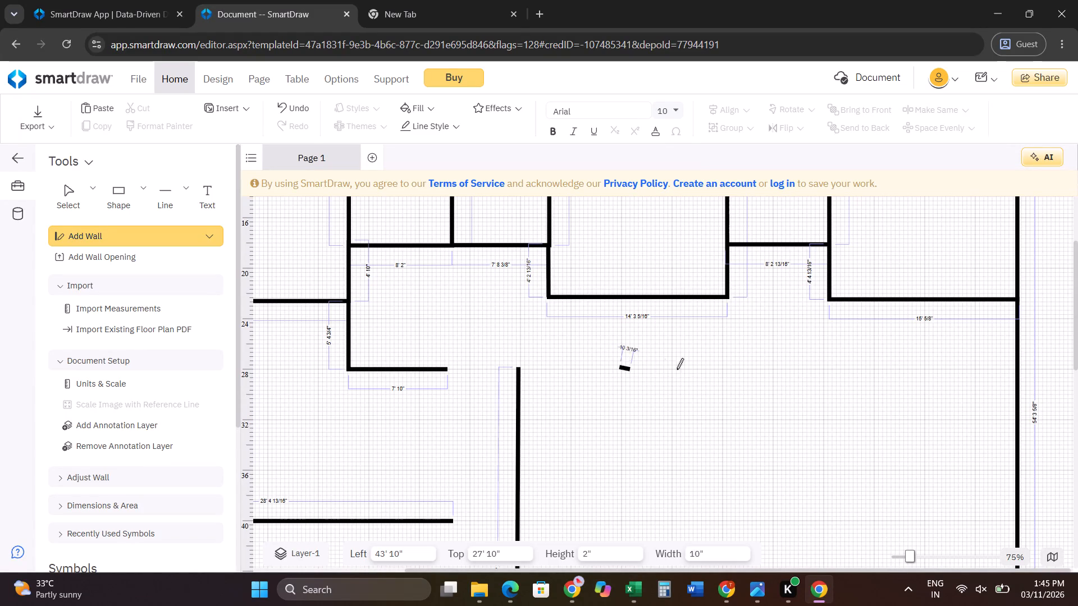
left_click_drag(677, 369, 1018, 367)
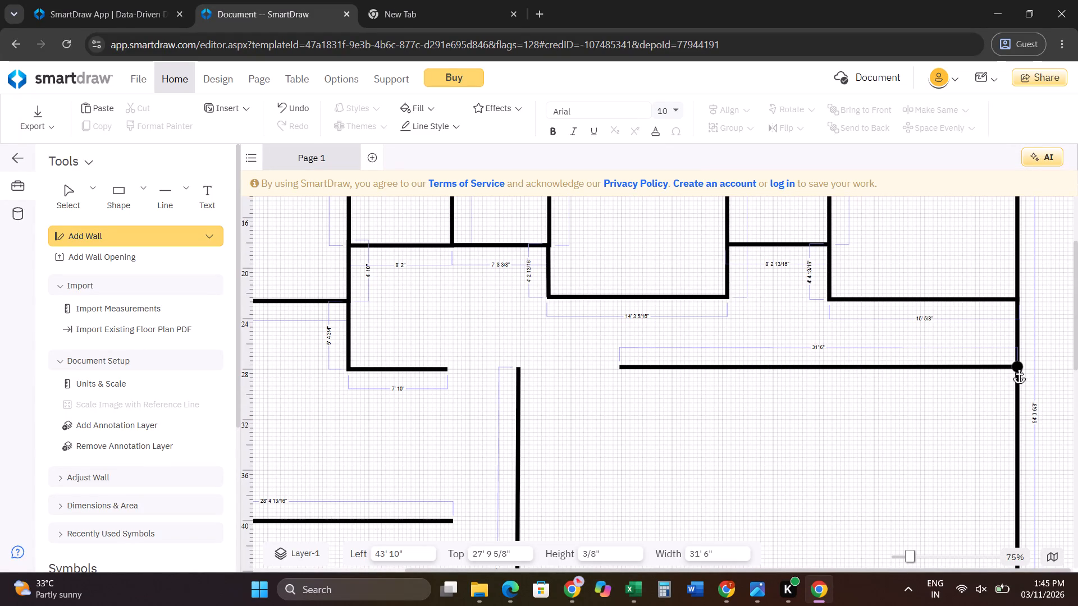
left_click_drag(1018, 367, 1018, 368)
Cut the stray slanted 9' 10" wall lying below the bottom outer wall.
scroll(869, 406, "down", 3)
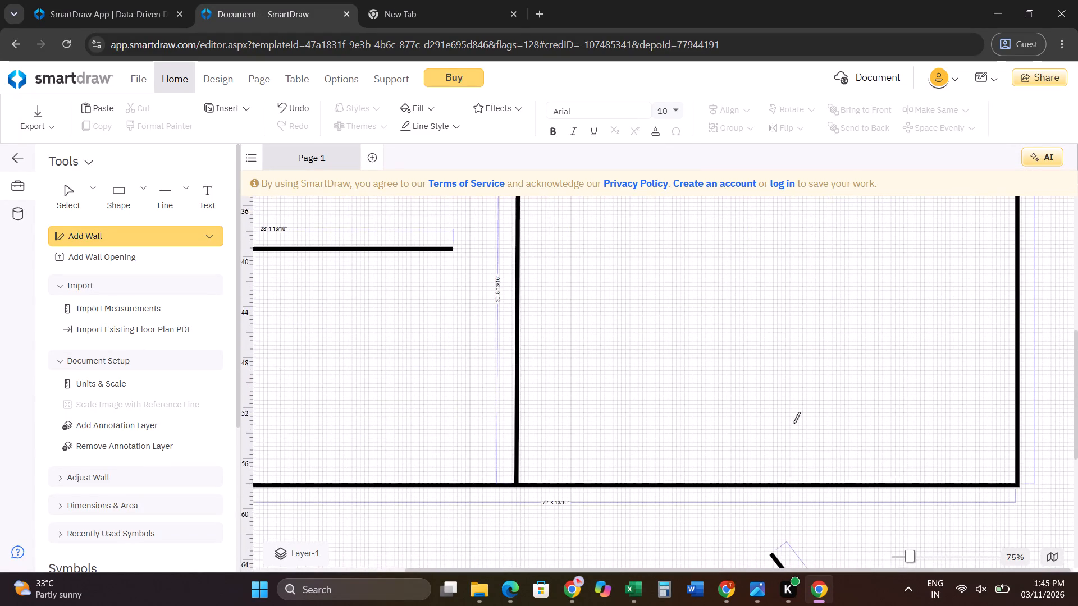
scroll(793, 423, "down", 3)
left_click(71, 199)
left_click(818, 451)
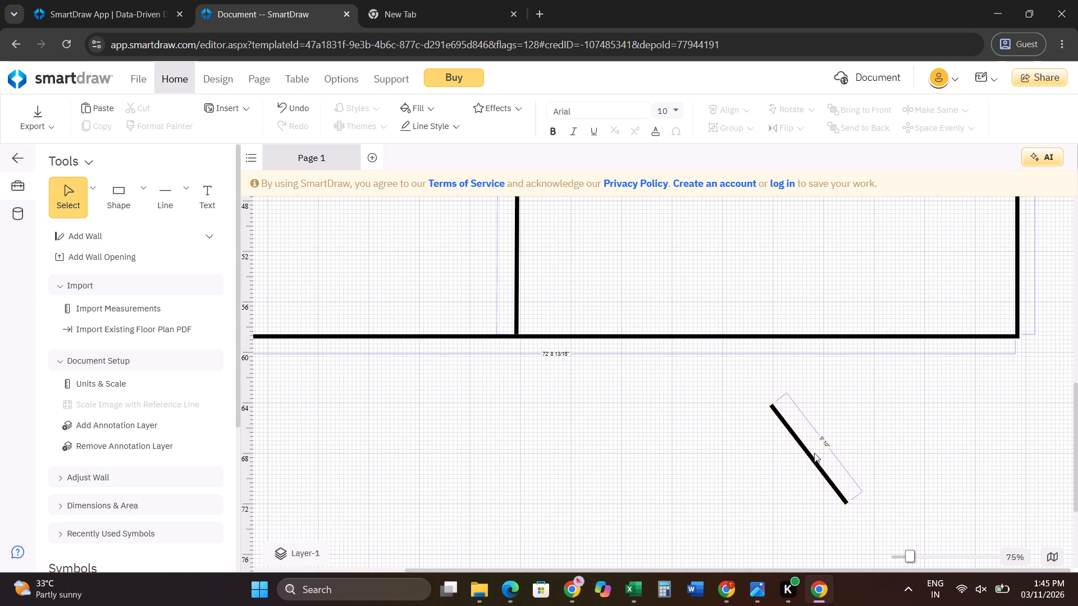
left_click(810, 454)
right_click(810, 454)
right_click(803, 445)
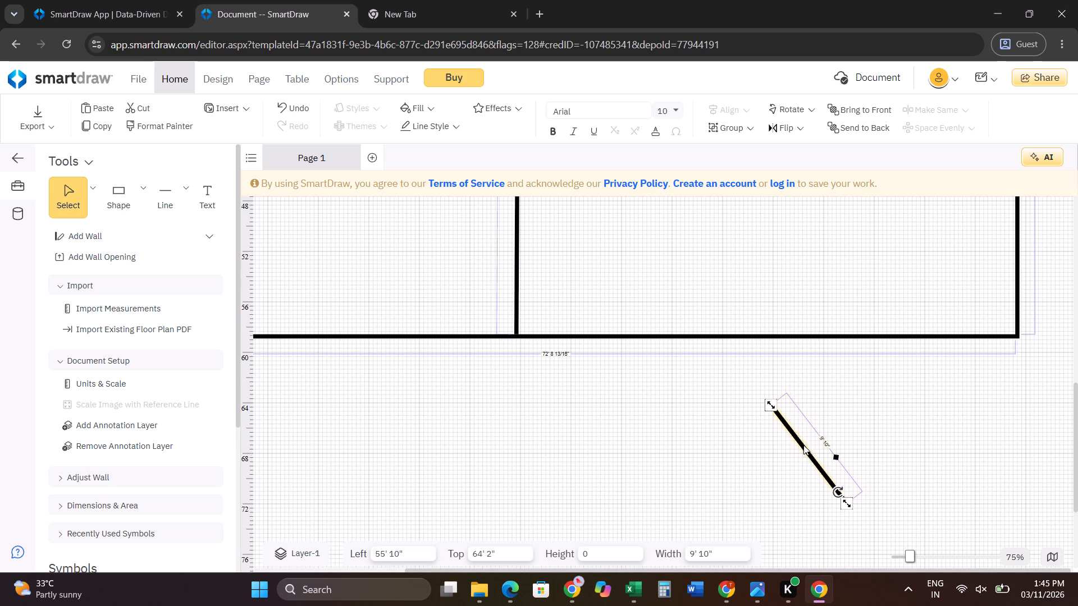
left_click(843, 279)
Examine the whole floor plan, from the top row of rooms down to the bottom outer wall.
scroll(839, 416, "up", 4)
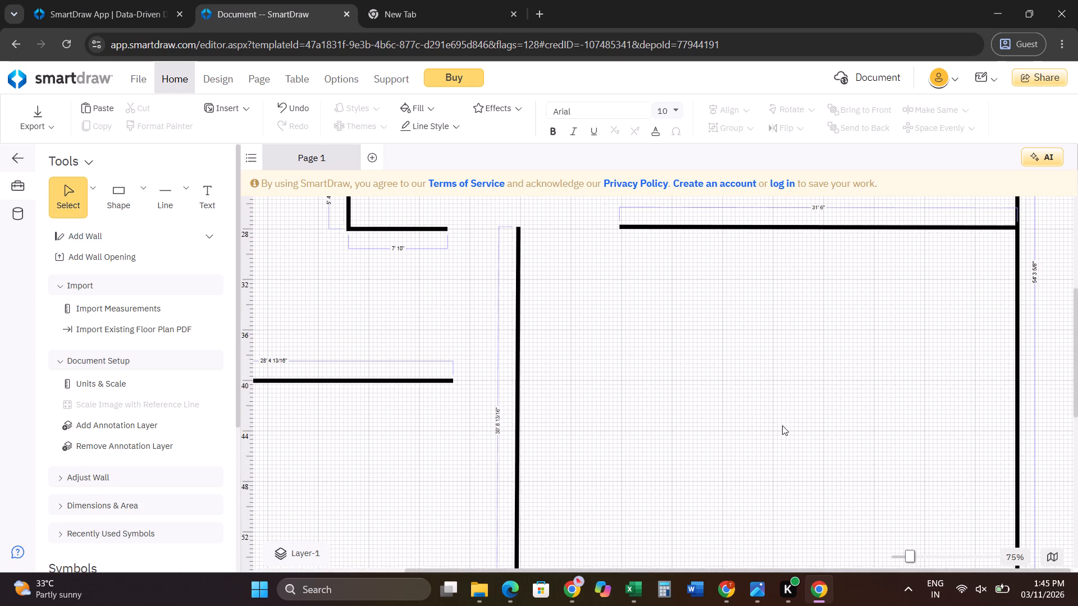
scroll(782, 425, "up", 5)
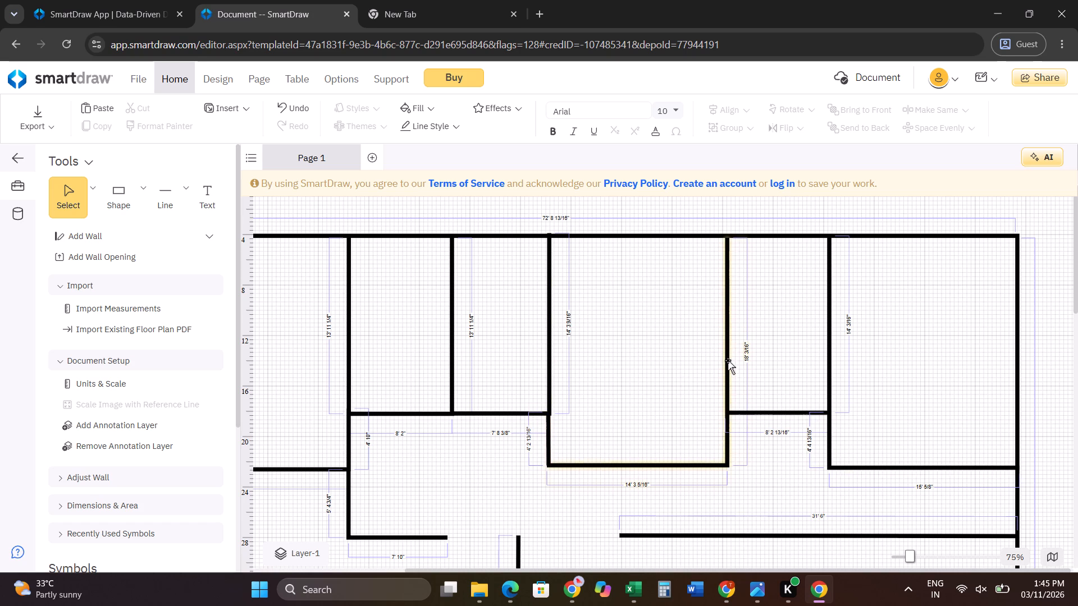
scroll(778, 377, "down", 4)
scroll(781, 427, "up", 2)
scroll(781, 427, "down", 3)
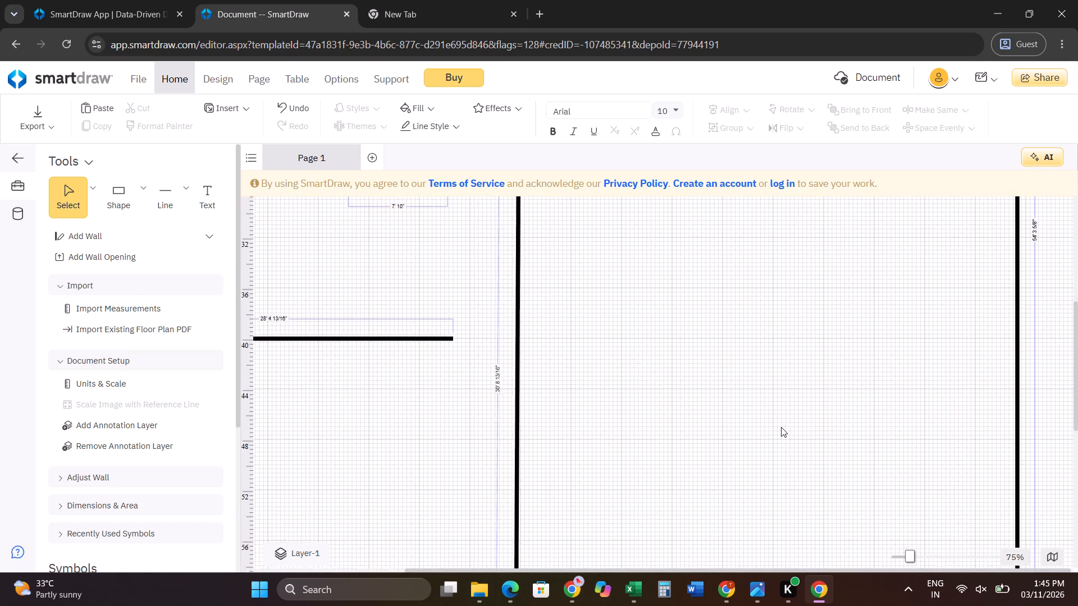
scroll(781, 427, "down", 3)
scroll(781, 427, "up", 5)
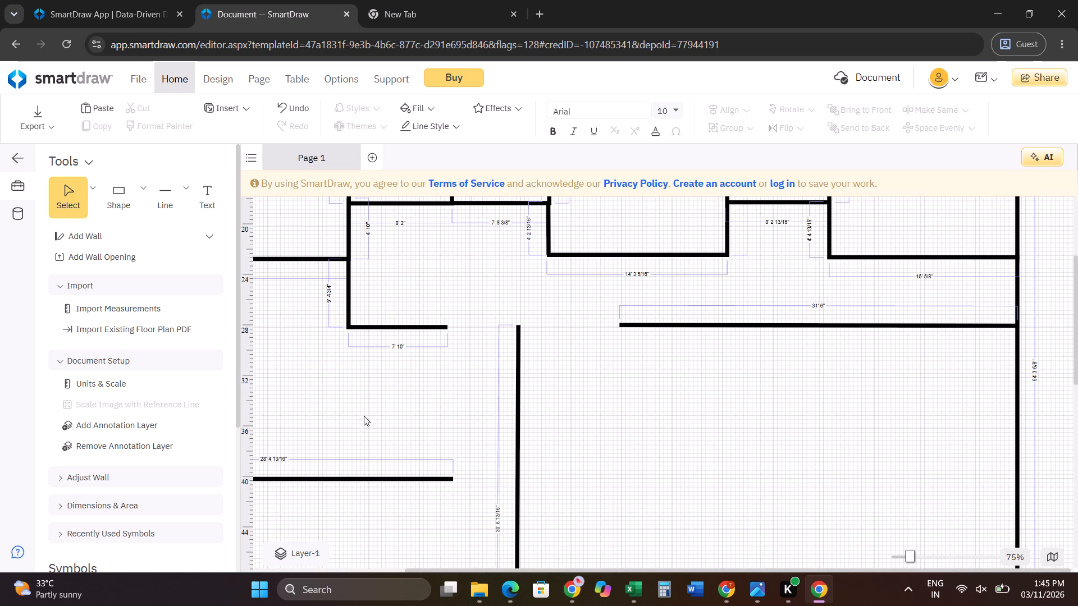
scroll(415, 412, "down", 1, "ctrl")
scroll(581, 406, "up", 3)
scroll(581, 406, "down", 6)
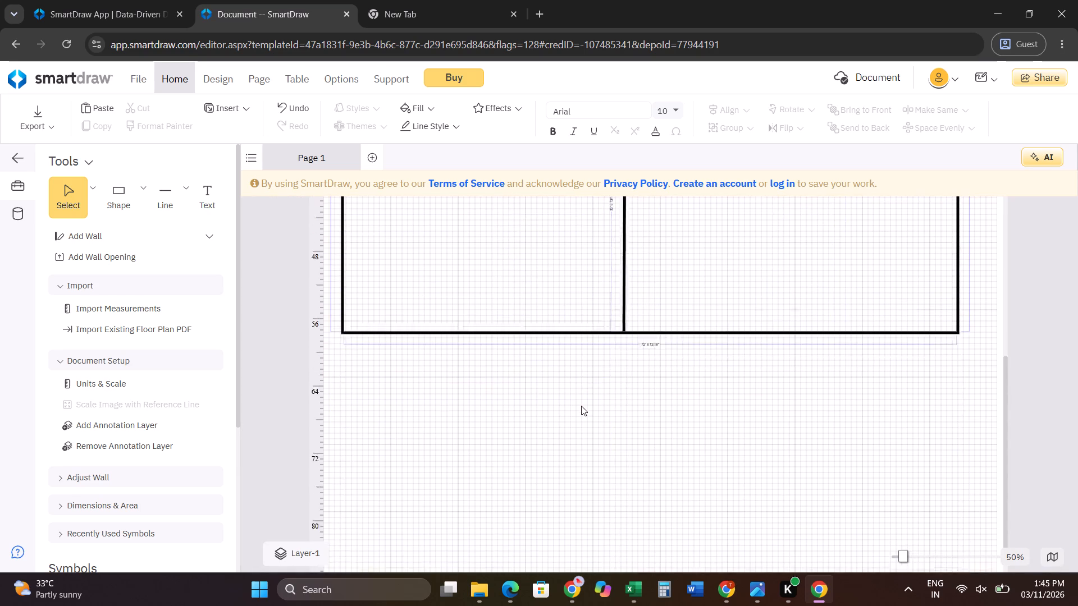
scroll(581, 406, "up", 6)
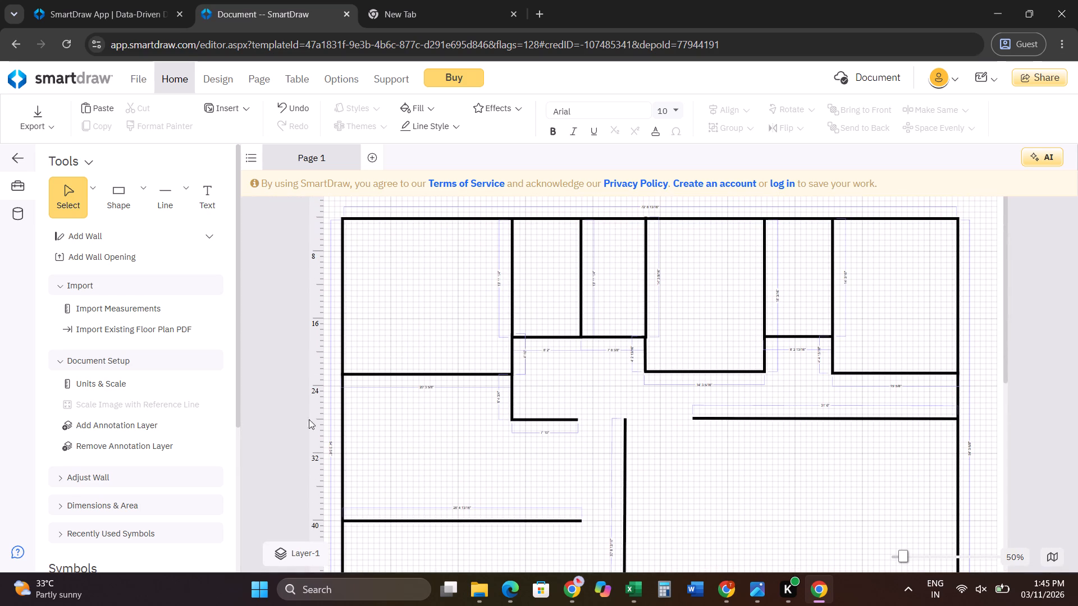
Browse the Room Outlines symbols in the symbol library.
scroll(111, 385, "down", 4)
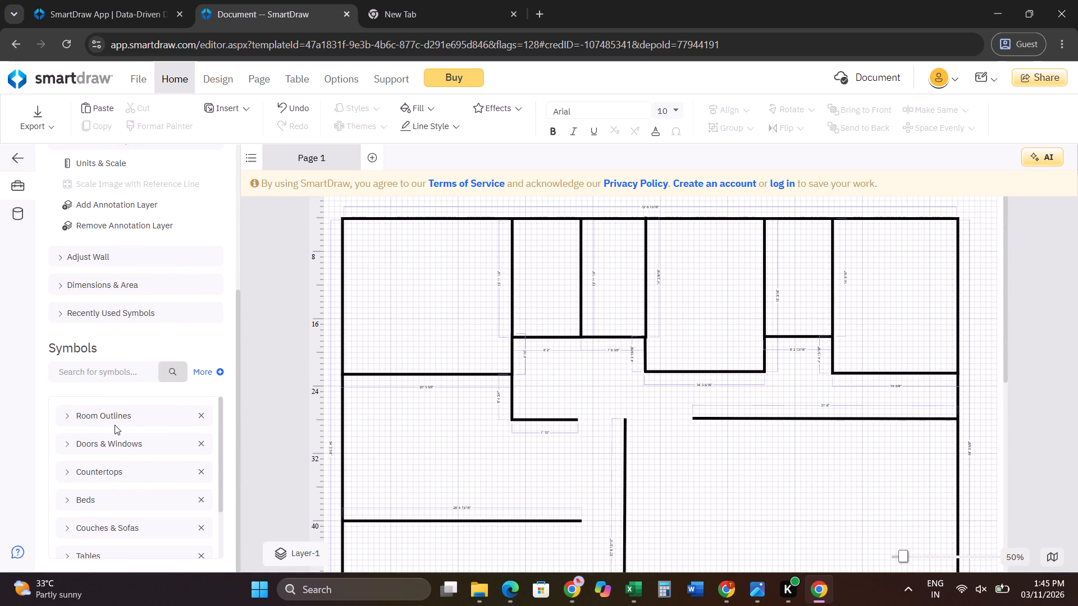
left_click(116, 417)
scroll(116, 417, "down", 1)
scroll(104, 407, "up", 3)
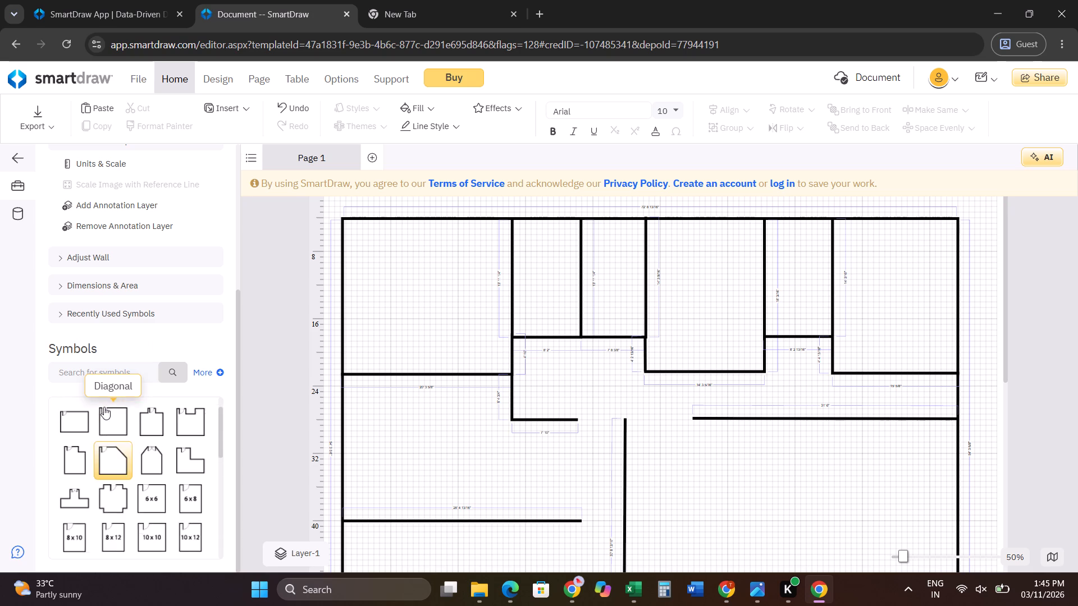
left_click(106, 416)
scroll(109, 424, "down", 1)
scroll(115, 414, "up", 1)
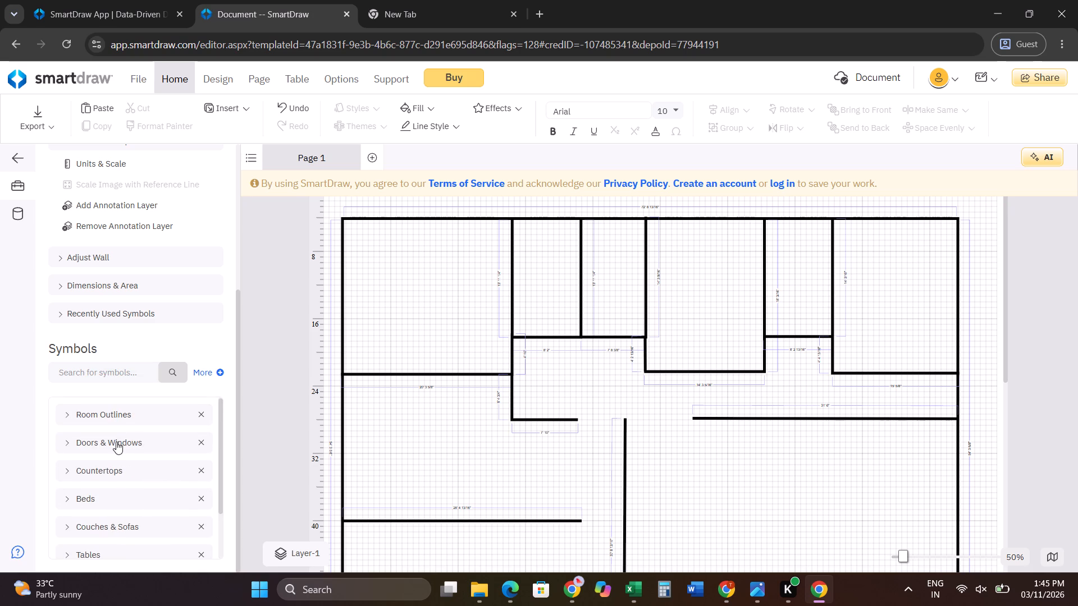
Place a Door (28") symbol from Doors & Windows in the top-left room and enlarge it to 44" against its lower right wall.
left_click(116, 442)
scroll(116, 442, "down", 1)
scroll(111, 449, "up", 1)
left_click(83, 472)
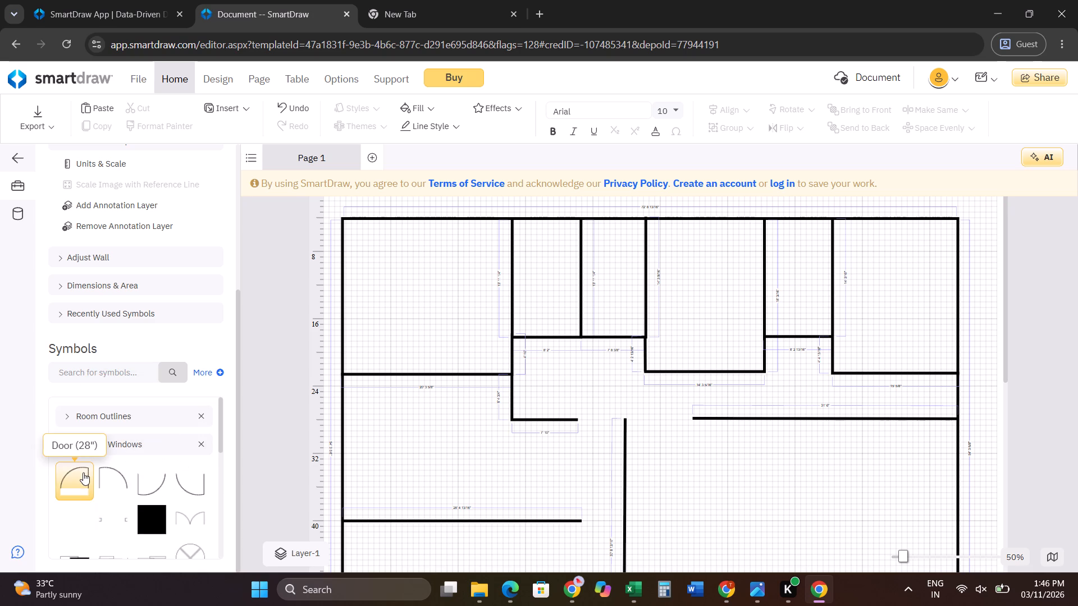
left_click_drag(73, 475, 501, 351)
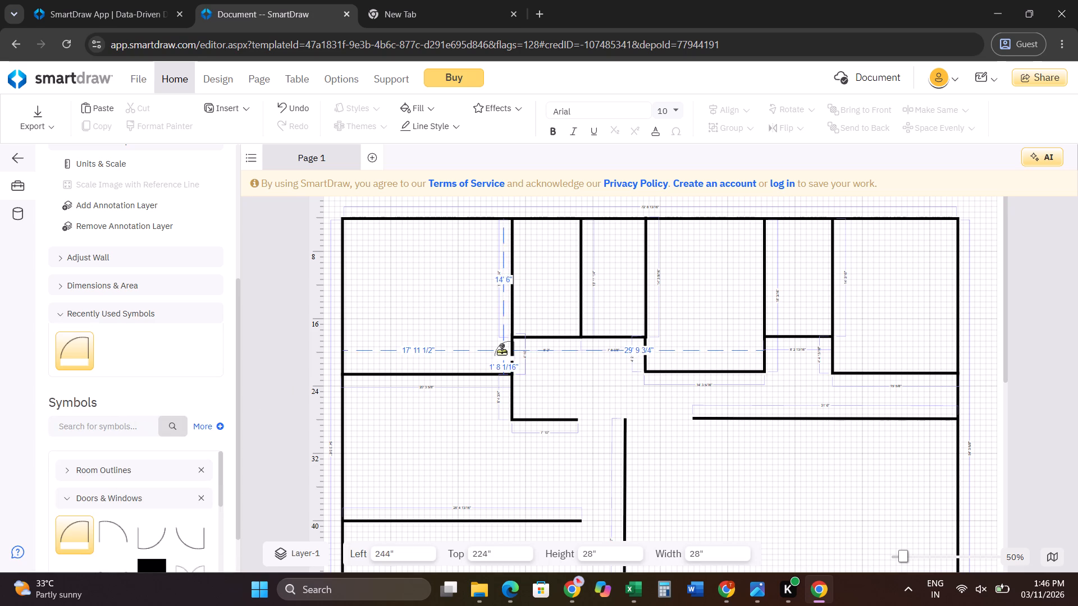
left_click_drag(501, 351, 486, 343)
scroll(549, 368, "up", 2, "ctrl")
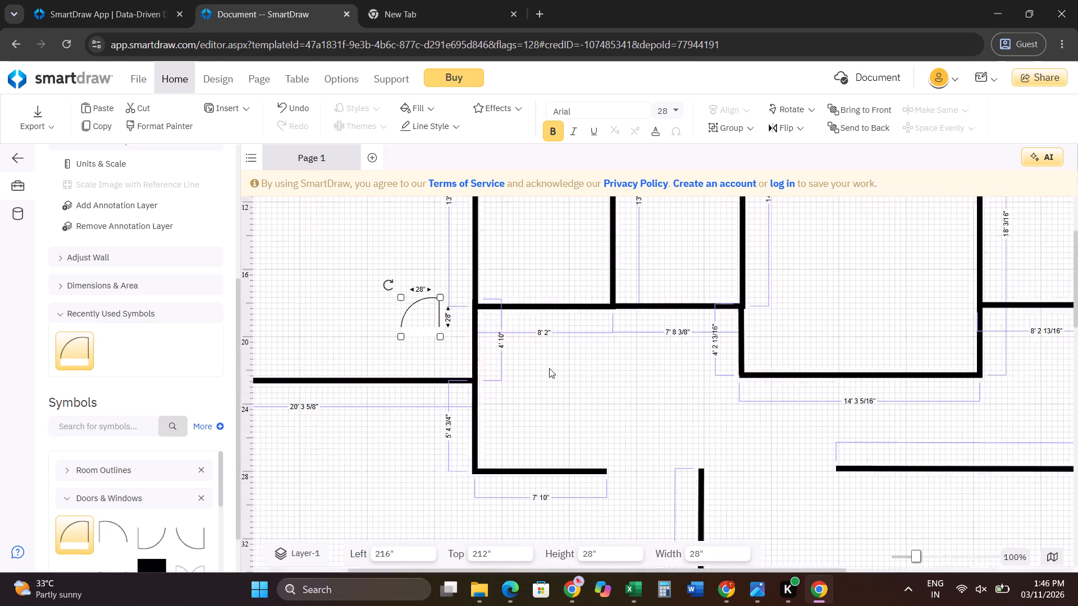
scroll(549, 368, "up", 1, "ctrl")
left_click_drag(412, 328, 438, 365)
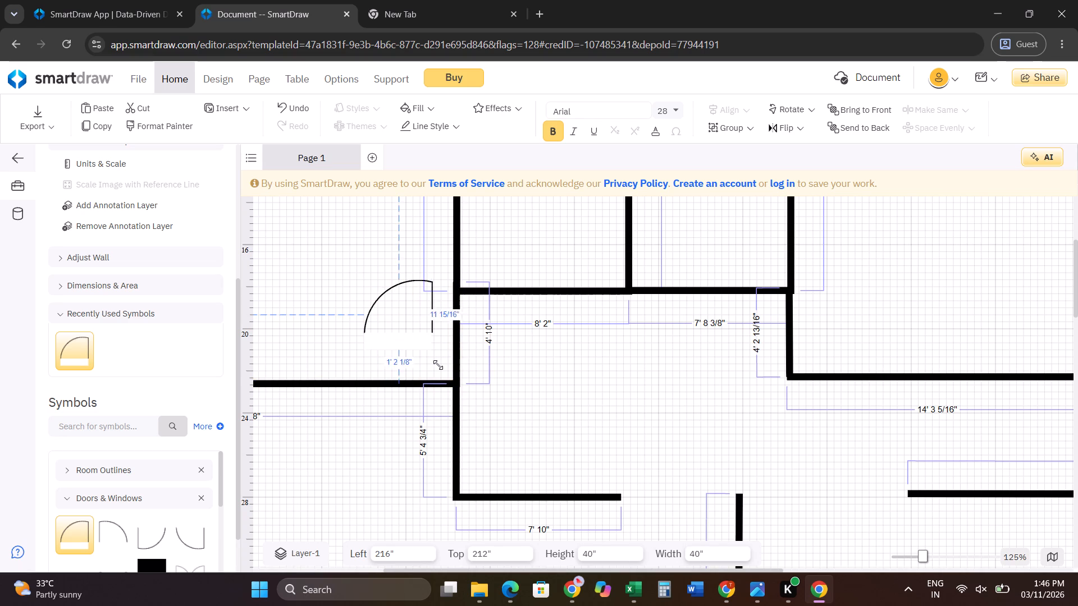
left_click_drag(438, 365, 438, 364)
left_click_drag(439, 308, 454, 320)
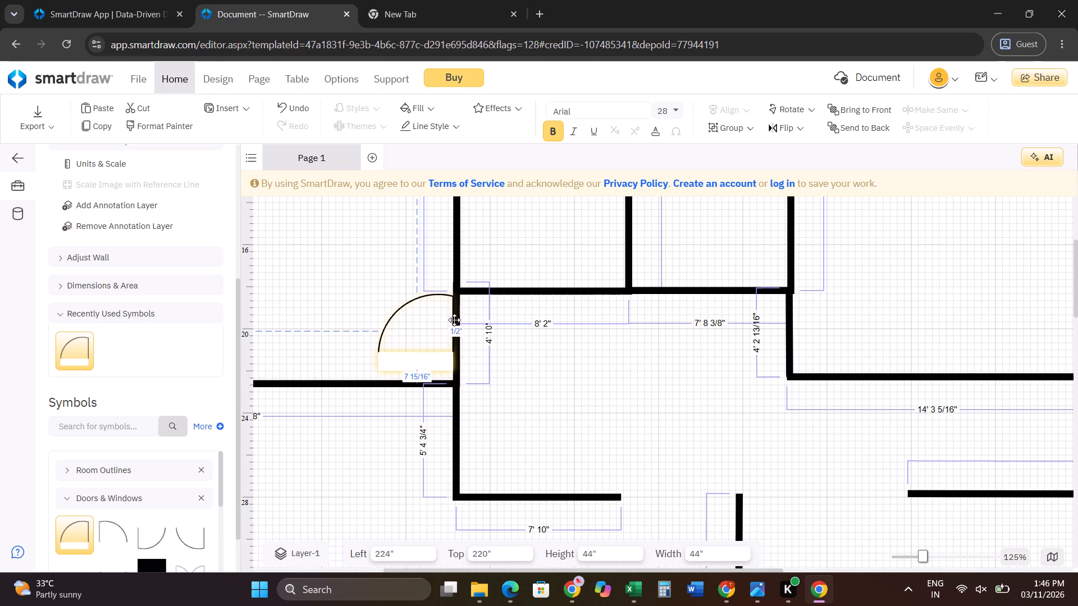
left_click_drag(454, 320, 450, 324)
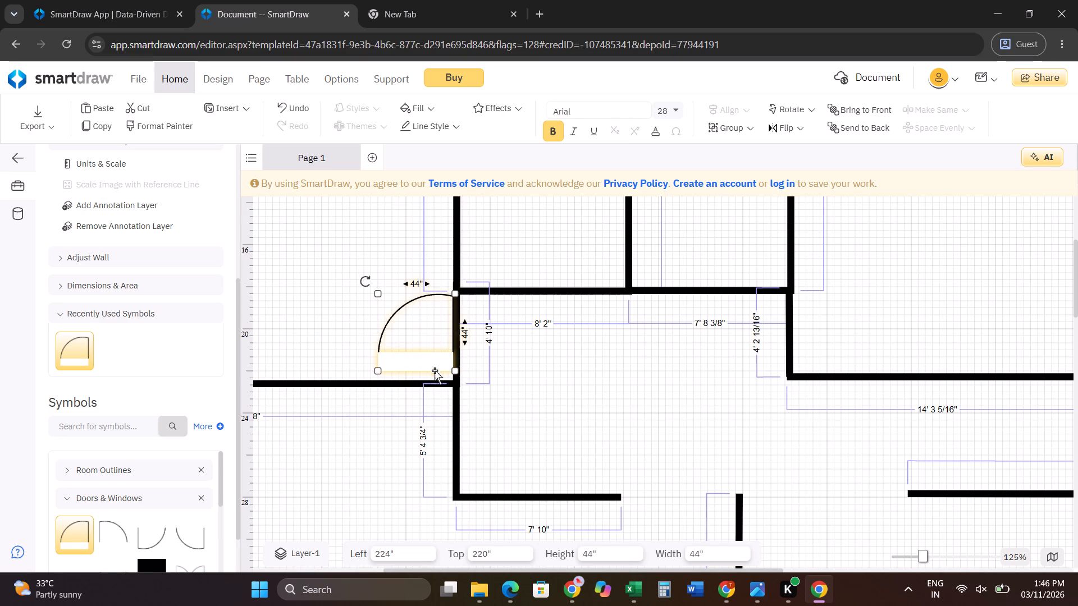
Rotate the top-left room's door to 90° and attach it to the room's vertical wall, swinging into the room.
left_click_drag(364, 280, 397, 374)
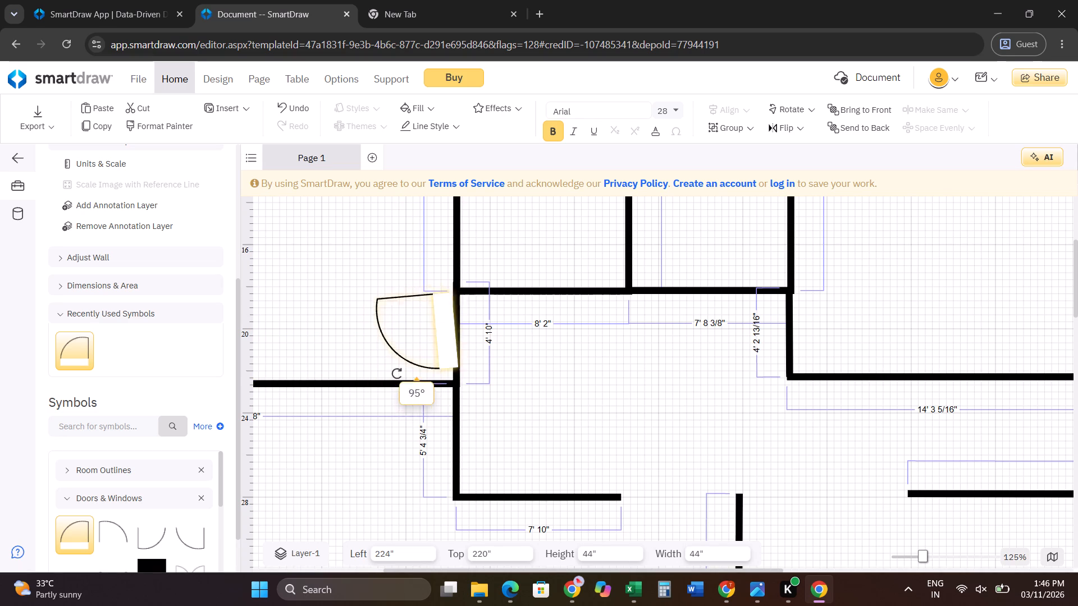
left_click_drag(397, 374, 390, 356)
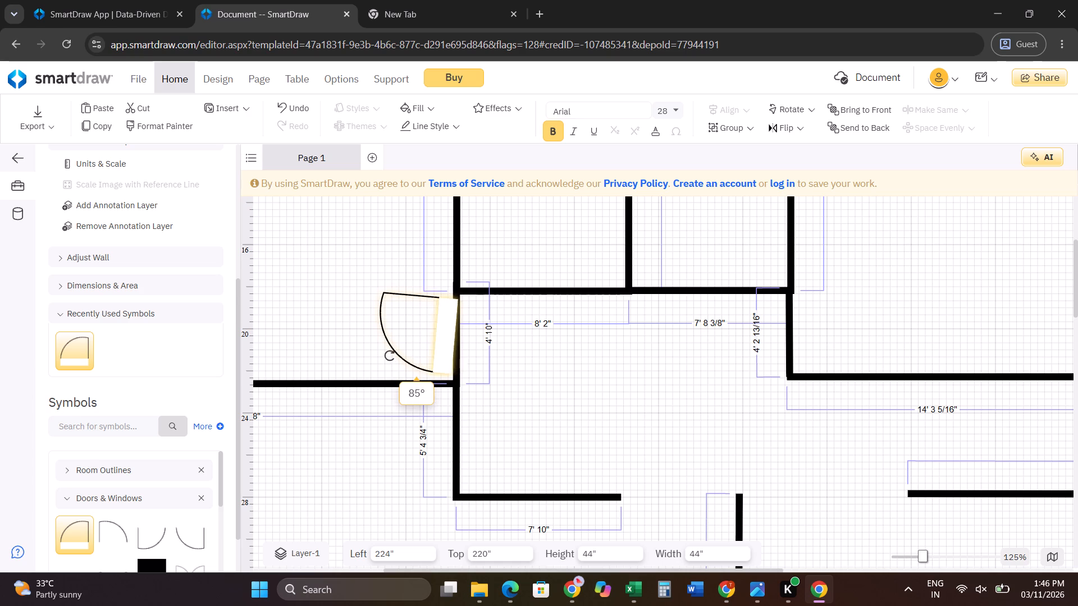
left_click_drag(390, 356, 392, 356)
left_click(439, 328)
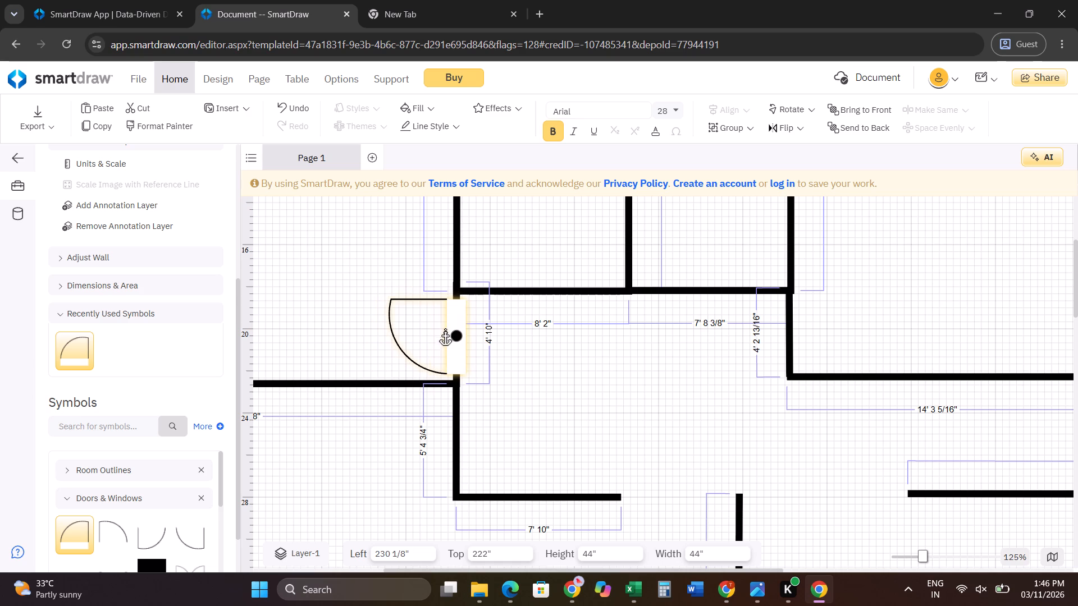
Enlarge and reposition the top-left room's door to fill the short wall section between the two horizontal walls.
left_click_drag(464, 365, 468, 368)
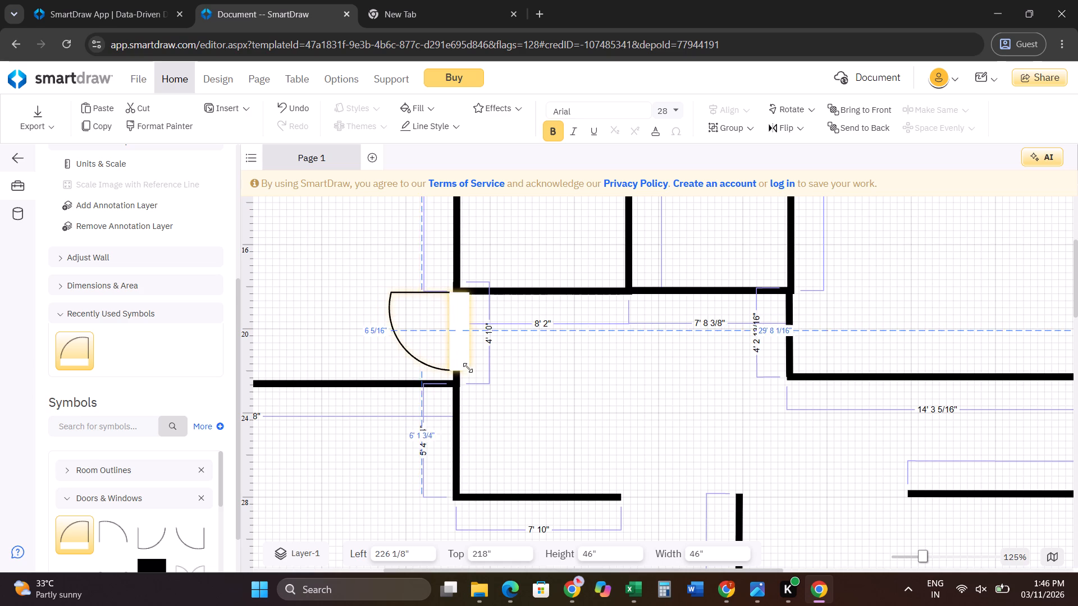
left_click_drag(468, 368, 493, 393)
left_click_drag(454, 337, 451, 337)
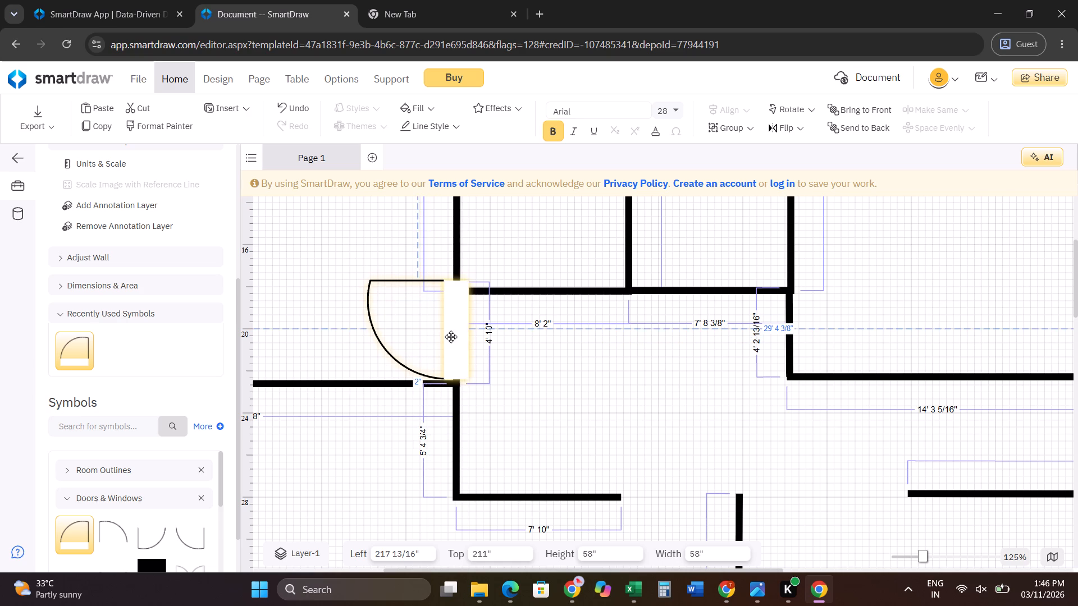
left_click_drag(451, 337, 444, 338)
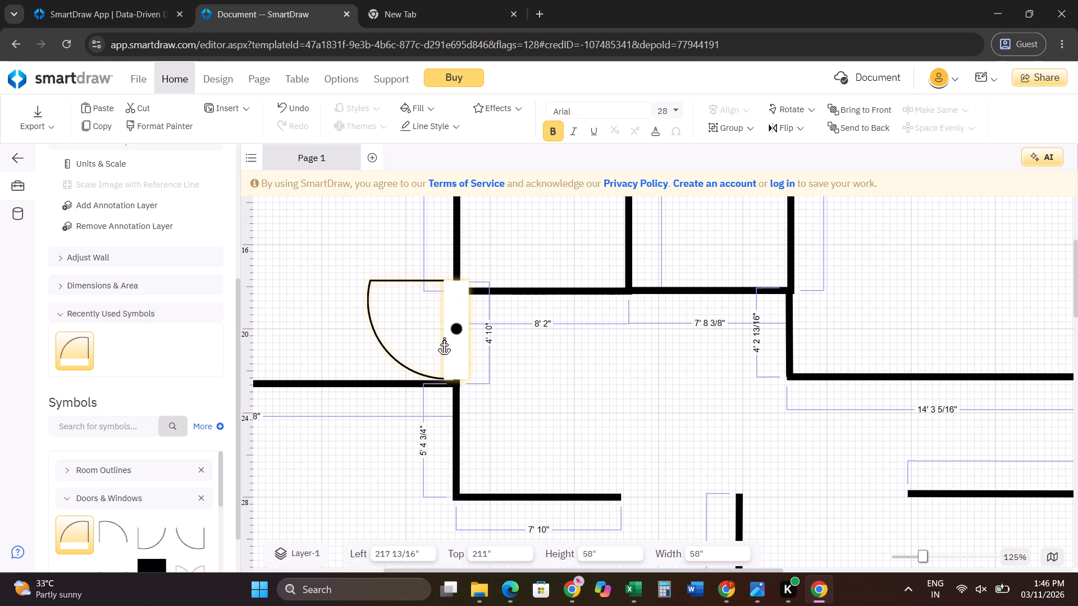
left_click_drag(444, 338, 445, 342)
left_click(469, 284)
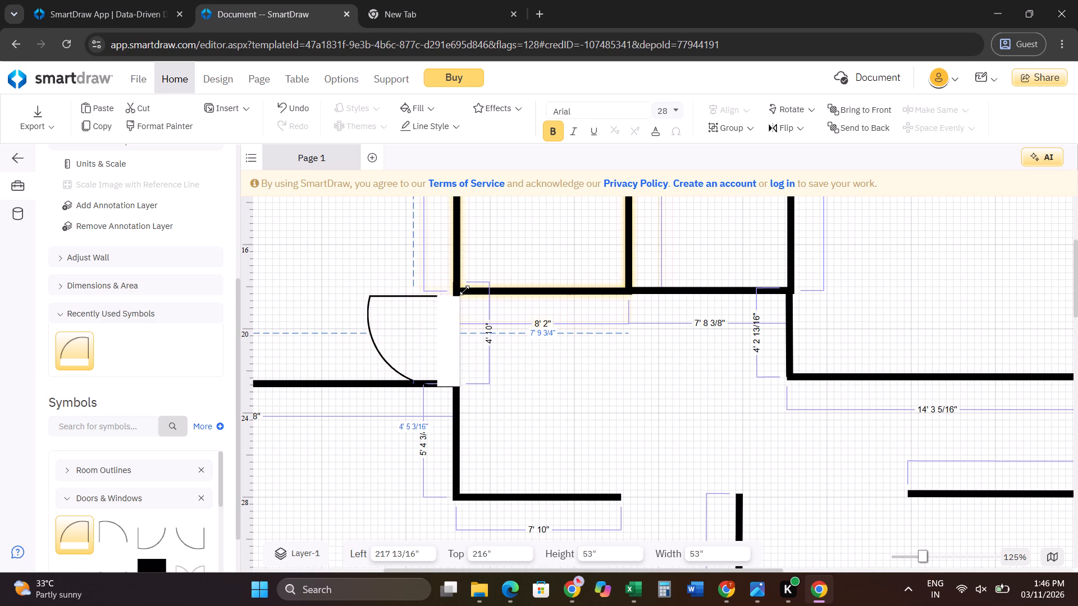
left_click(502, 428)
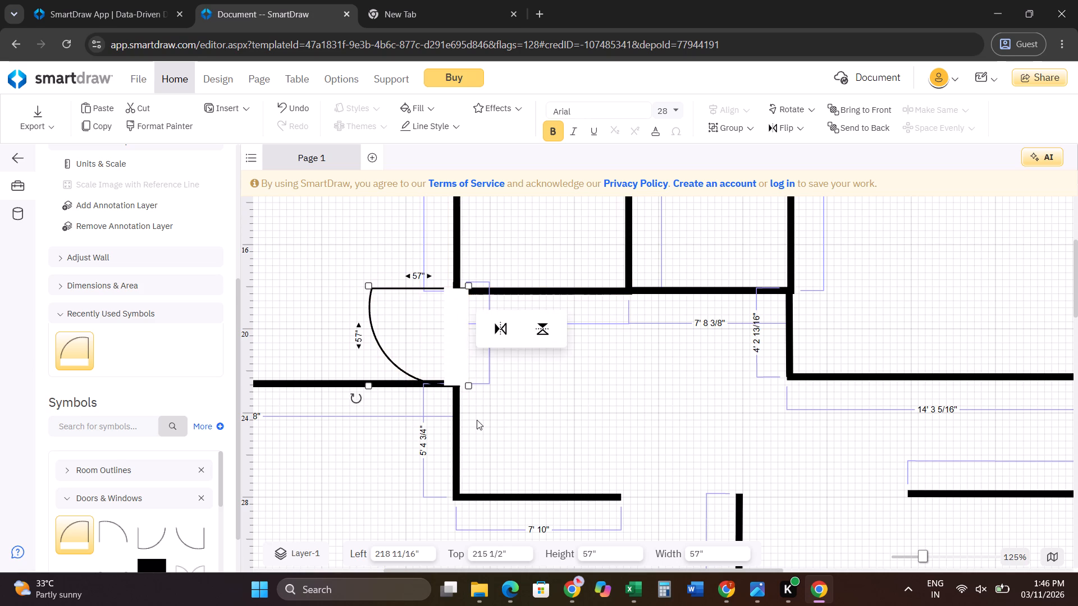
Place another Door (28") inside the 14' 3 5/16" wide room near its lower left corner, rotated to 270°.
left_click(80, 353)
left_click_drag(61, 356, 226, 338)
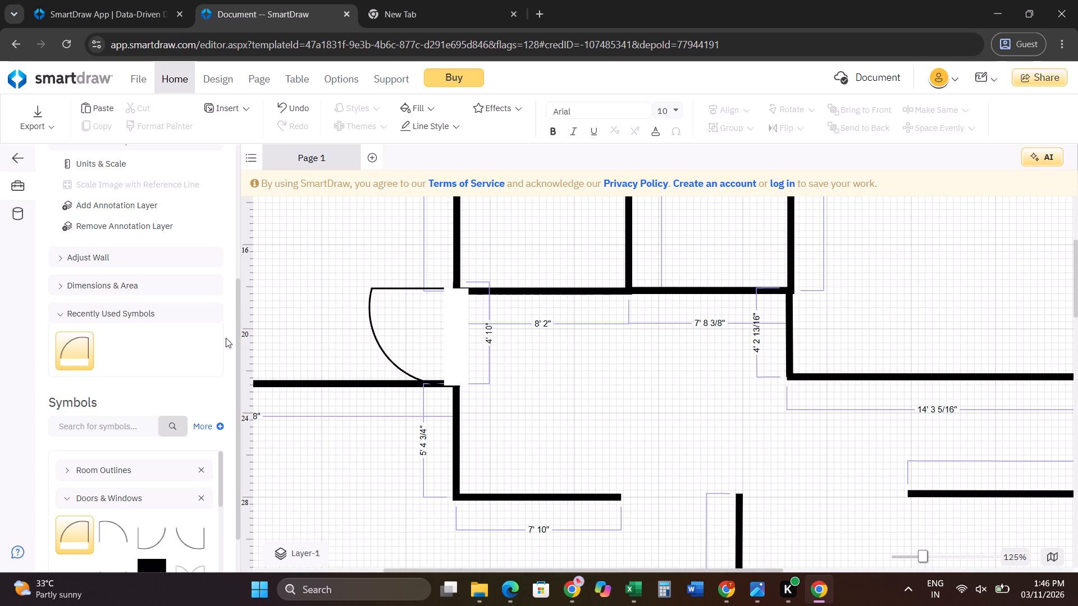
left_click_drag(226, 338, 841, 313)
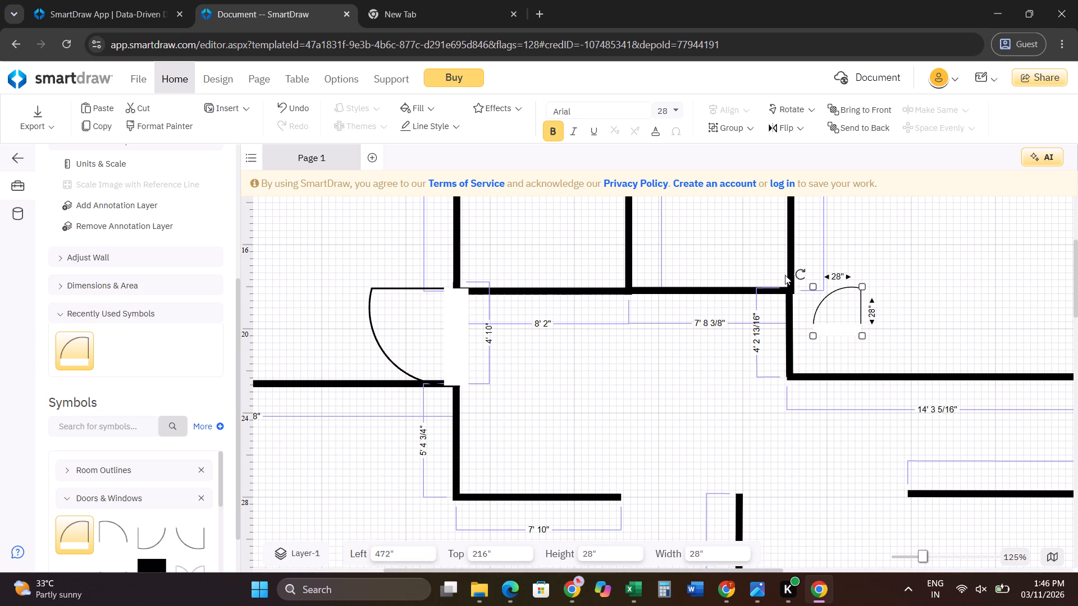
left_click(795, 272)
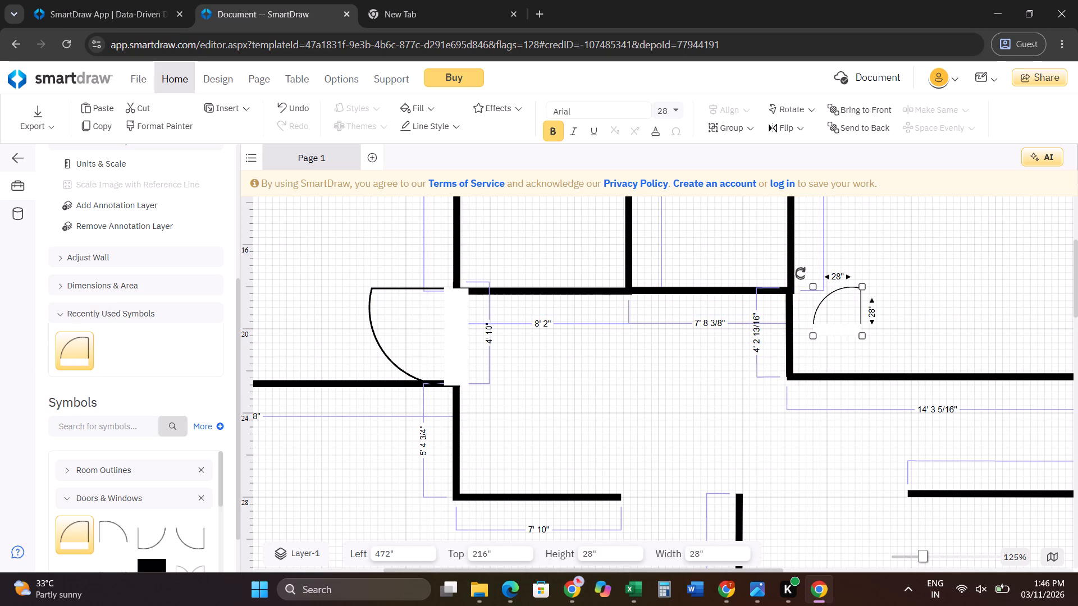
left_click(801, 273)
left_click_drag(801, 273, 869, 271)
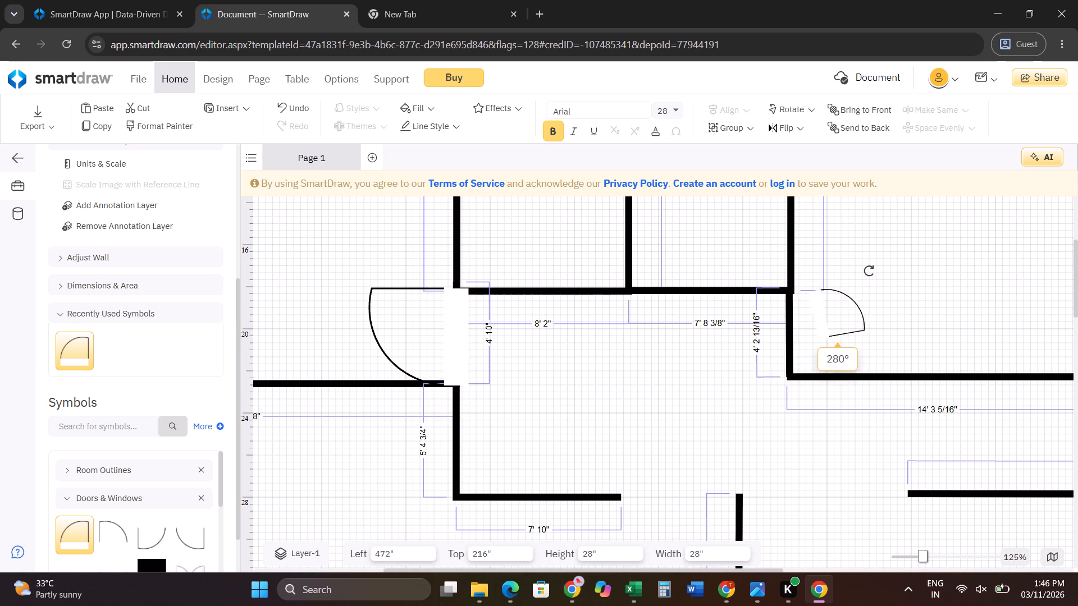
left_click_drag(869, 271, 871, 282)
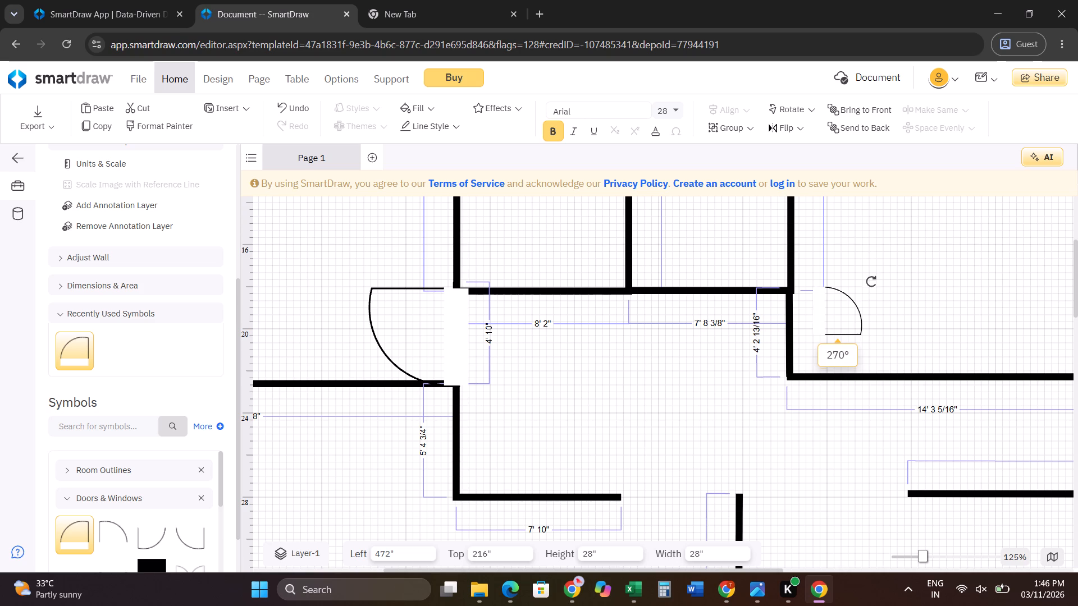
left_click_drag(871, 282, 866, 281)
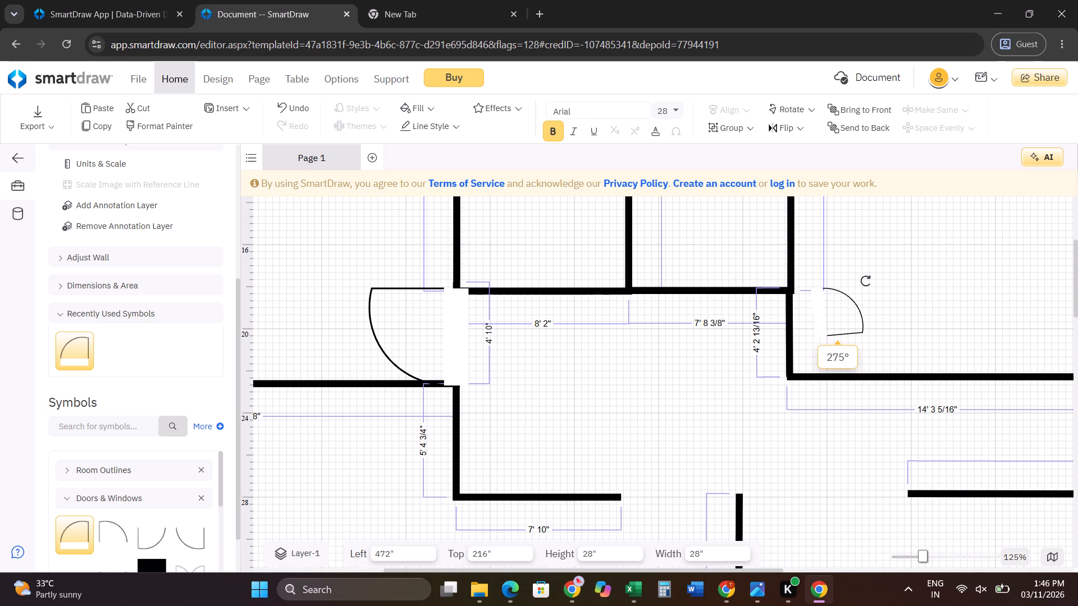
left_click_drag(866, 281, 866, 283)
Enlarge the second door to 48 1/4" and seat it in the short vertical wall at the room's lower left corner.
left_click_drag(815, 338, 808, 356)
left_click_drag(802, 333, 800, 352)
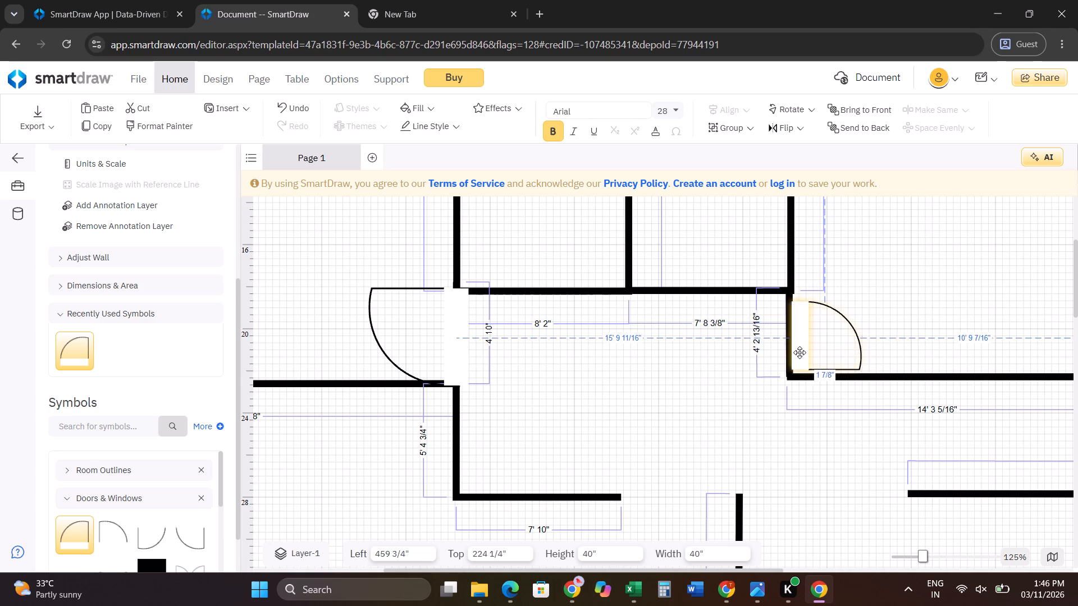
left_click_drag(800, 352, 795, 339)
left_click_drag(788, 365, 783, 375)
left_click_drag(783, 350, 794, 352)
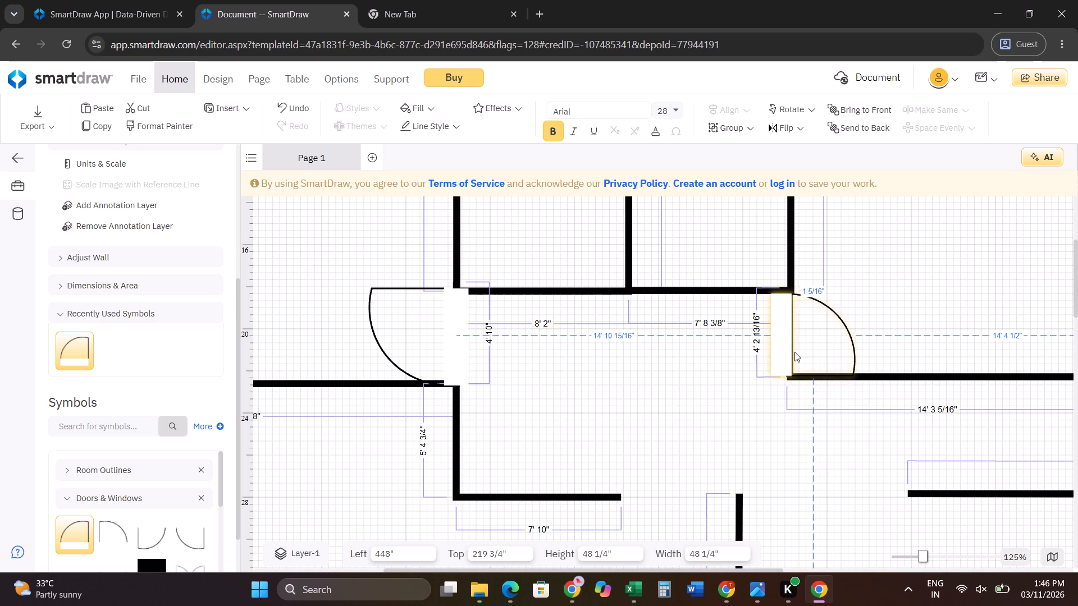
left_click_drag(794, 352, 794, 350)
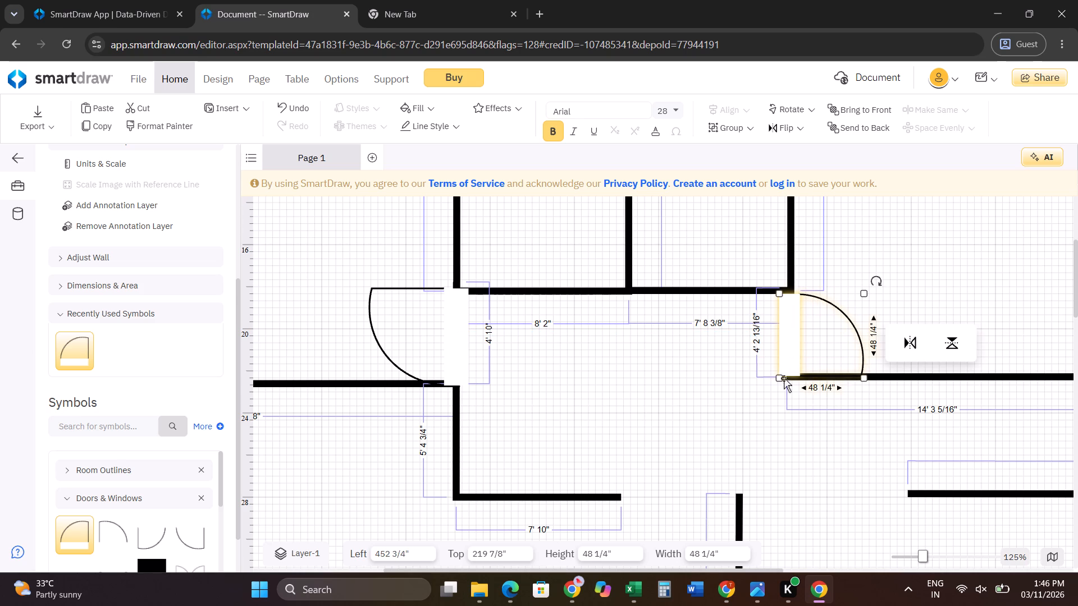
left_click(745, 440)
Place a third Door (28") in the top-right room near its lower left corner, rotated to 270°.
scroll(643, 404, "down", 1, "ctrl")
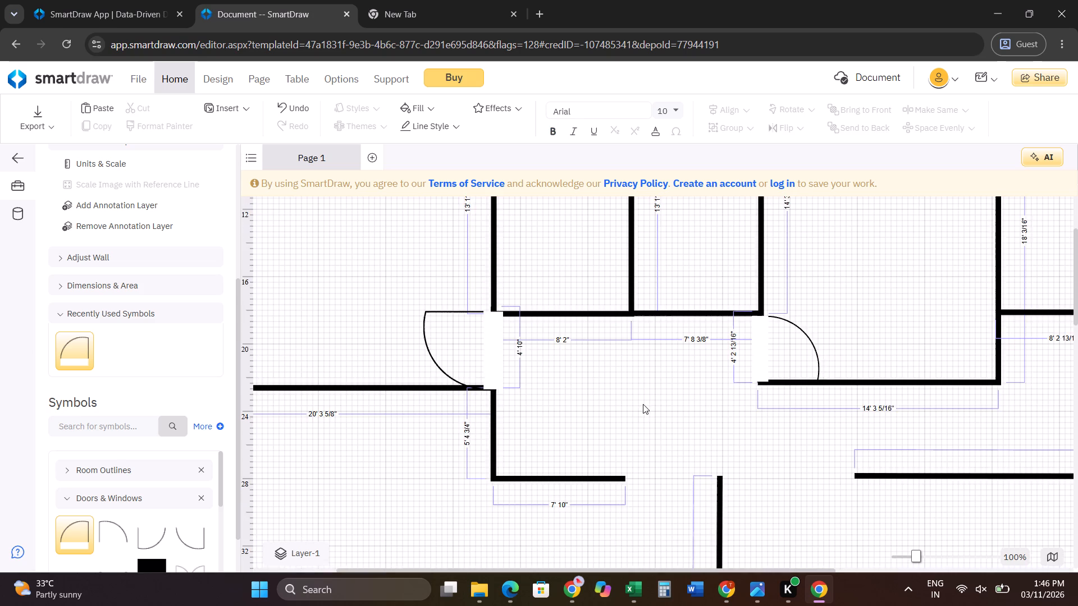
scroll(643, 404, "down", 2)
scroll(860, 379, "down", 3)
scroll(949, 362, "up", 6)
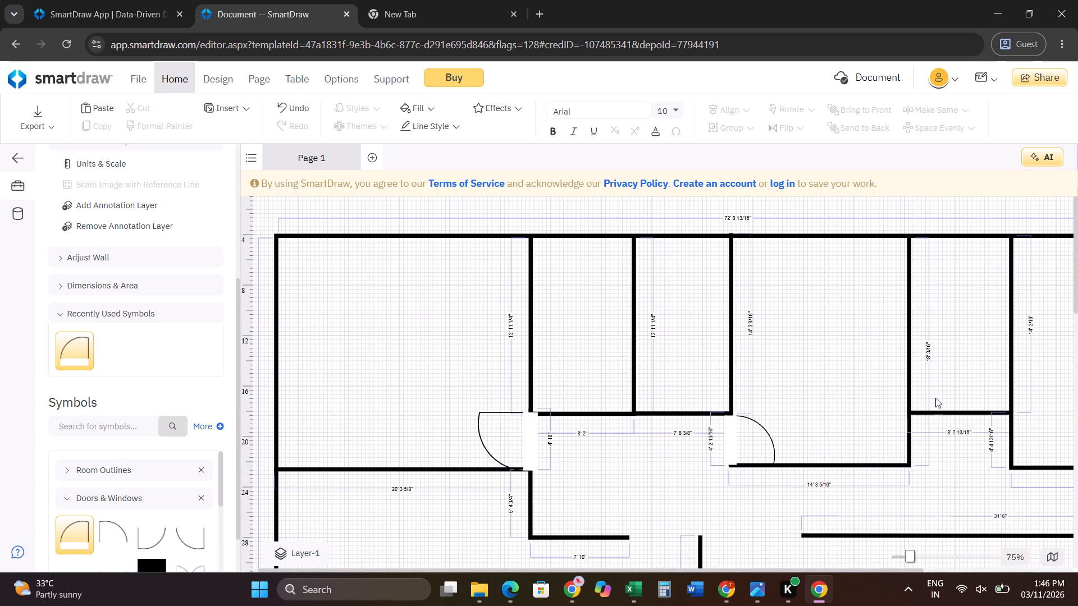
left_click_drag(803, 569, 879, 572)
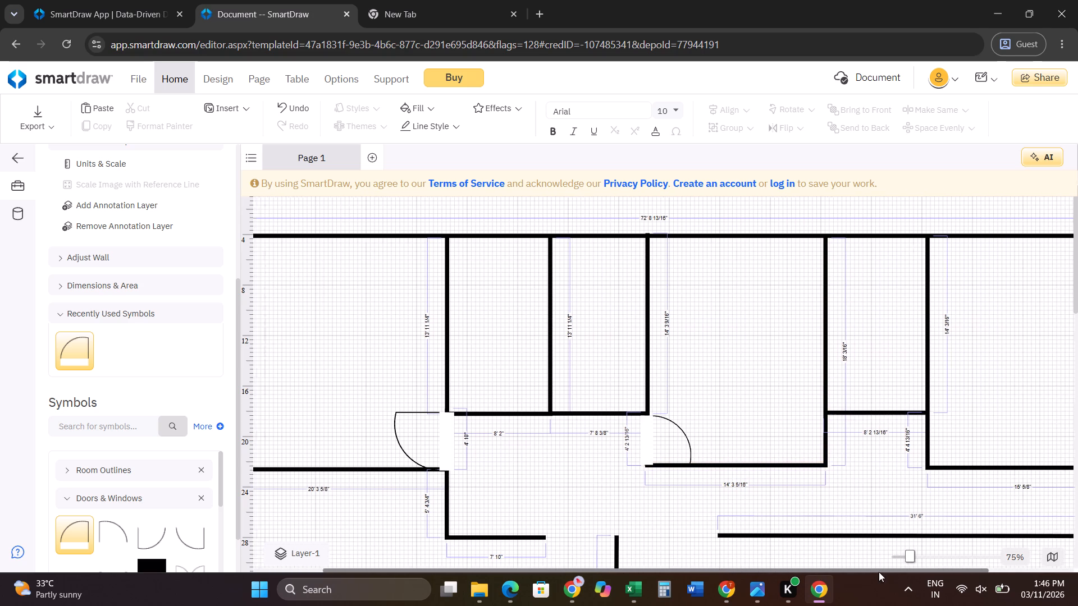
left_click_drag(879, 572, 972, 576)
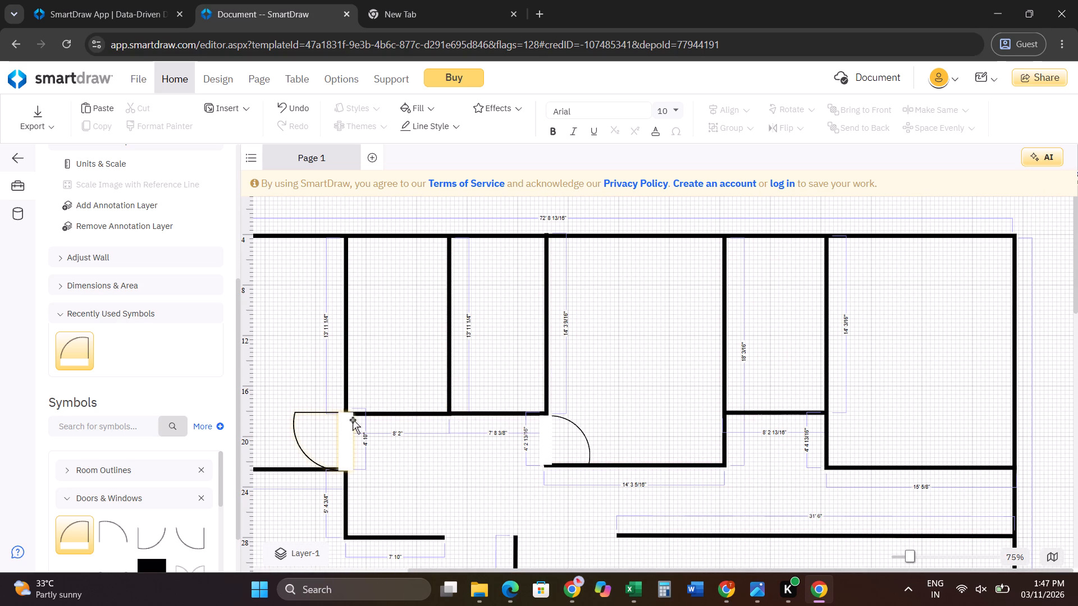
left_click_drag(77, 349, 768, 457)
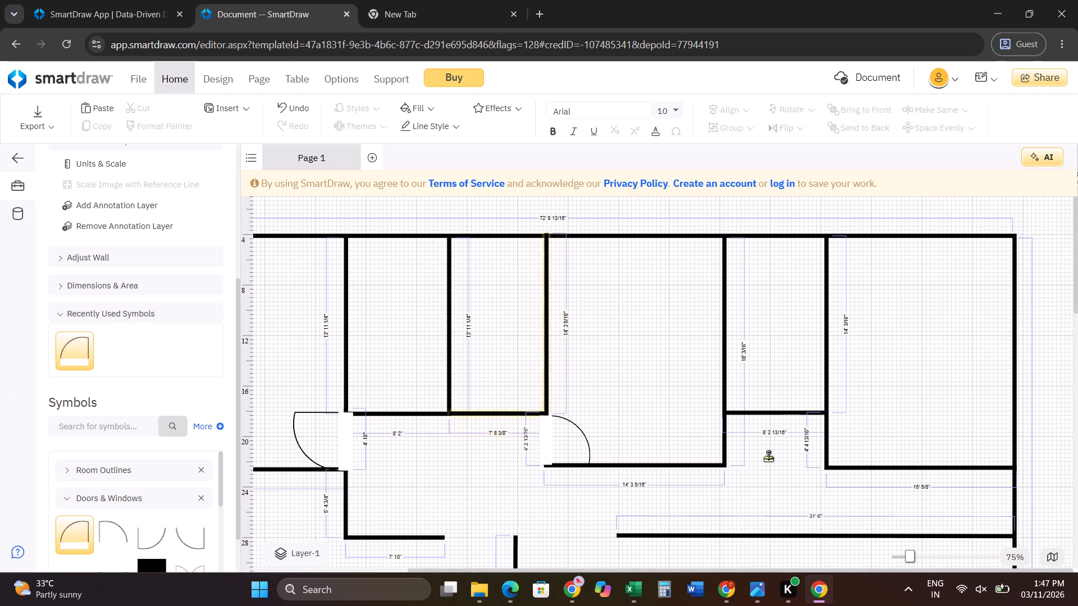
left_click_drag(768, 457, 895, 404)
left_click_drag(870, 376, 929, 379)
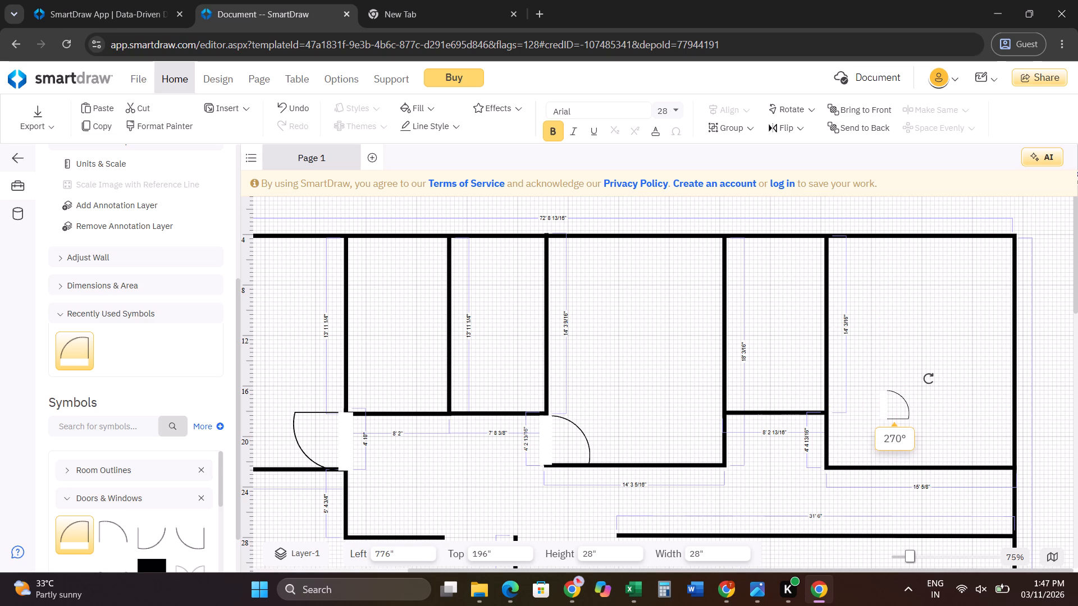
left_click_drag(929, 379, 922, 380)
Enlarge the third door to 52" and seat it in the short vertical wall at the top-right room's lower left corner.
left_click_drag(879, 420, 874, 444)
left_click_drag(870, 429, 835, 455)
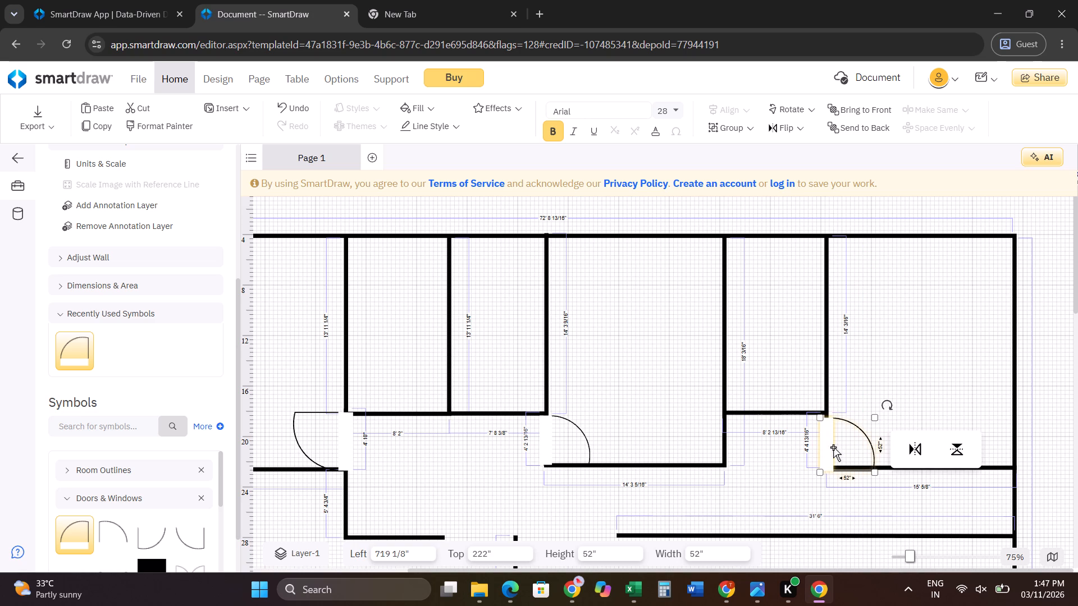
left_click(829, 448)
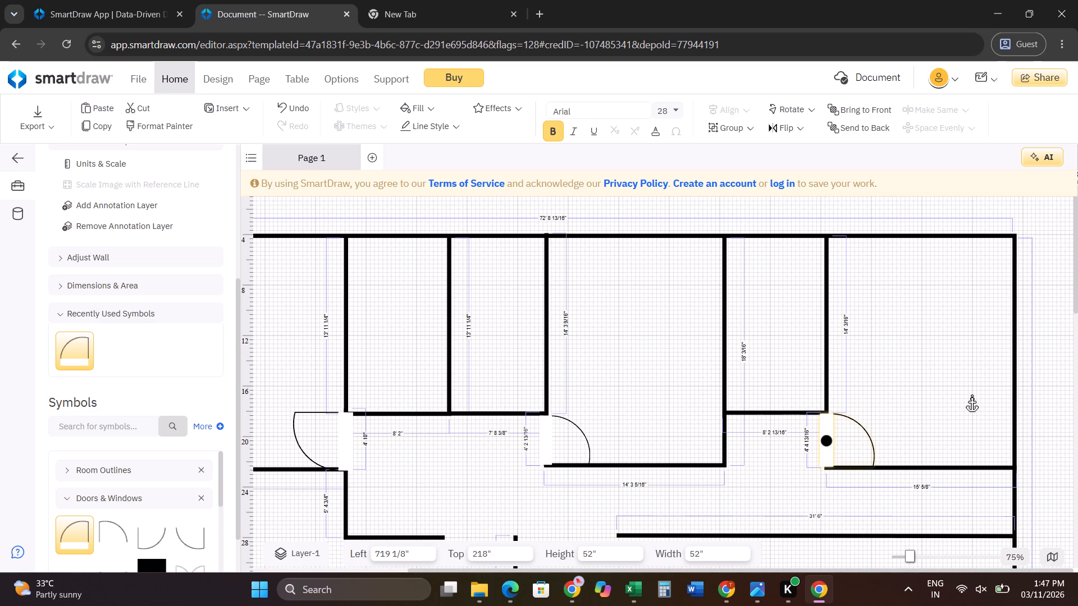
left_click(971, 395)
Place a Pocket Door in the gap between the 7' 10" wall and the long vertical partition, and widen it to 6'.
scroll(602, 435, "down", 3)
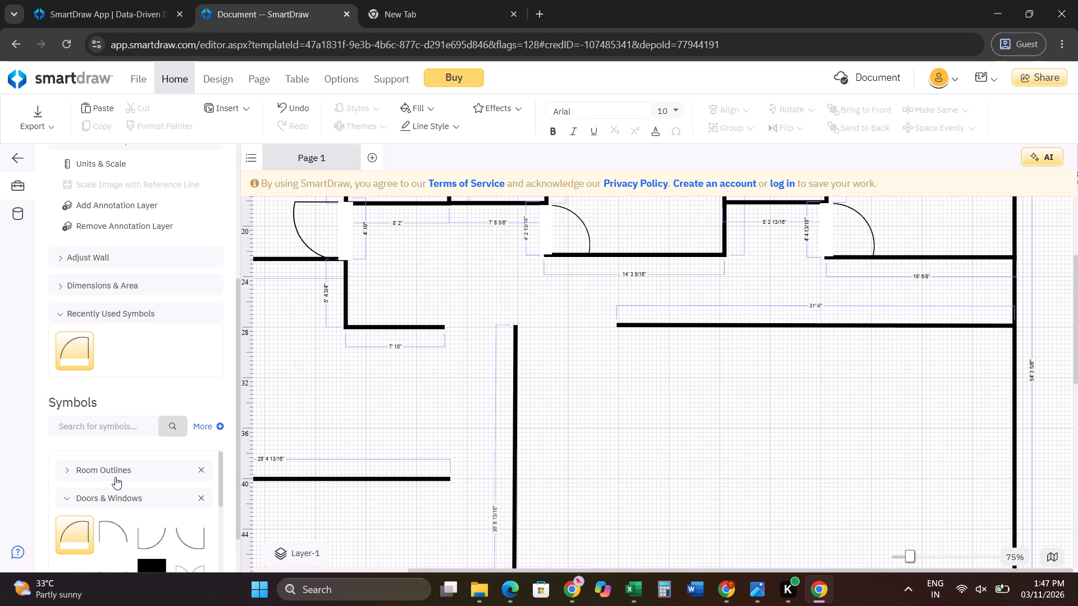
scroll(115, 477, "down", 2)
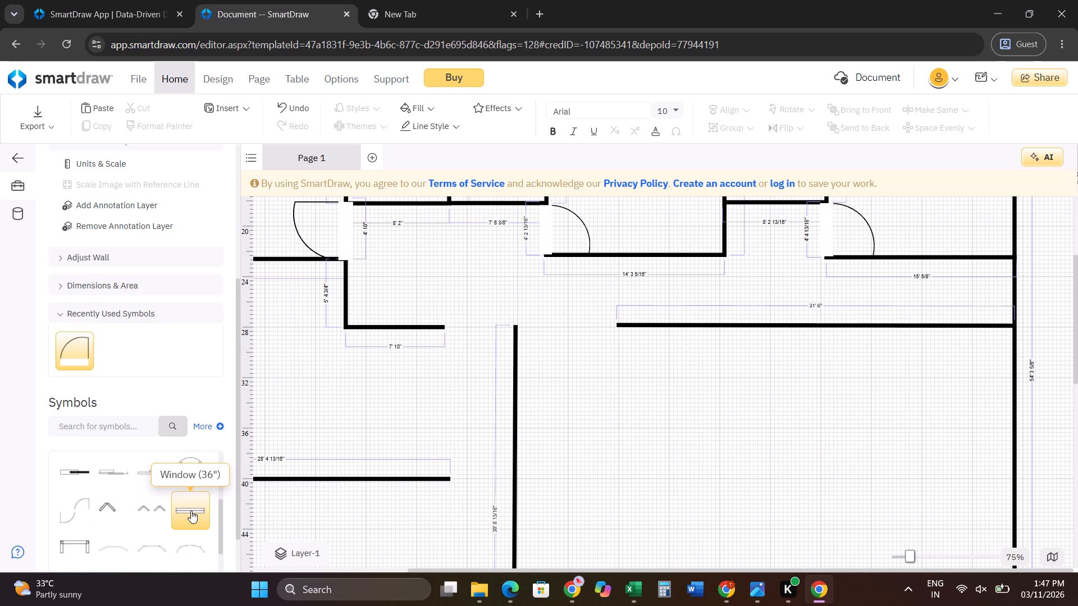
scroll(165, 512, "down", 2)
scroll(154, 519, "up", 3)
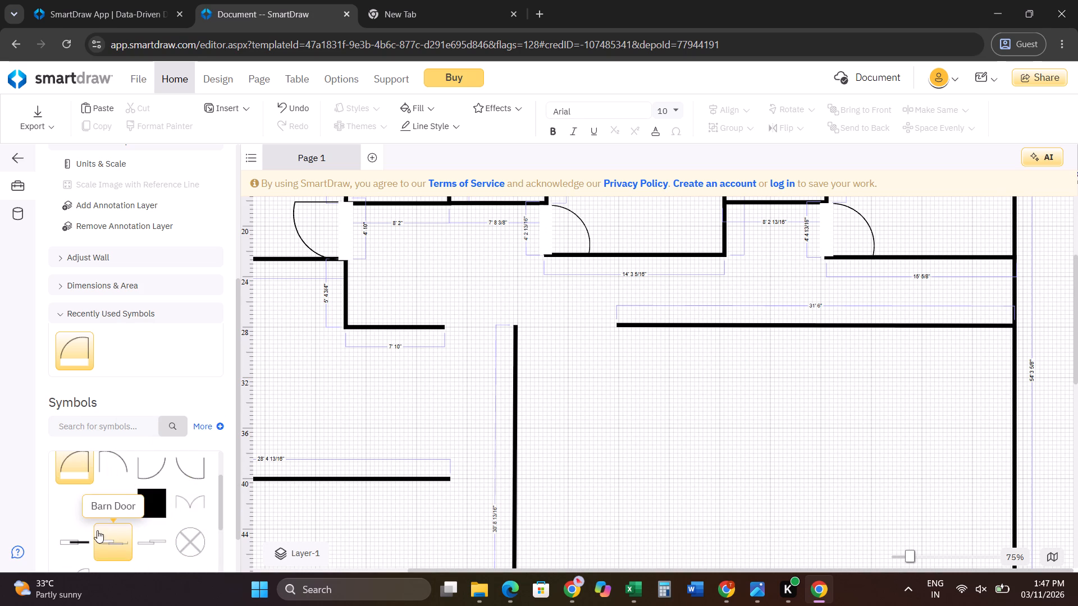
left_click(79, 539)
left_click_drag(68, 538, 400, 357)
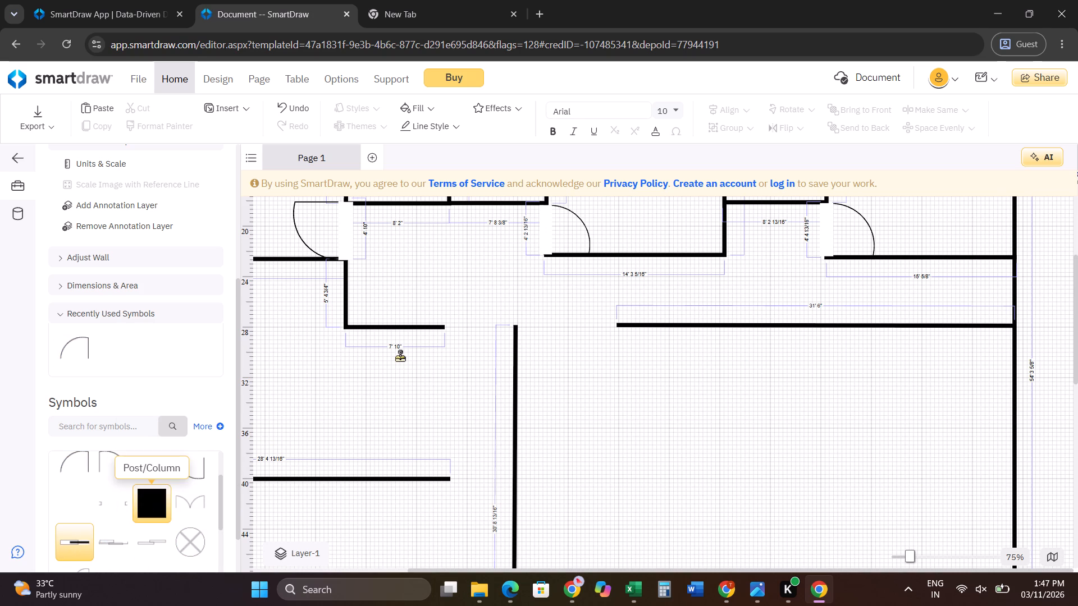
left_click_drag(400, 357, 471, 329)
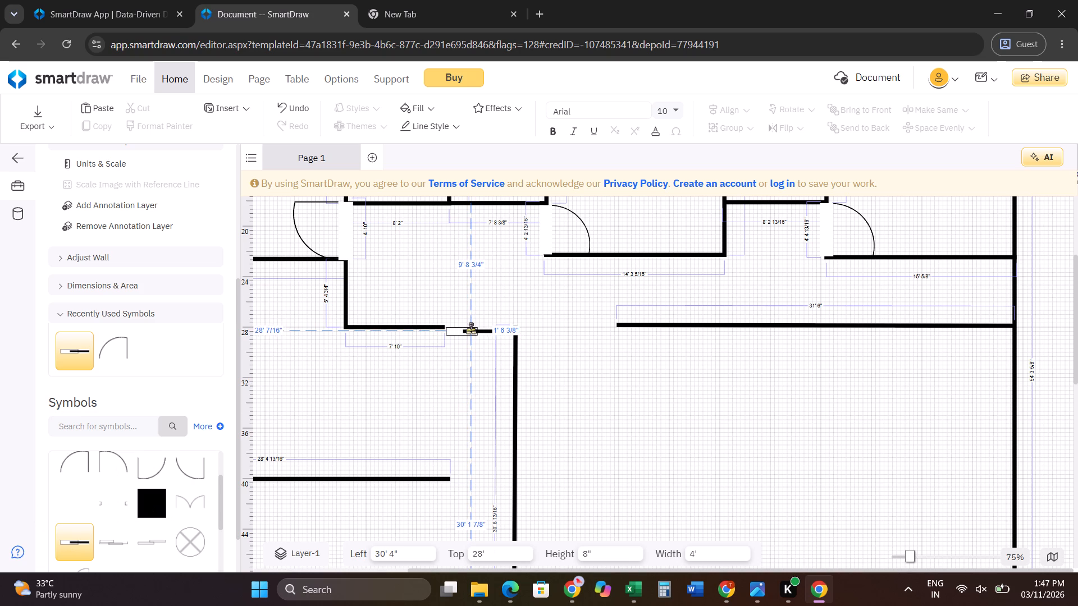
left_click_drag(471, 329, 467, 328)
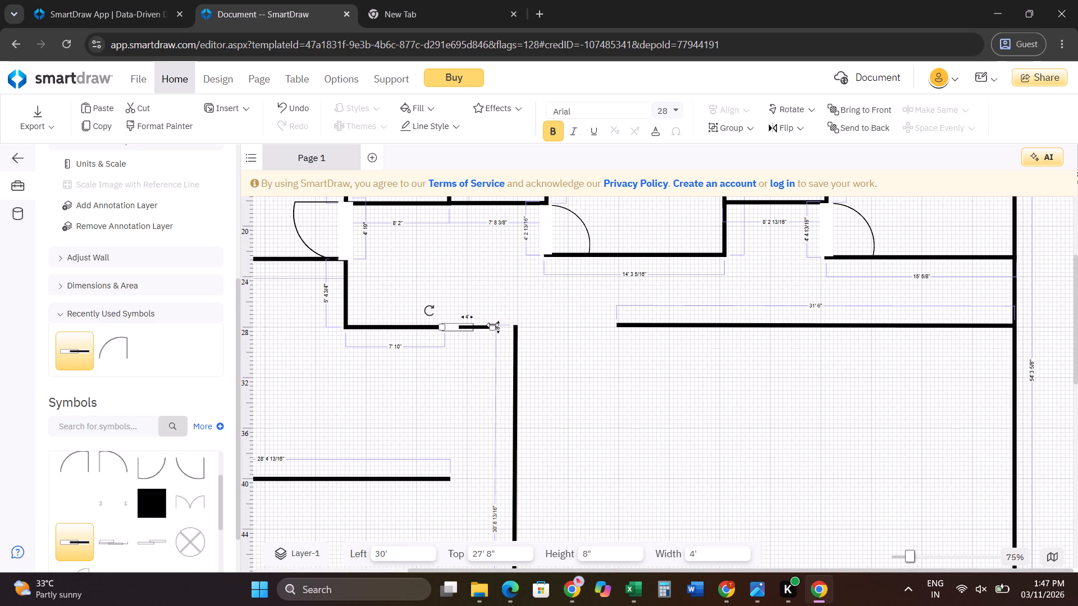
left_click_drag(492, 325, 516, 325)
Place a Door (28") in the 8' 2" wide top-row room beside its left wall, rotated to 270°.
scroll(488, 363, "up", 3)
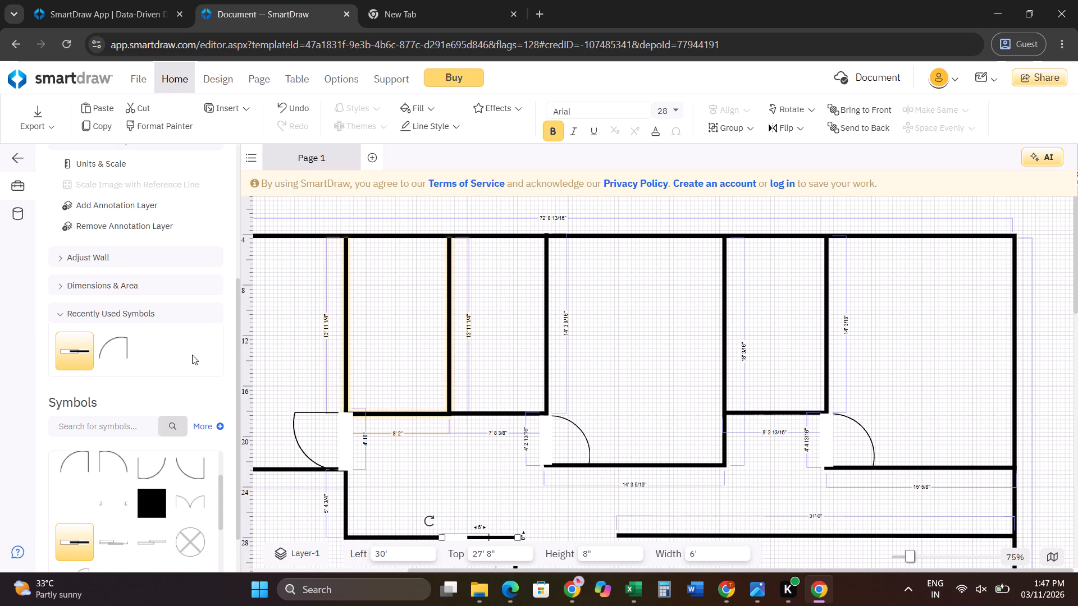
left_click(107, 343)
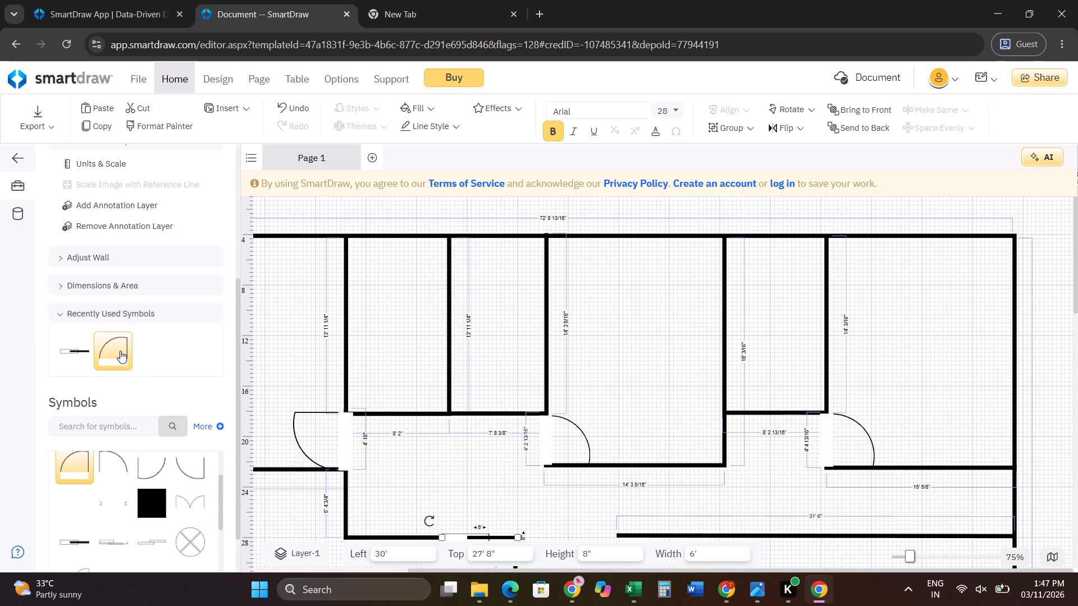
left_click_drag(115, 349, 357, 302)
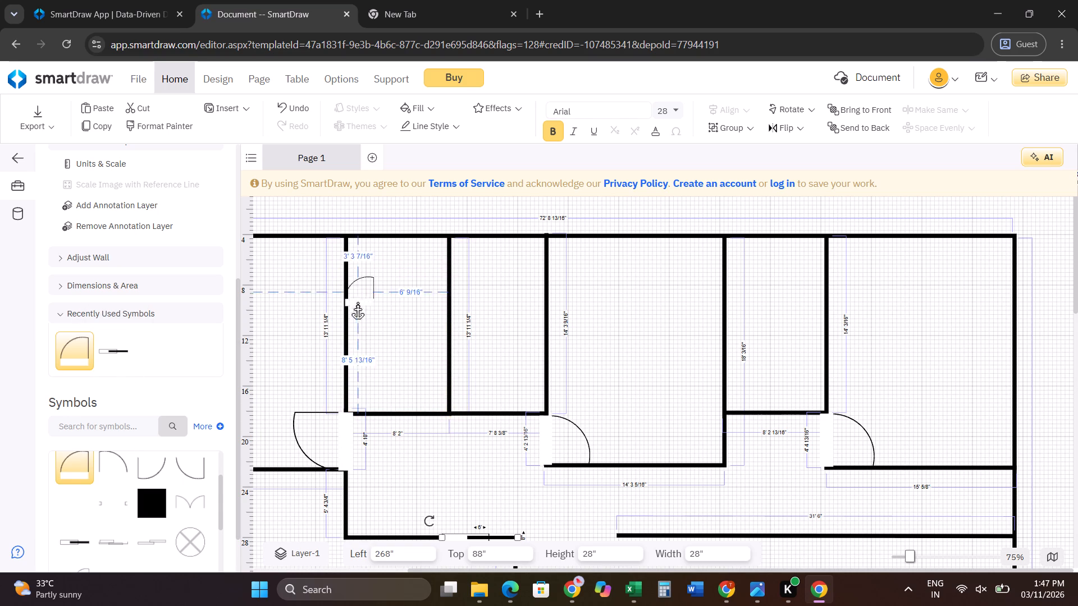
left_click_drag(357, 302, 363, 317)
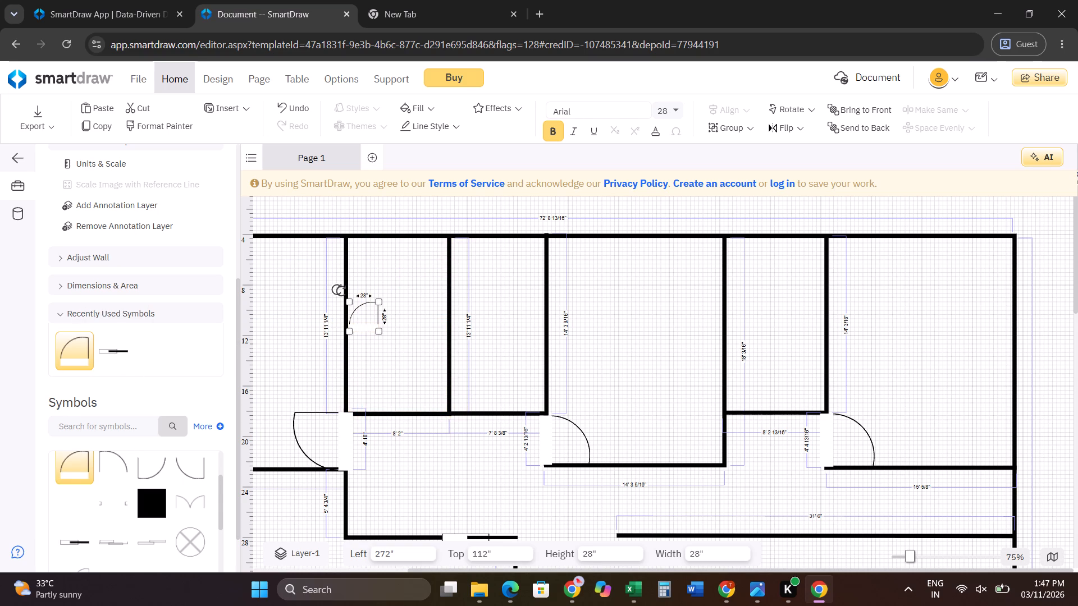
left_click(341, 288)
left_click(341, 288)
left_click(337, 288)
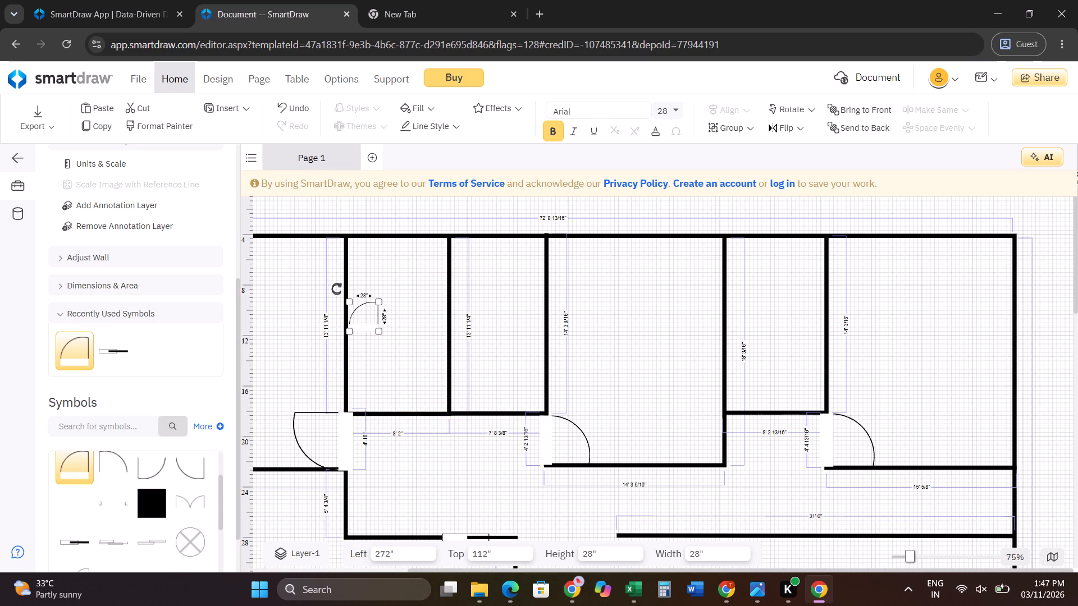
left_click(337, 288)
left_click(337, 289)
left_click_drag(337, 289, 382, 292)
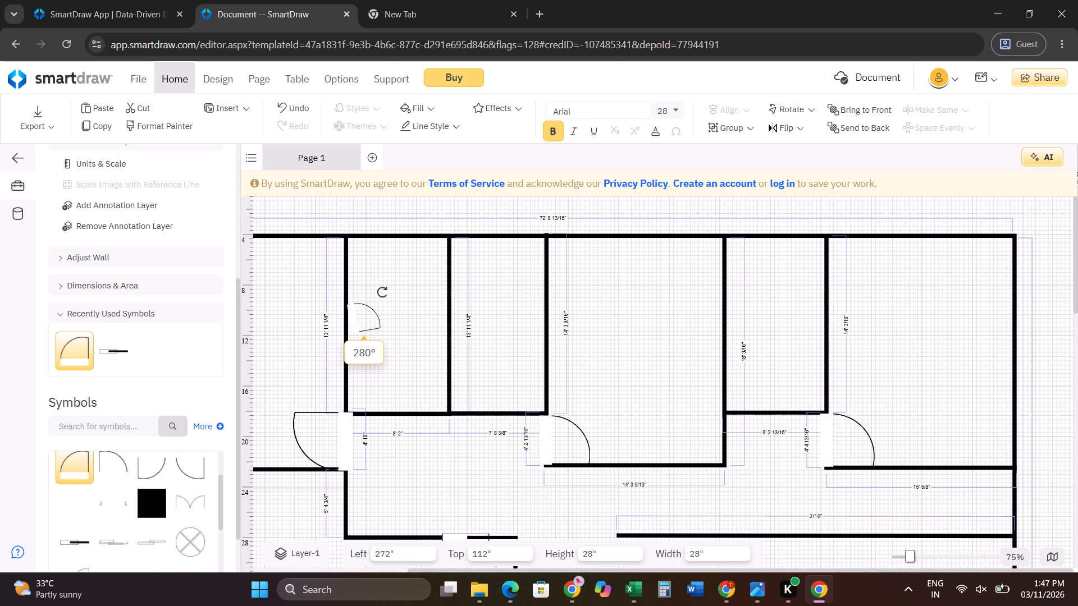
left_click_drag(382, 292, 383, 299)
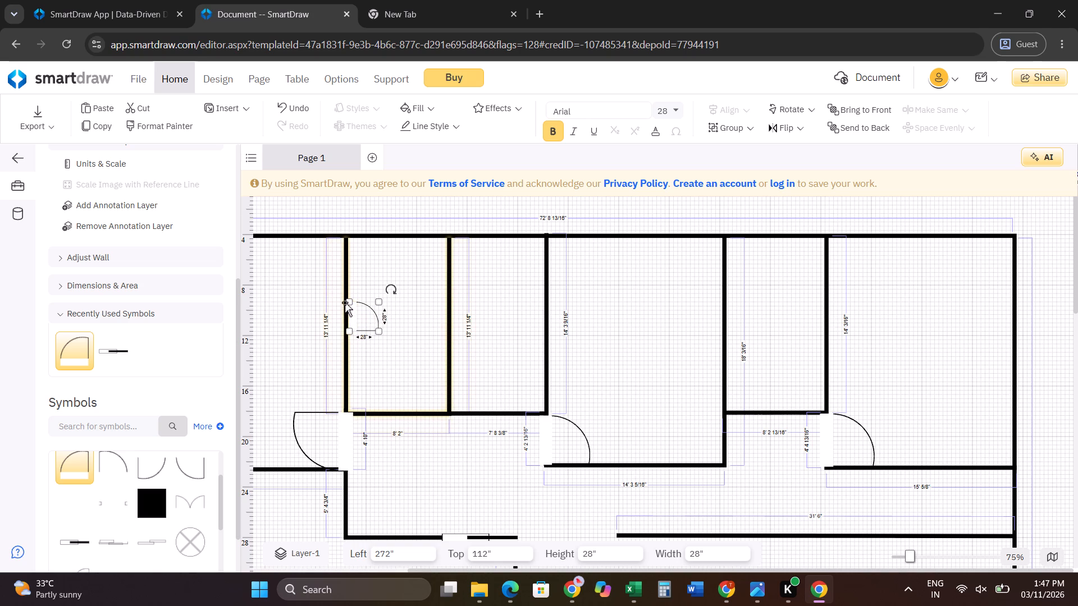
Seat the 28" door in the left wall of the 8' 2" wide room, about 4' 10" below the top wall.
left_click(345, 302)
left_click_drag(370, 308, 366, 300)
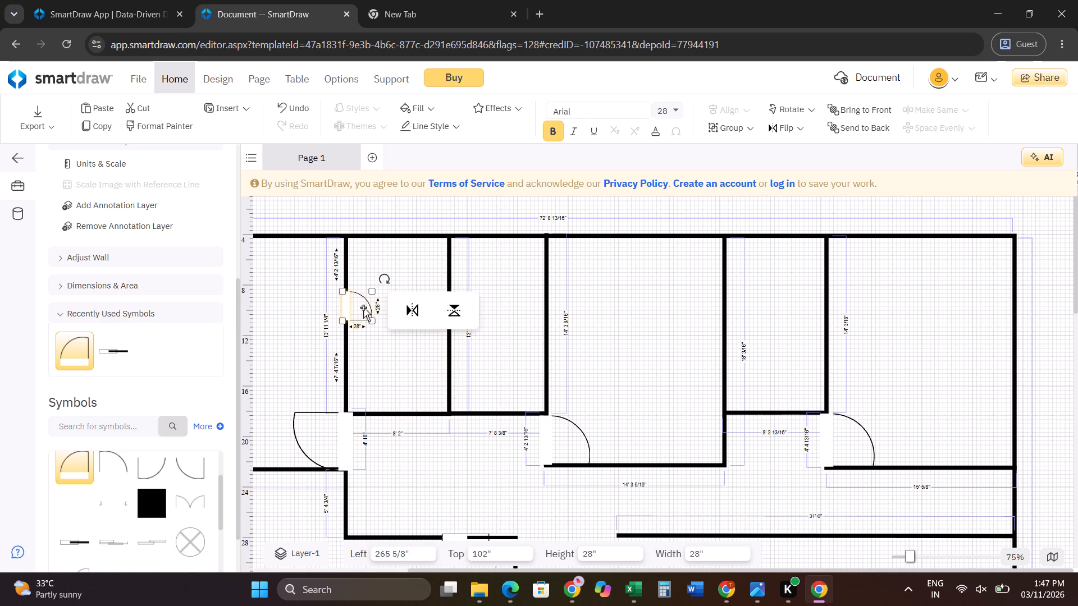
left_click_drag(346, 303, 346, 313)
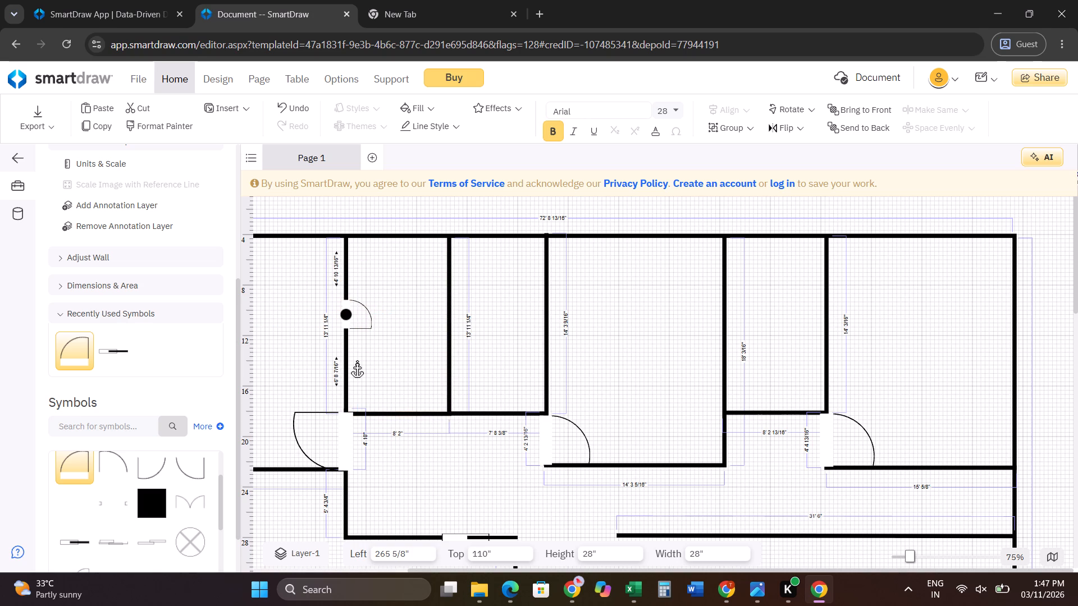
left_click(357, 361)
Place another Door (28") in the upper part of the 14' 3 5/16" wide room, rotated to 90°.
left_click_drag(68, 356, 354, 340)
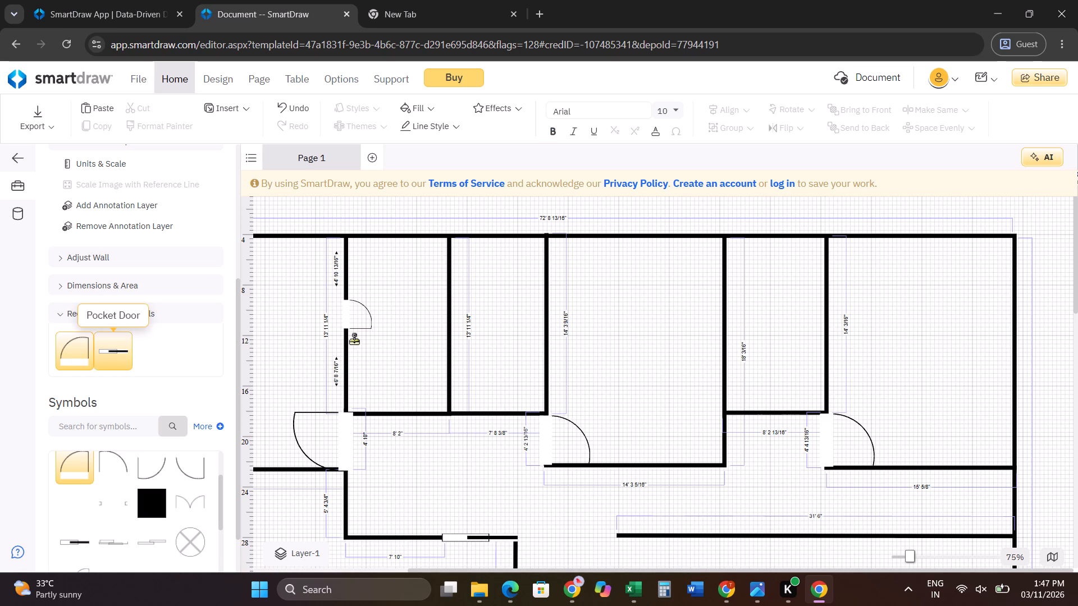
left_click_drag(354, 340, 604, 306)
left_click(580, 280)
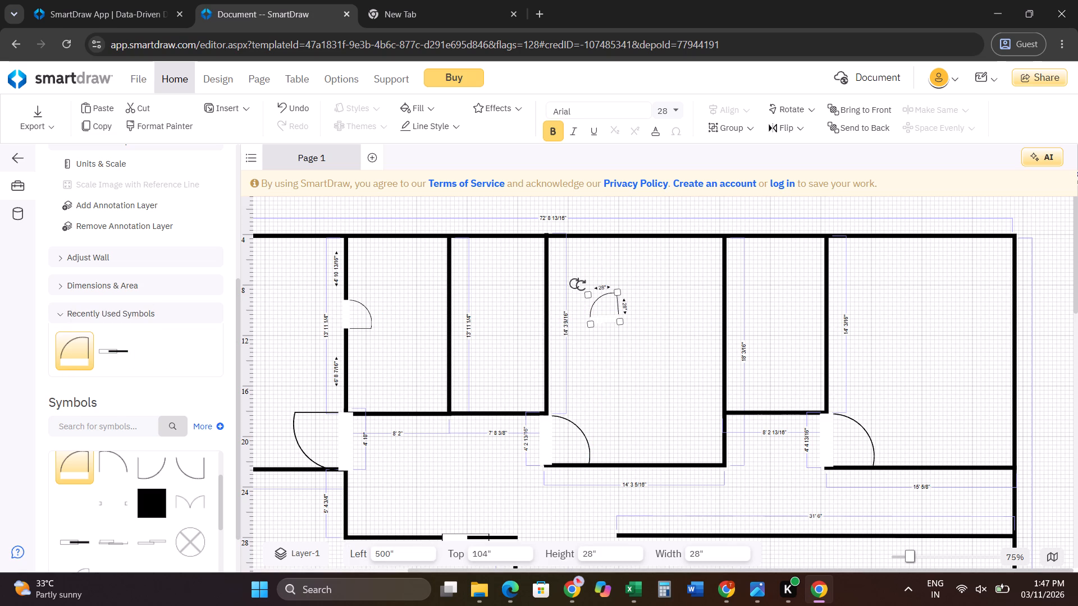
left_click_drag(581, 286, 577, 322)
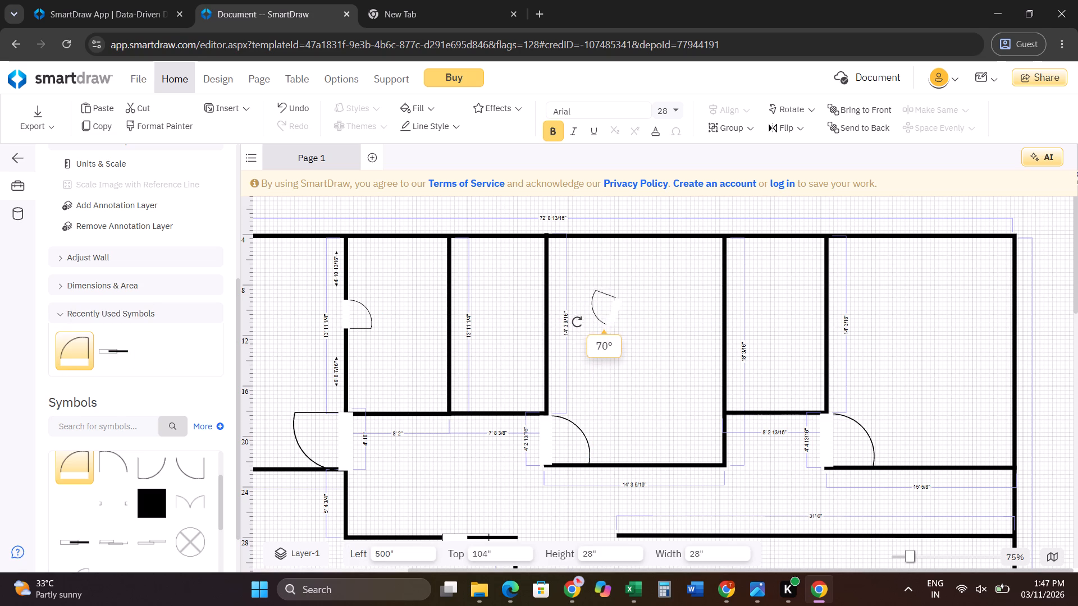
left_click_drag(577, 322, 582, 331)
left_click_drag(582, 331, 583, 325)
left_click(615, 321)
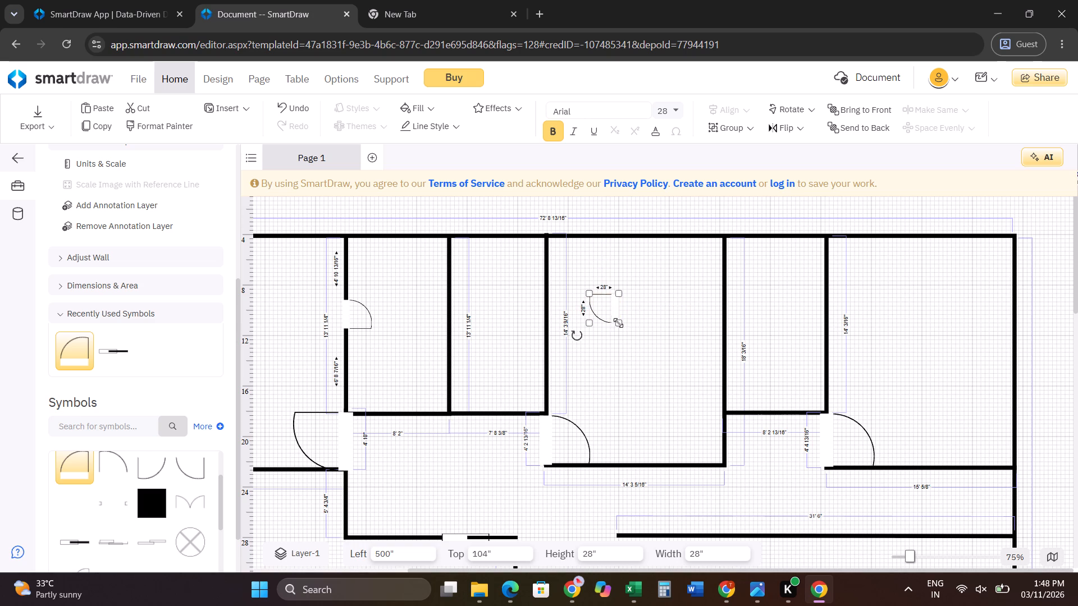
Enlarge this door to 36" and seat it near the top of the 7' 8 3/8" wide room's right wall, opening into that room.
left_click_drag(618, 323, 625, 331)
left_click_drag(620, 315, 544, 313)
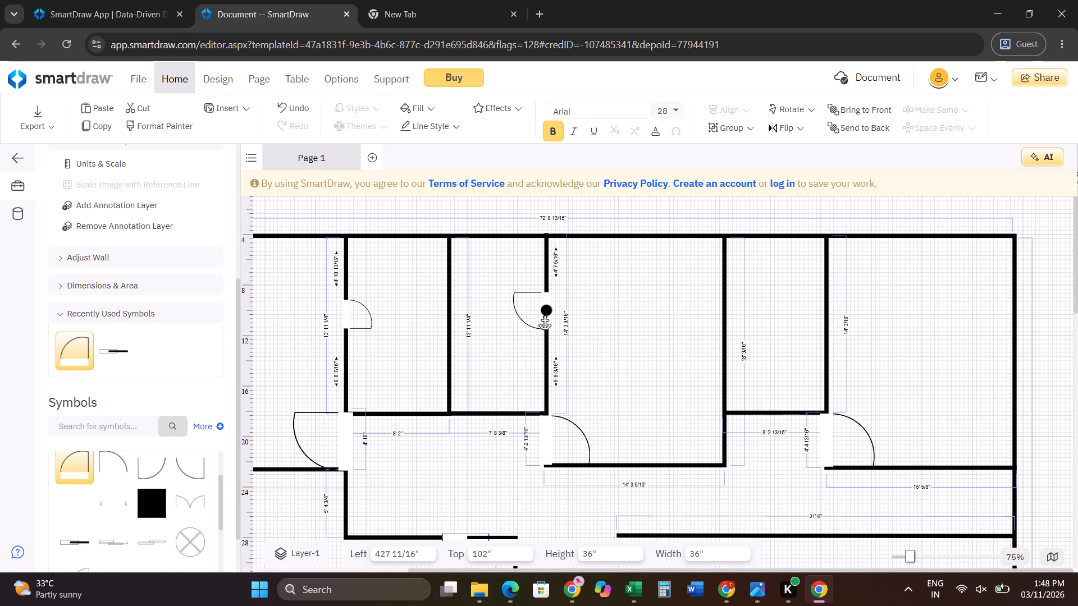
left_click_drag(544, 313, 542, 329)
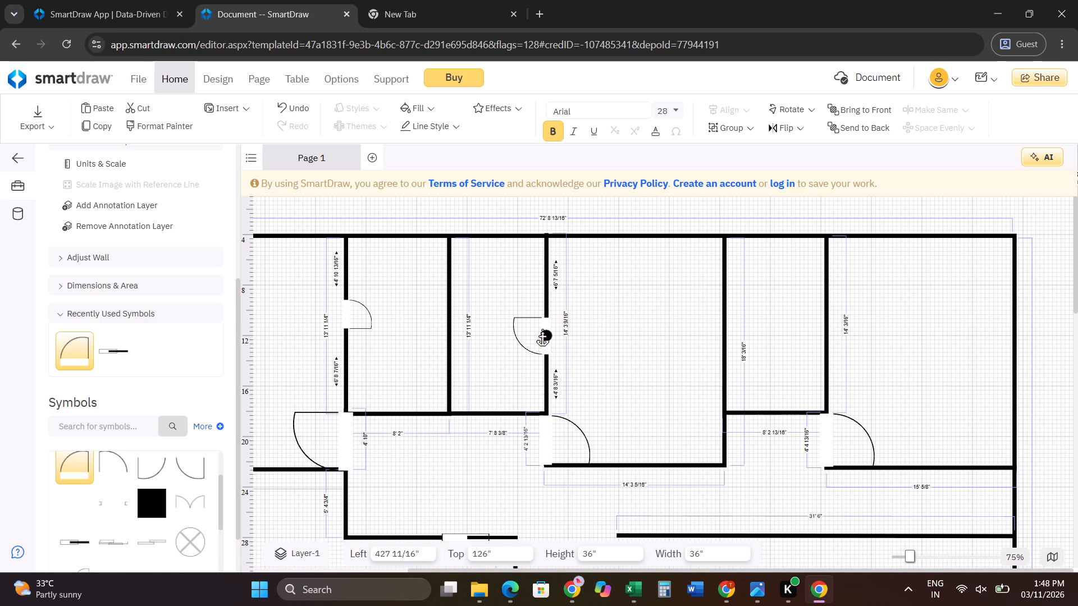
left_click_drag(542, 329, 549, 268)
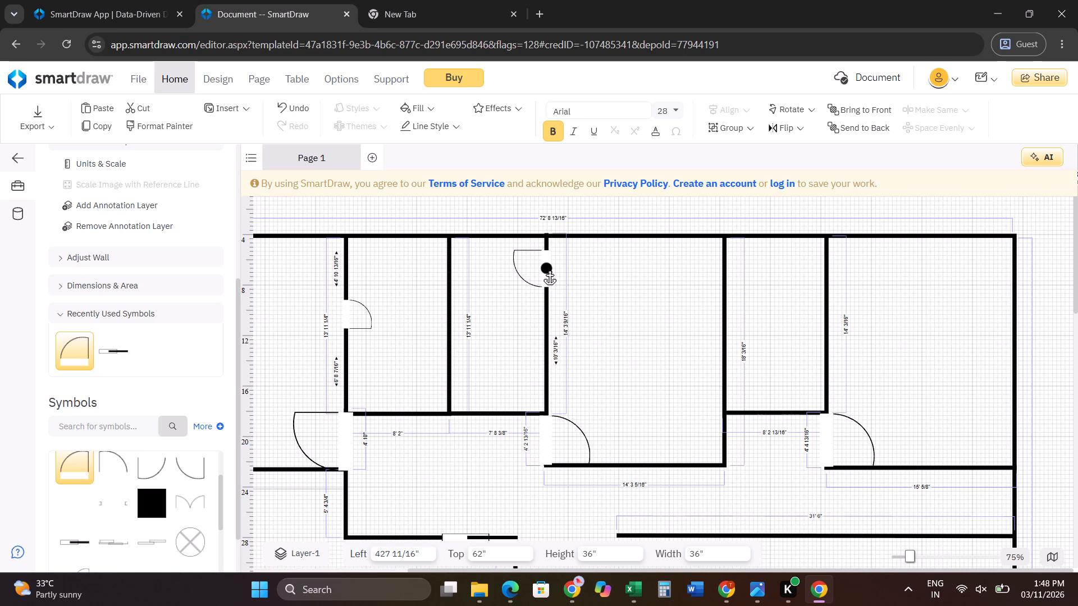
left_click_drag(549, 268, 549, 262)
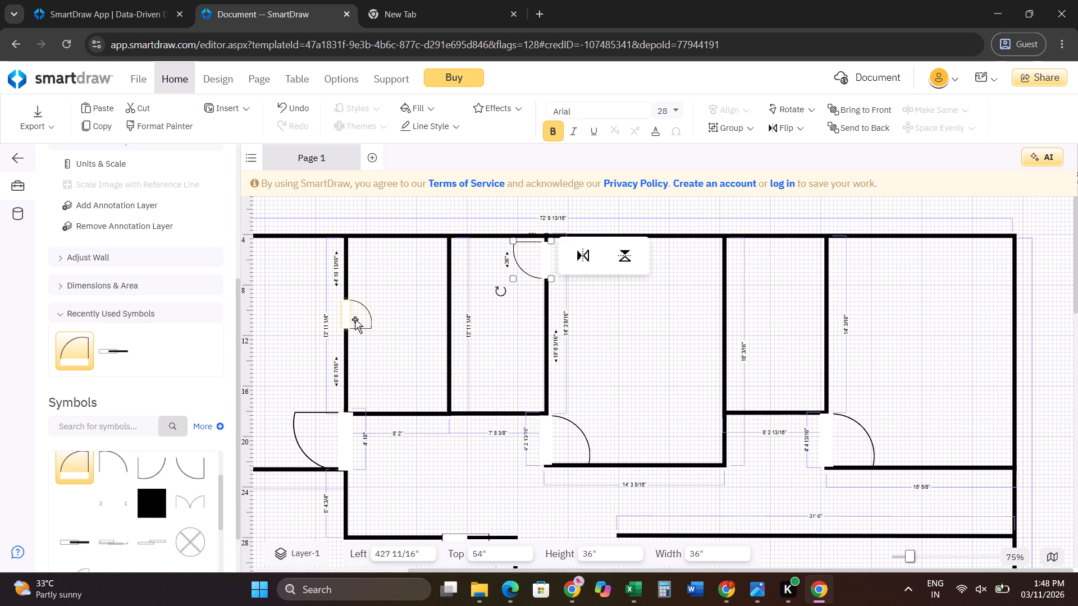
Move the 28" door up the left wall of the 8' 2" wide room into its upper left corner.
left_click(355, 319)
left_click_drag(348, 316, 361, 287)
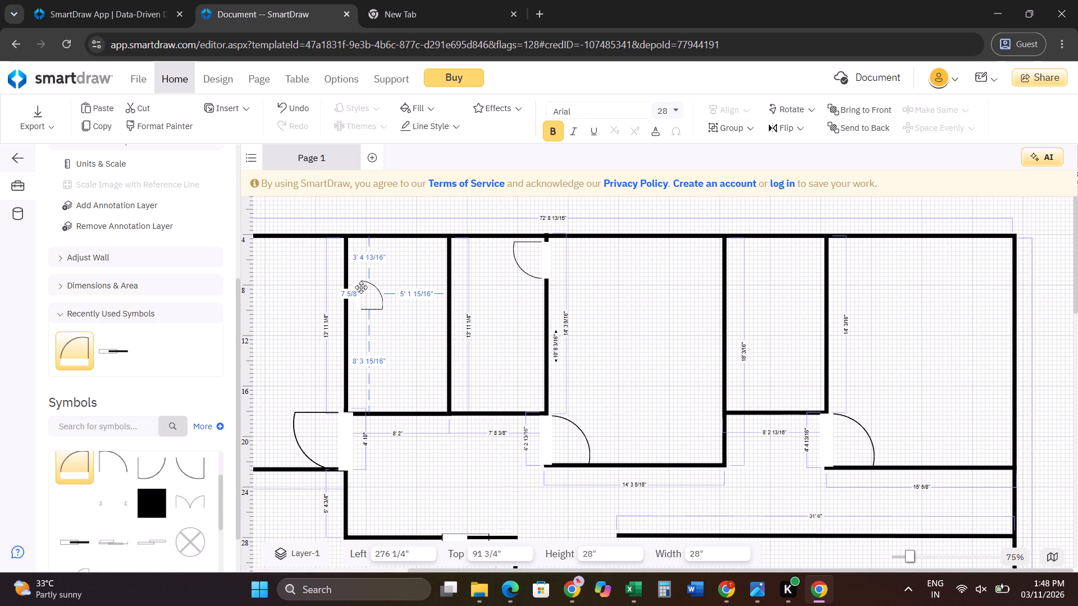
left_click_drag(361, 287, 351, 254)
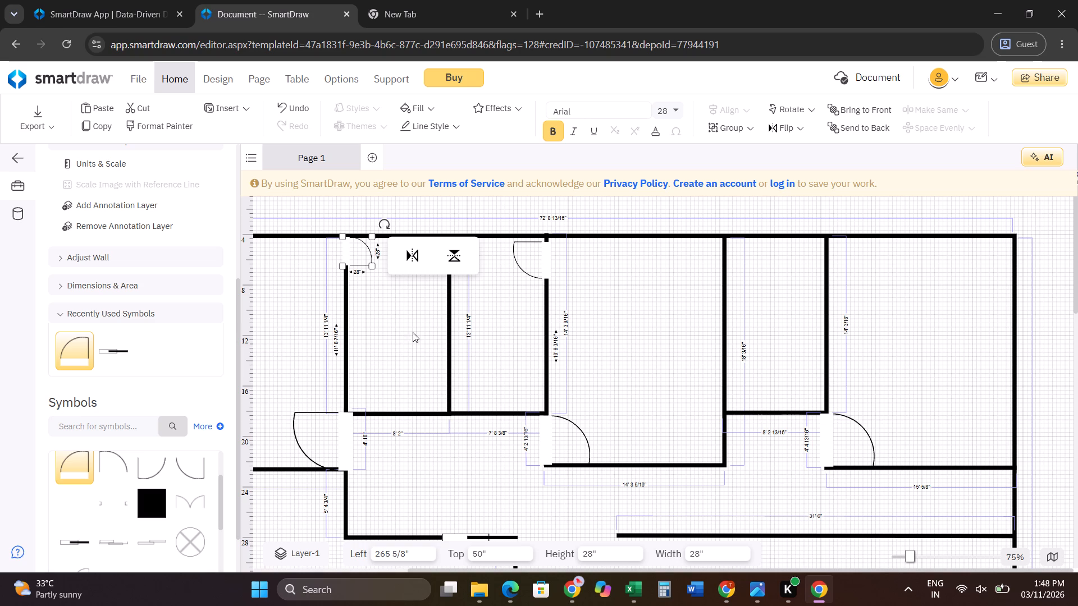
left_click(504, 301)
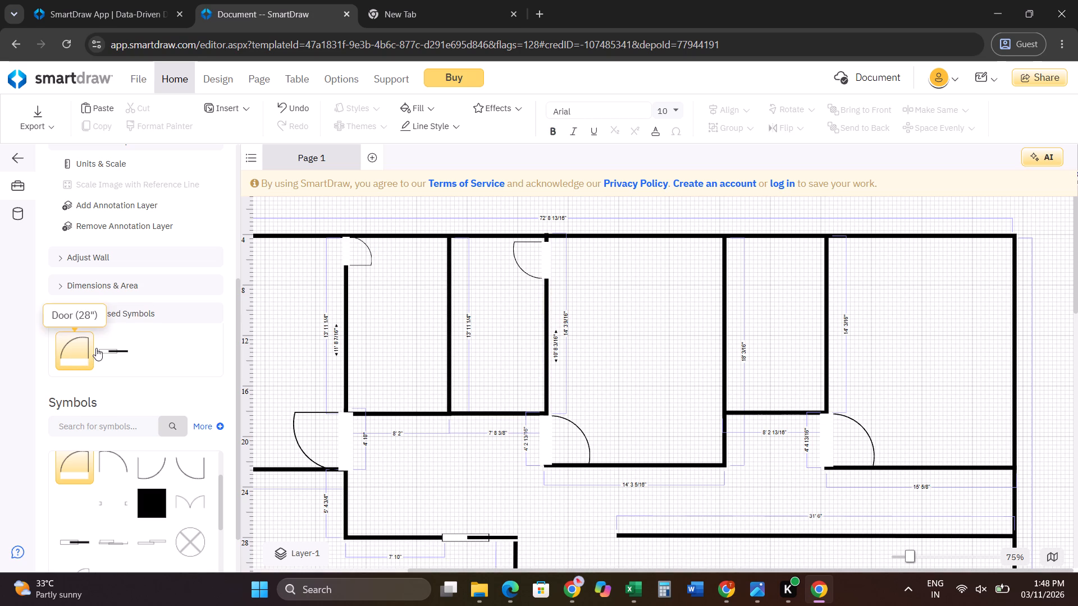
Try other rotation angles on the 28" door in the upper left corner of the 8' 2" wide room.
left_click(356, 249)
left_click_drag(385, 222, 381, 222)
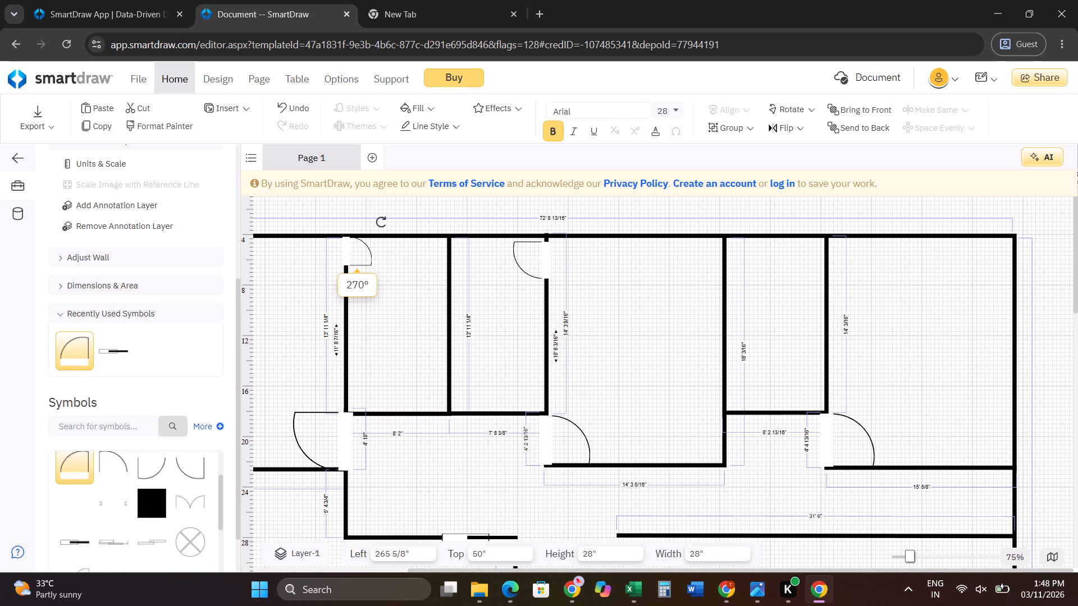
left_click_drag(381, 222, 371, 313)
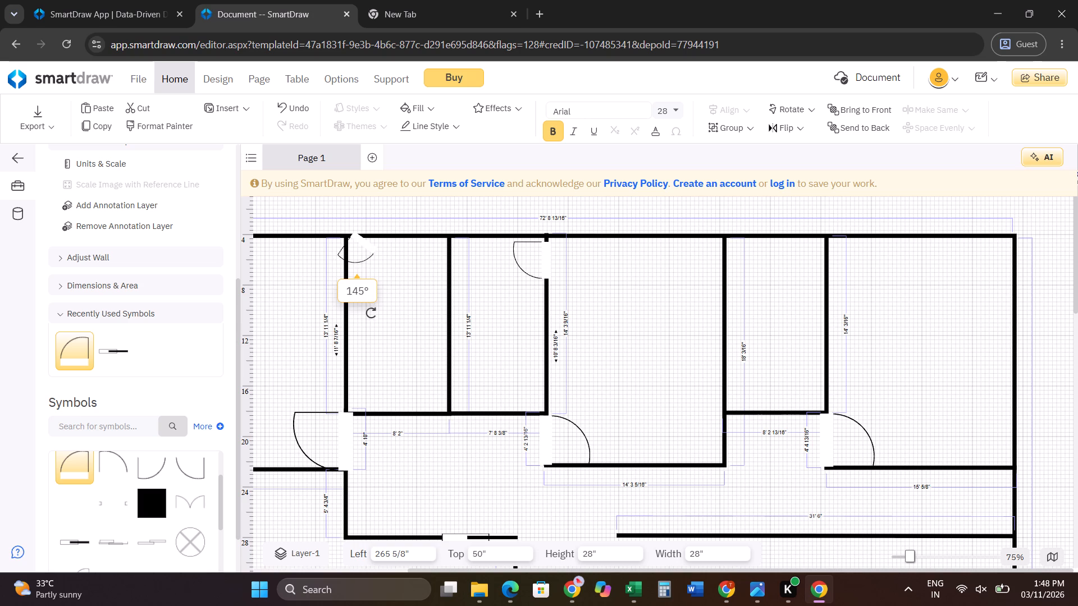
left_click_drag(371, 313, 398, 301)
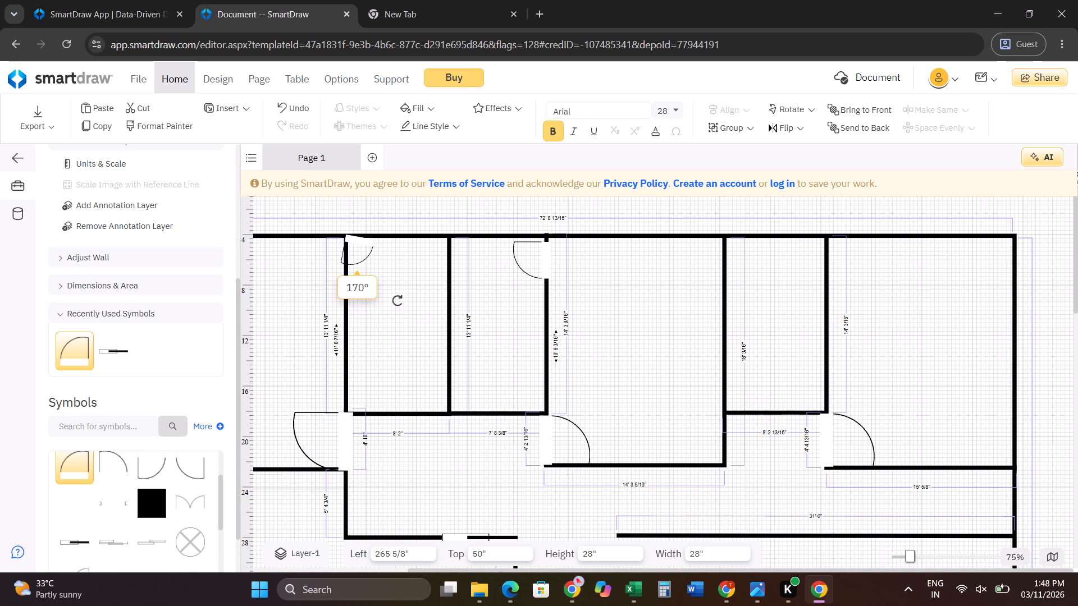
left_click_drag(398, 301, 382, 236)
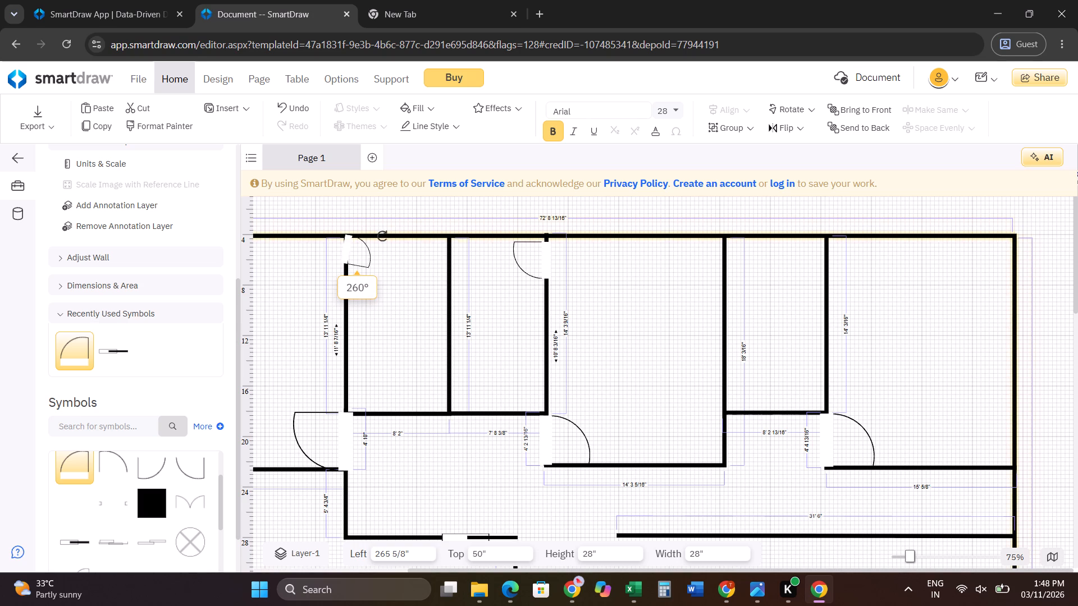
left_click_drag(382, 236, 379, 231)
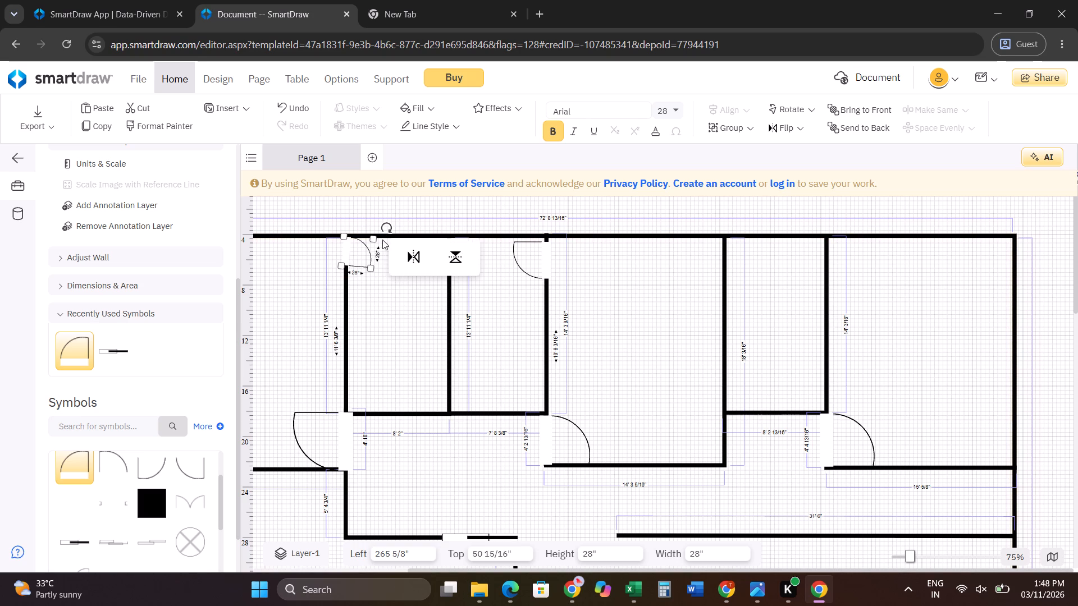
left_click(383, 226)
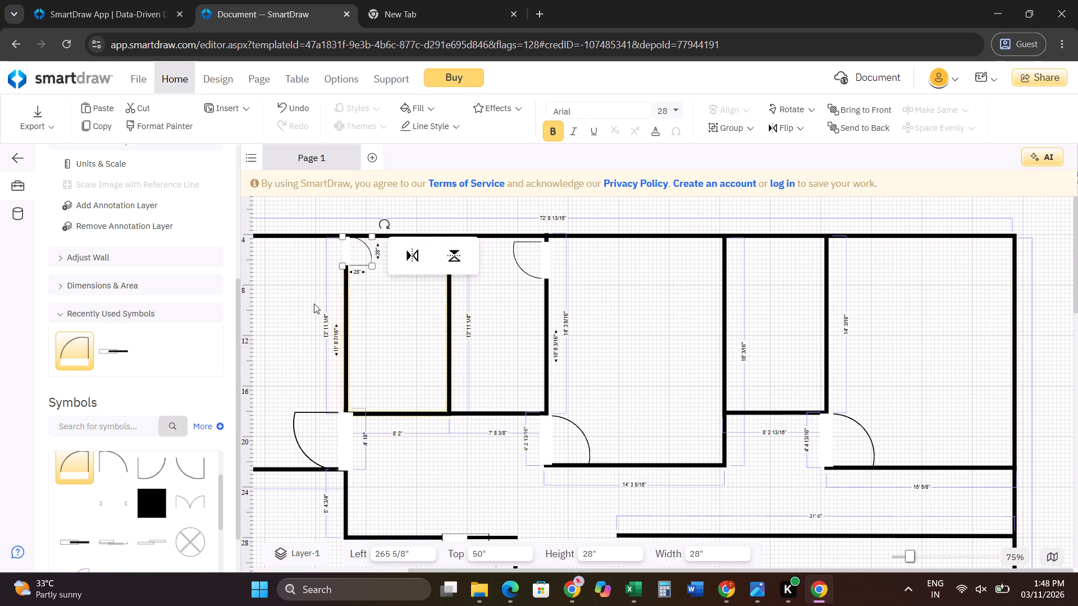
Place another Door (28") in the upper part of the 15' 5/8" wide room and rotate it a quarter turn.
left_click_drag(70, 352, 814, 301)
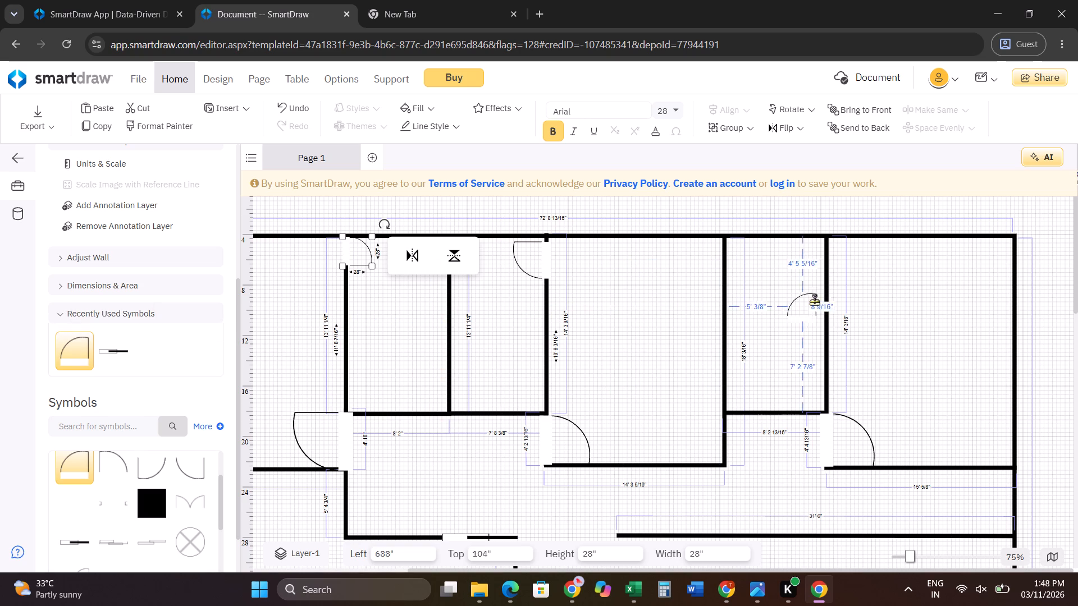
left_click_drag(814, 301, 884, 299)
left_click_drag(862, 275, 875, 321)
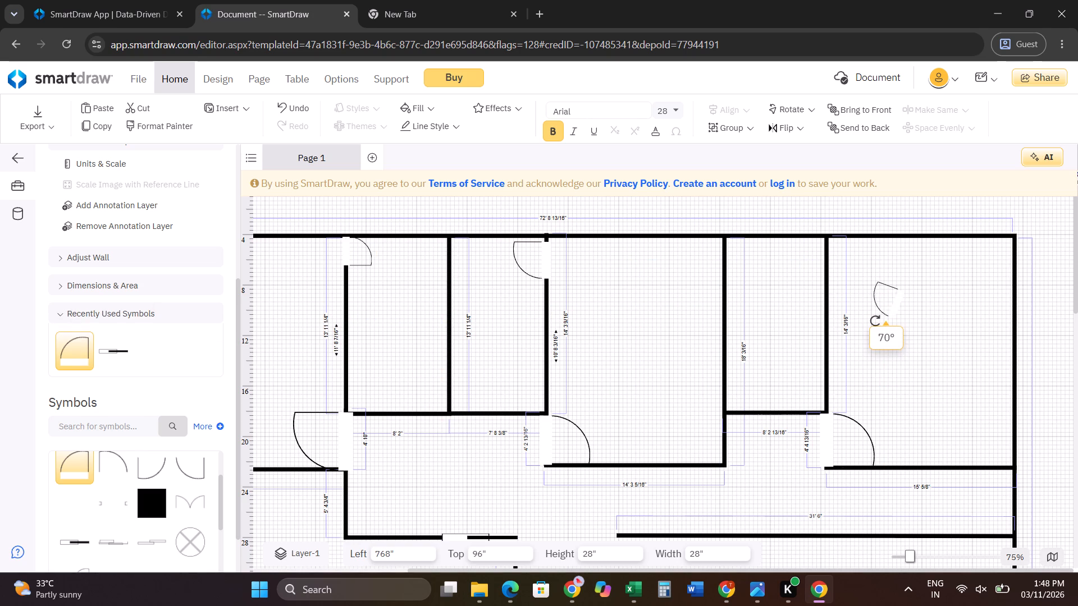
left_click_drag(875, 321, 865, 320)
left_click(894, 315)
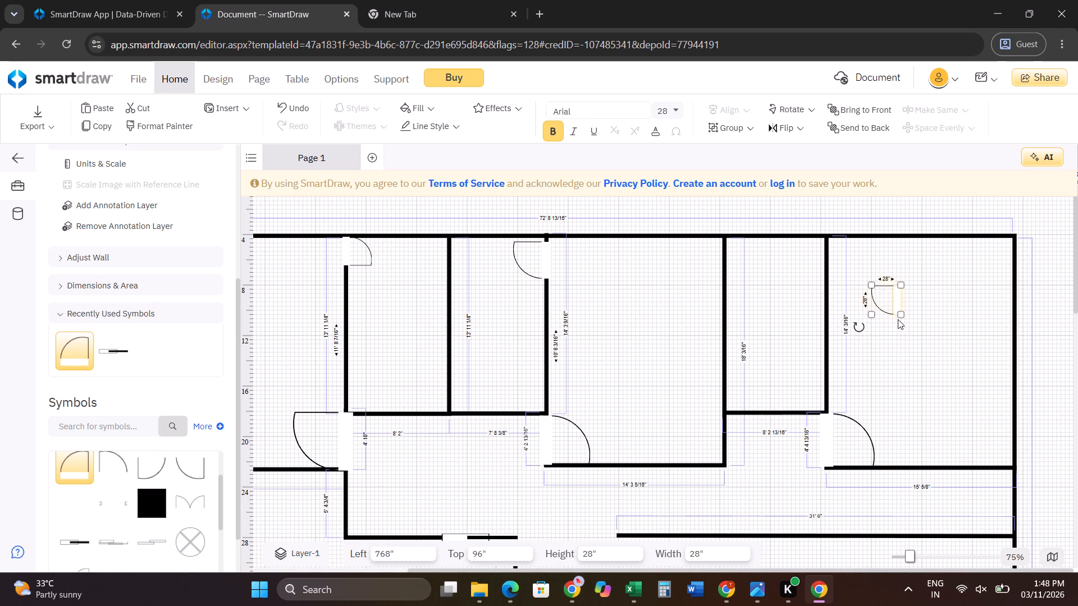
Enlarge this door to about 36" and seat it near the top of the 8' 2 13/16" wide room's right wall, opening into that room.
left_click_drag(899, 315, 903, 321)
left_click(893, 299)
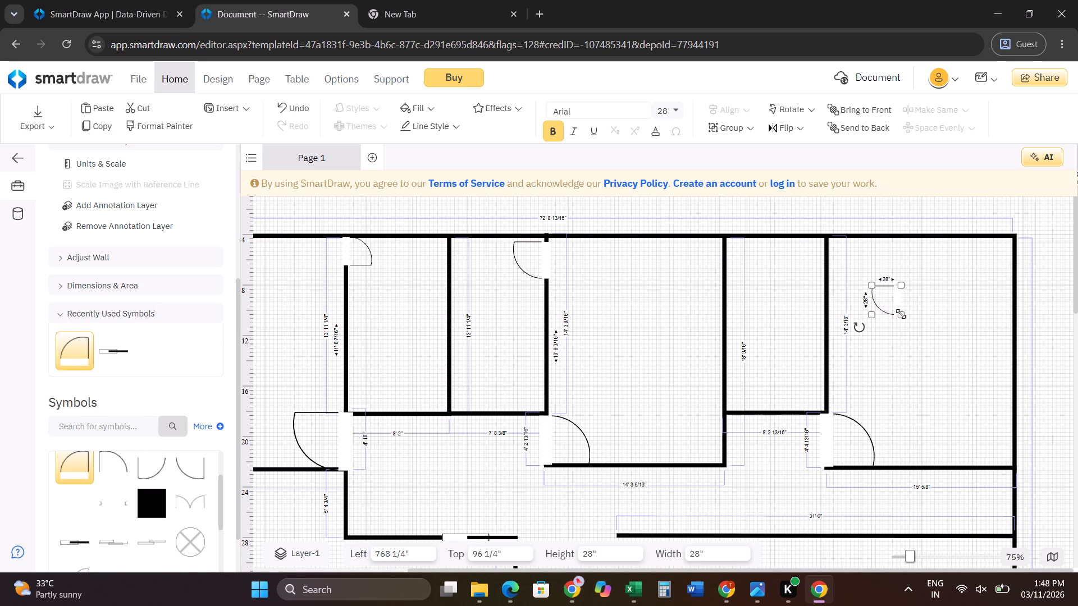
left_click_drag(901, 316, 905, 324)
left_click_drag(903, 311, 830, 267)
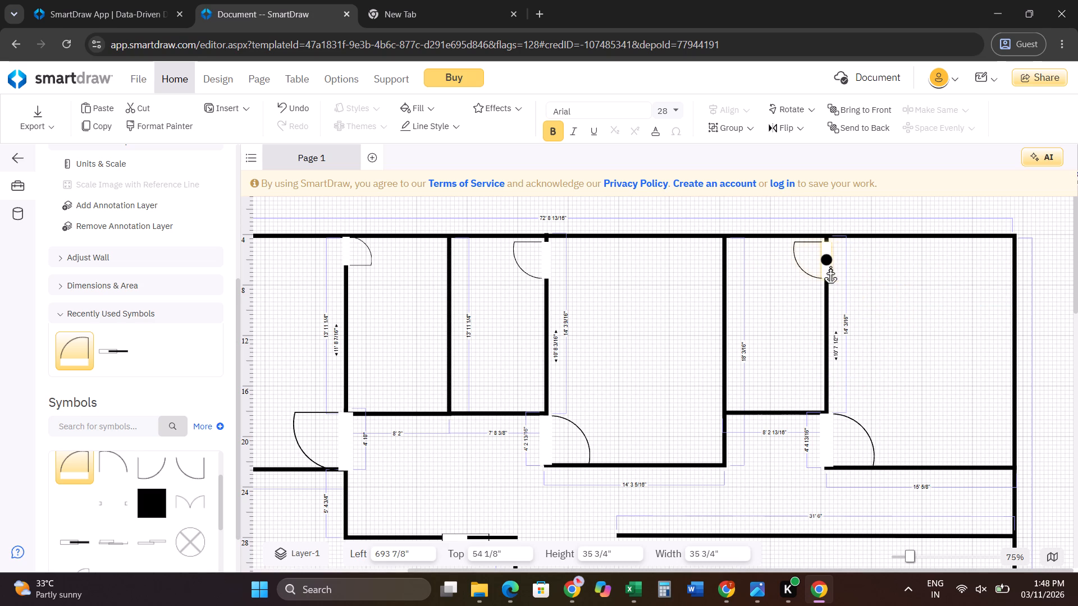
left_click_drag(830, 267, 829, 263)
left_click(916, 320)
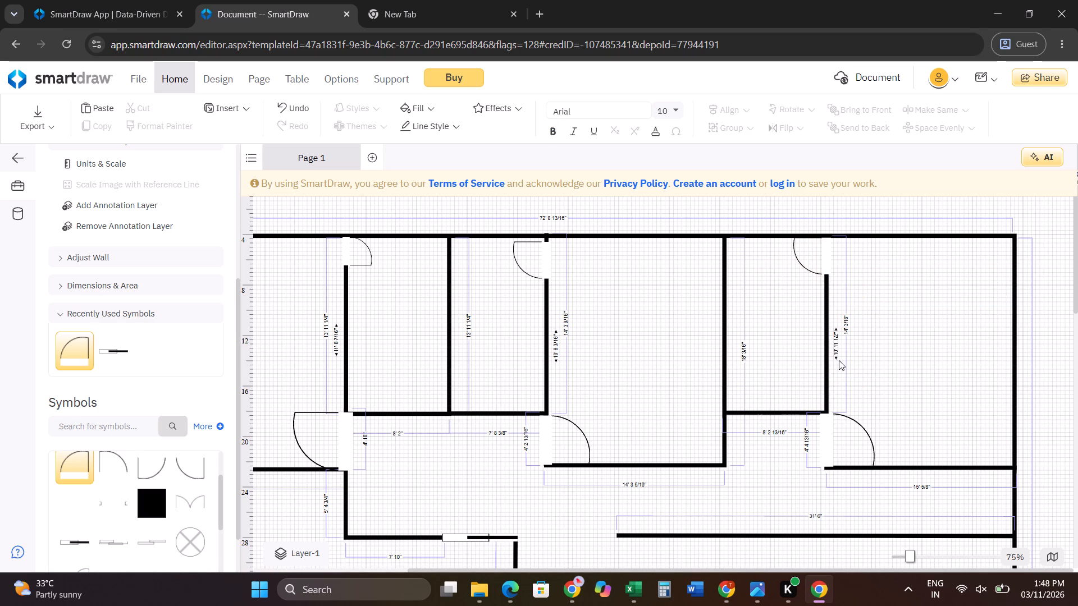
Place a Double Door (60") in the large lower-right room and rotate it a quarter turn, parallel to the outer right wall.
scroll(607, 389, "down", 3)
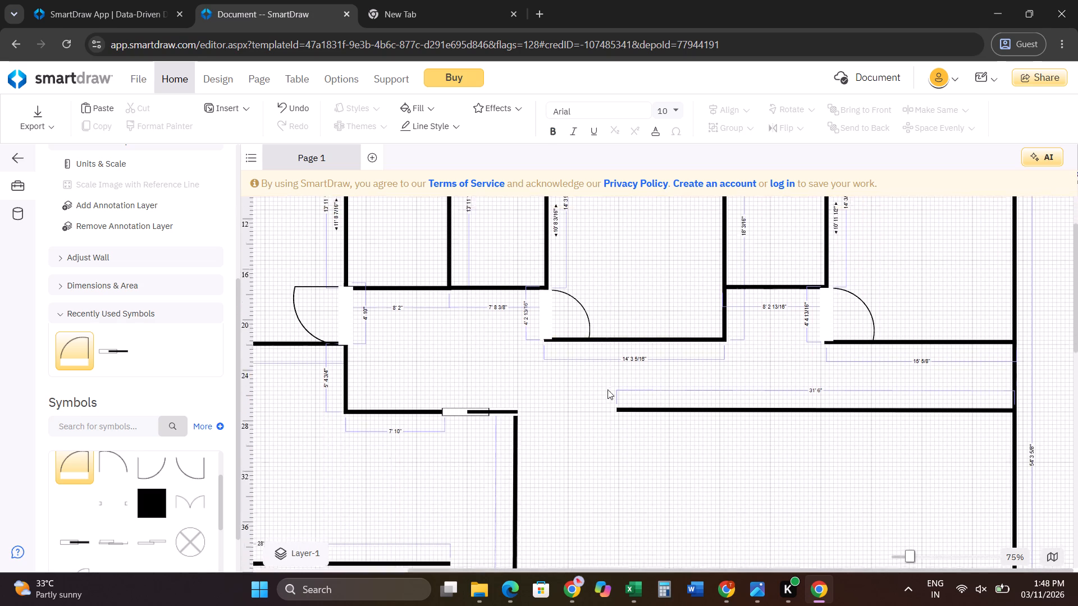
scroll(607, 389, "down", 4)
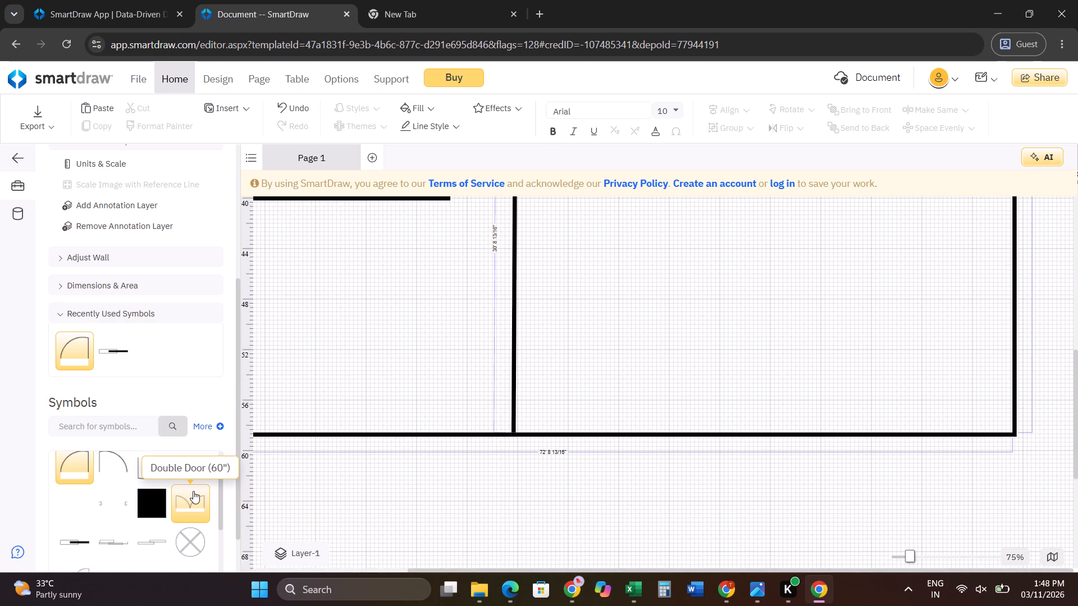
left_click(198, 498)
left_click_drag(162, 501, 205, 501)
left_click_drag(198, 501, 852, 368)
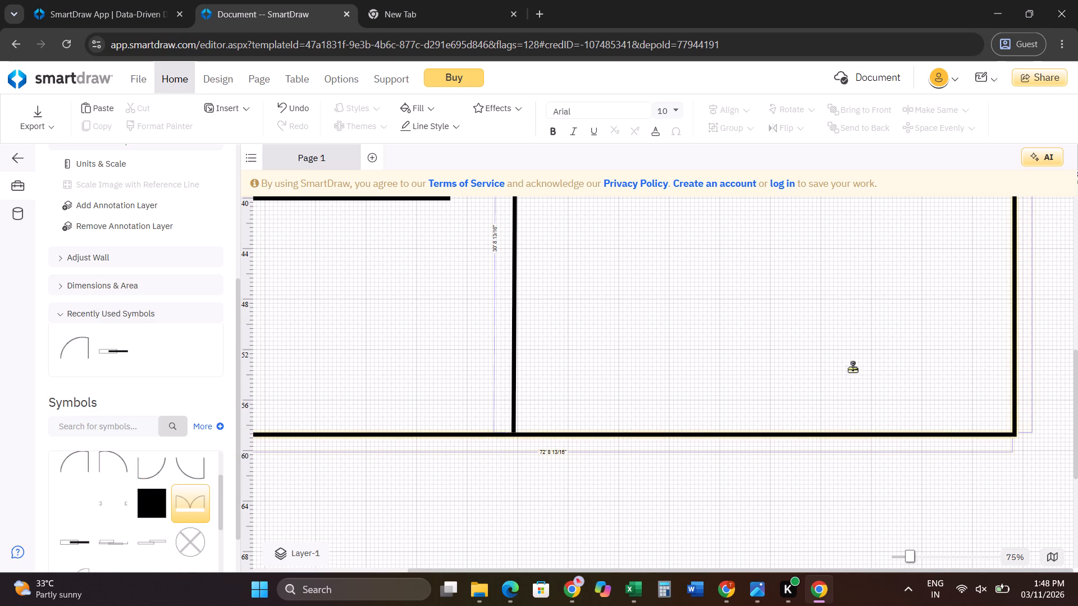
left_click_drag(852, 368, 903, 342)
left_click_drag(857, 309, 876, 374)
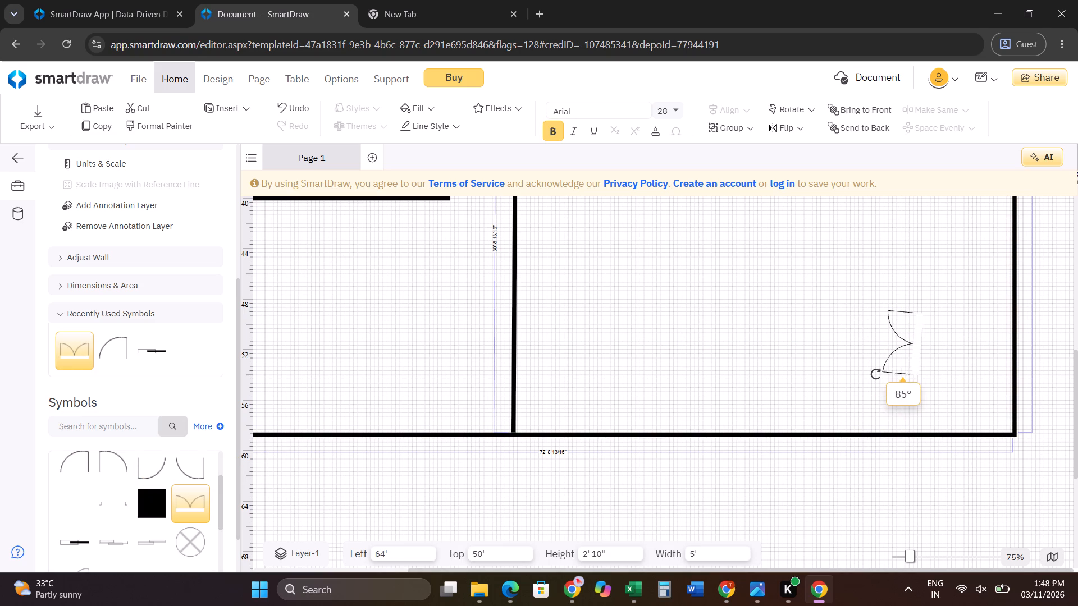
left_click_drag(876, 374, 878, 378)
Enlarge the double door to about 6' 7" wide and seat it at the bottom of the outer right wall, opening inward.
left_click_drag(920, 311, 939, 293)
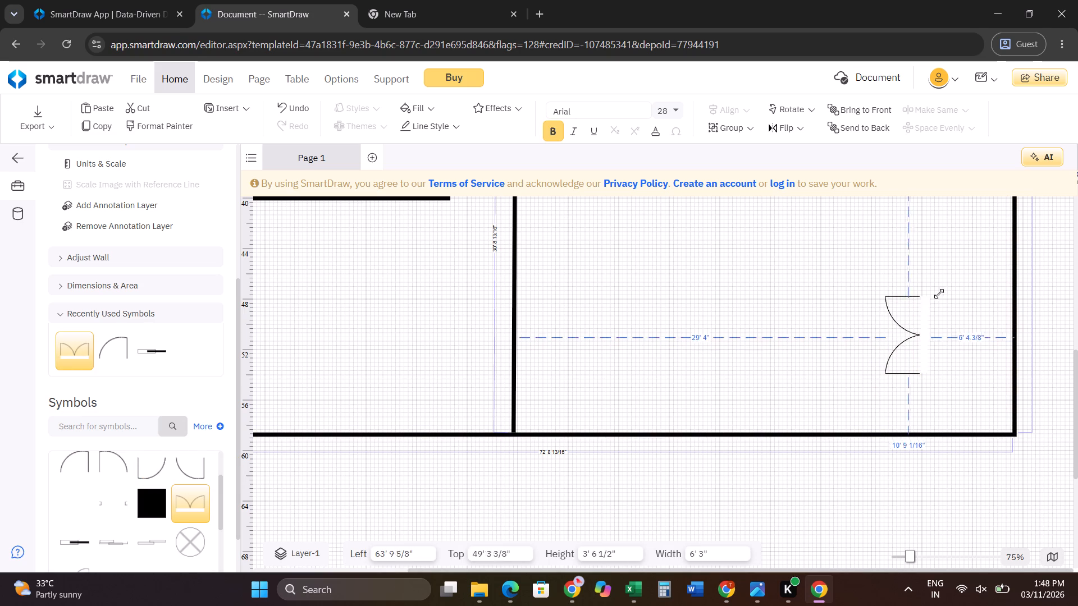
left_click_drag(939, 293, 942, 291)
left_click_drag(931, 322, 1013, 380)
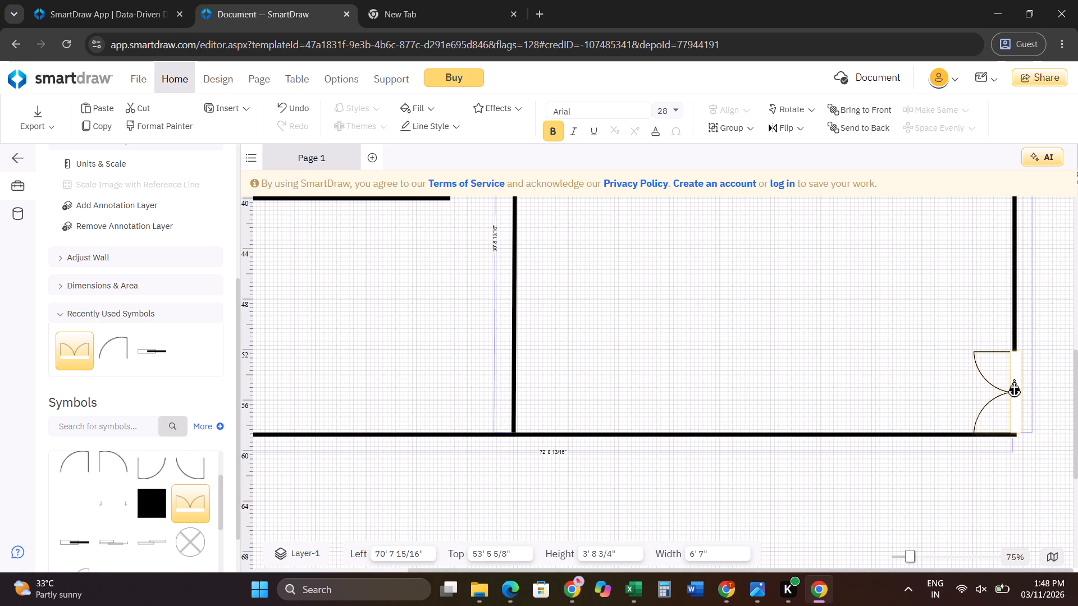
left_click_drag(1013, 380, 1010, 379)
left_click(851, 368)
Place a Sliding Door in the corridor above the start of the 31' 6" wall.
scroll(802, 353, "up", 2)
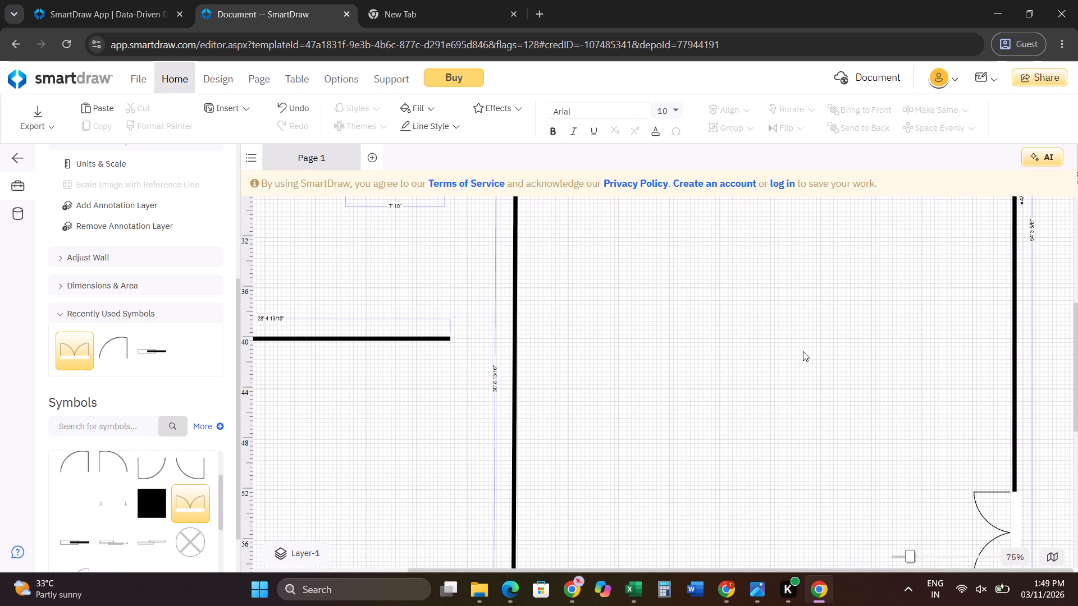
scroll(807, 351, "up", 3)
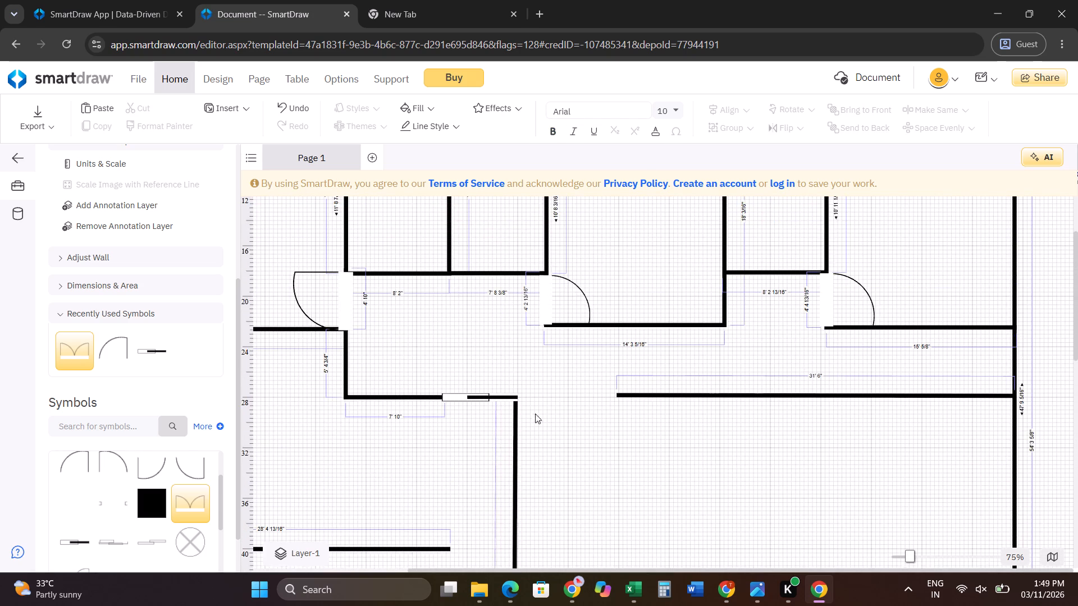
scroll(518, 420, "up", 2)
scroll(141, 488, "down", 2)
scroll(518, 484, "down", 1)
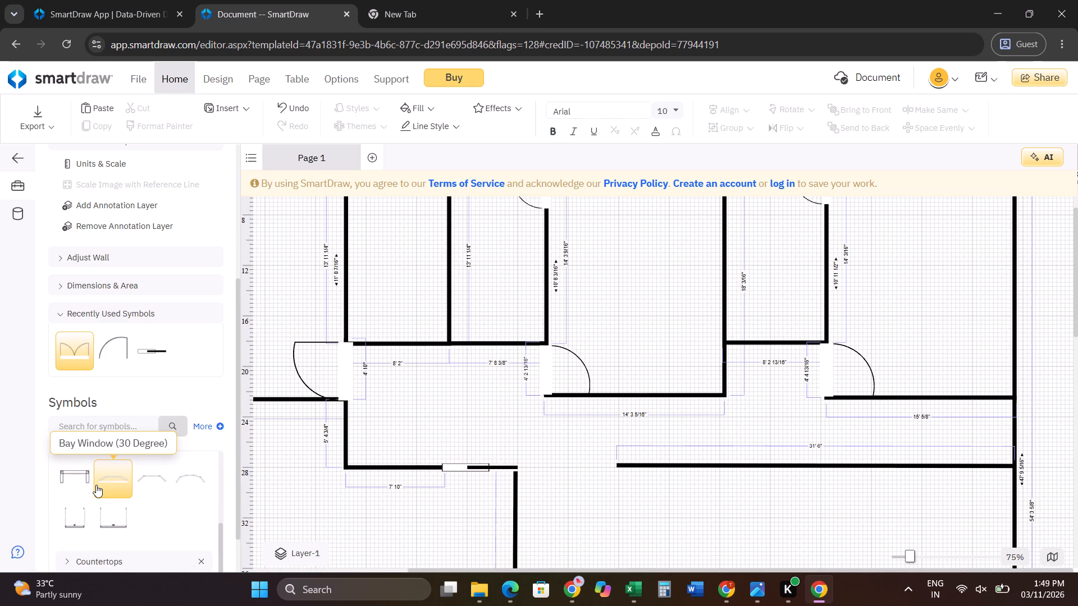
scroll(124, 484, "up", 1)
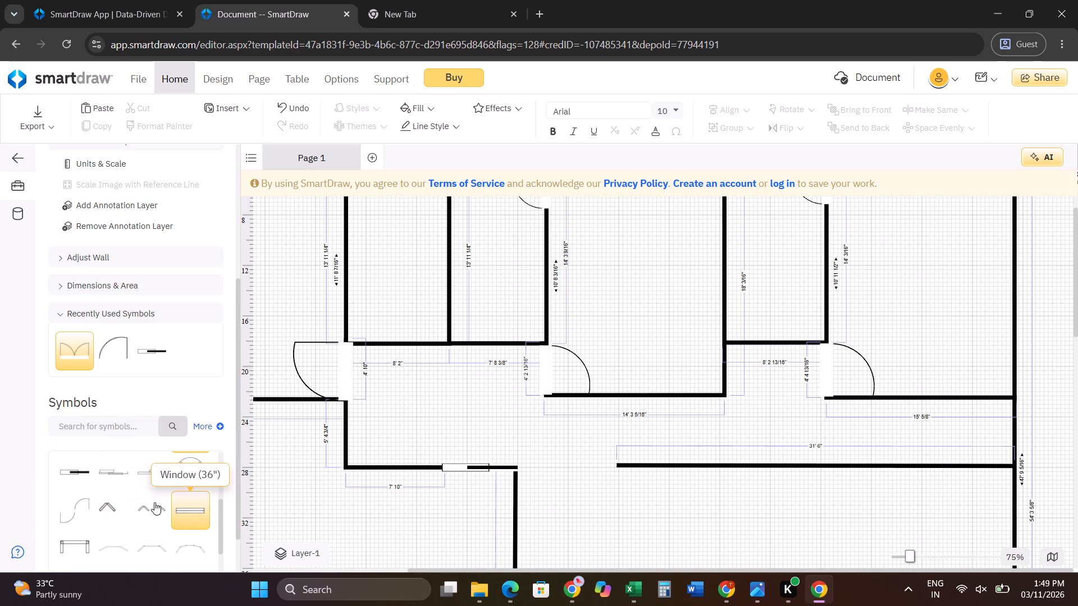
scroll(168, 503, "up", 1)
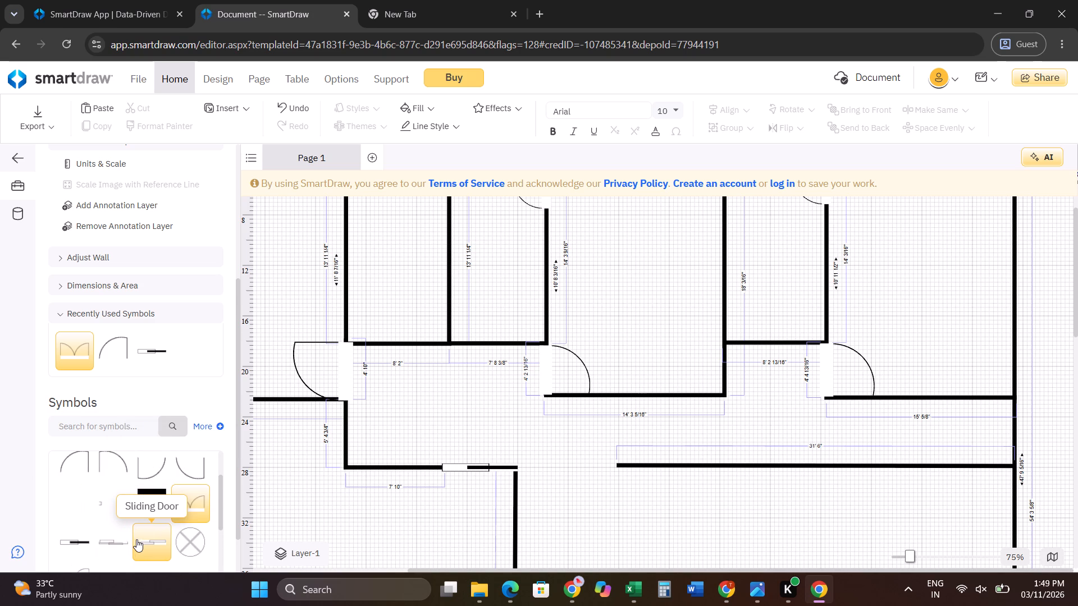
left_click_drag(147, 543, 436, 448)
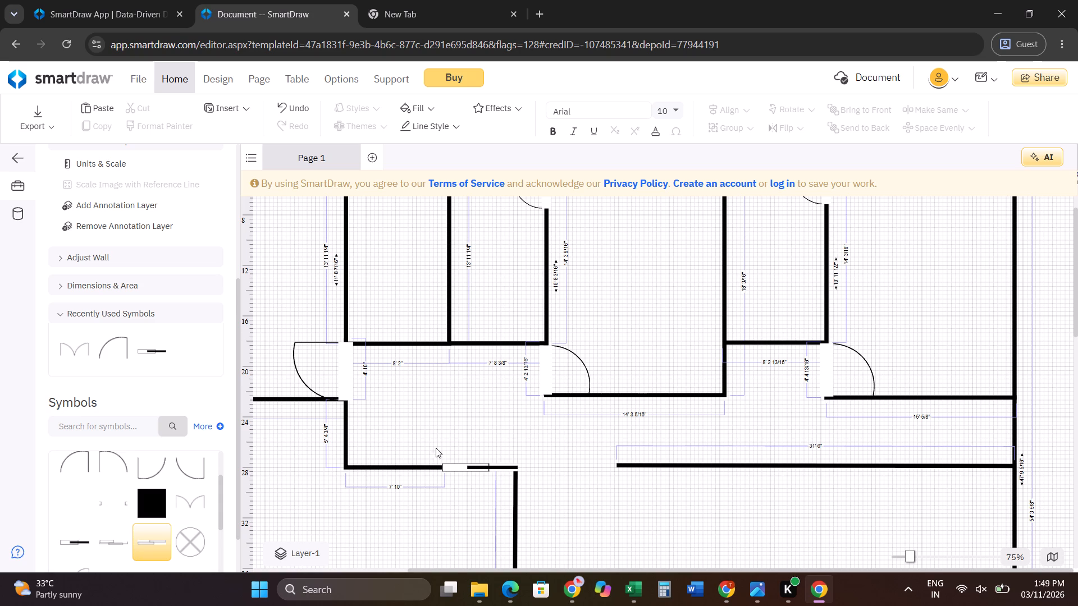
left_click_drag(436, 448, 619, 432)
left_click_drag(634, 423, 634, 439)
left_click_drag(144, 540, 610, 440)
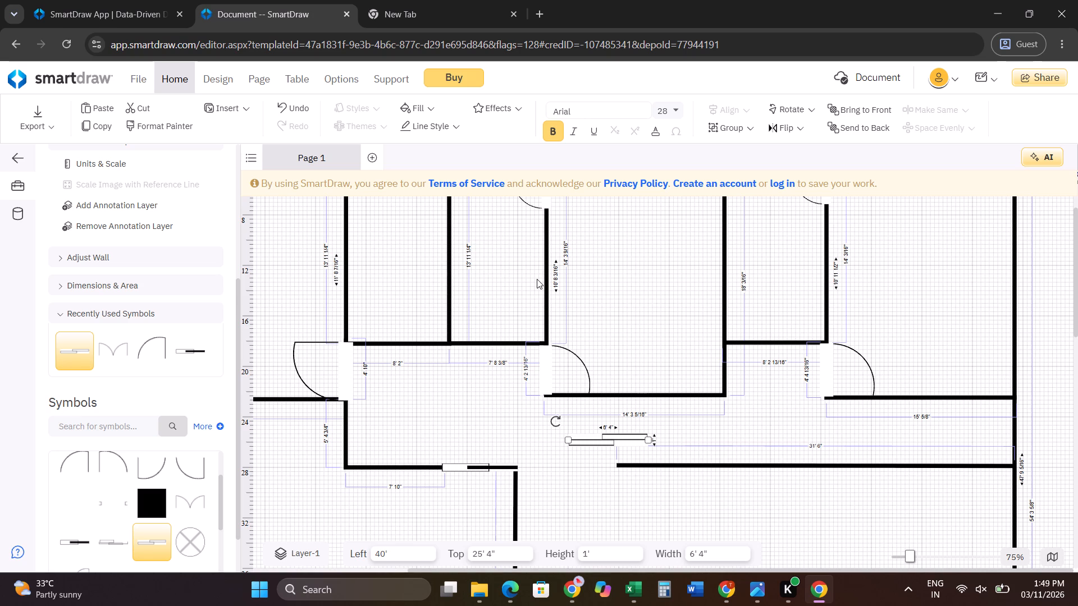
Rotate the sliding door to 90° so it stands vertically across the corridor.
left_click_drag(554, 421, 561, 449)
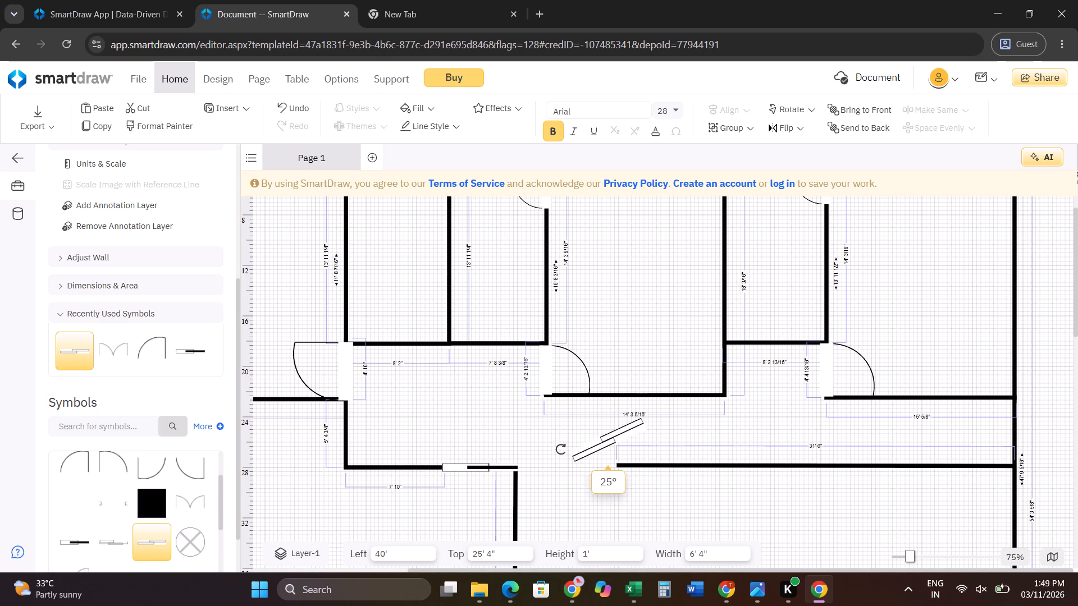
left_click_drag(561, 449, 595, 485)
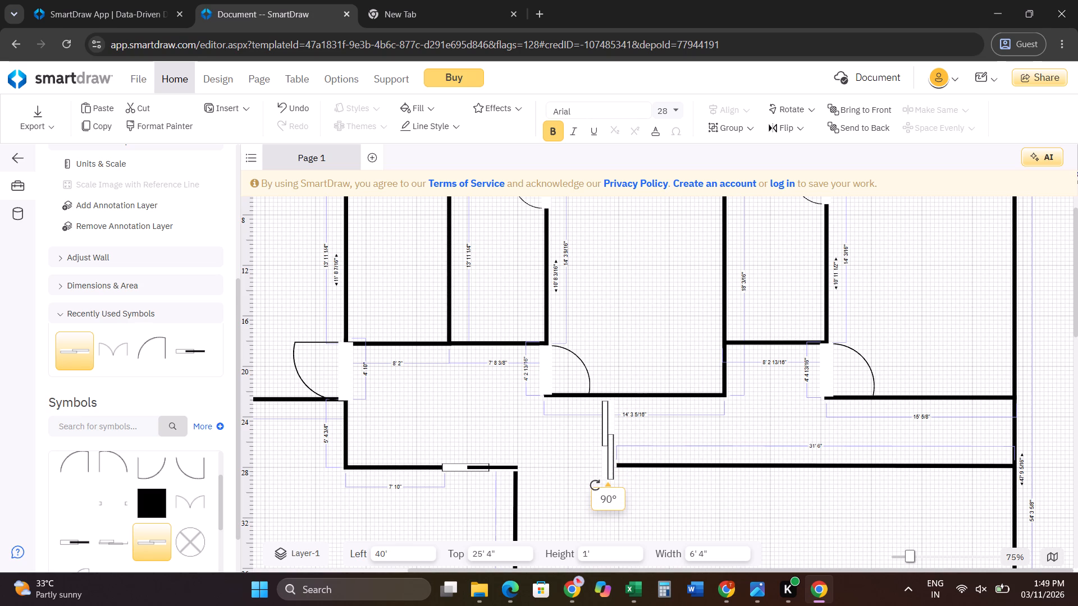
left_click_drag(595, 485, 596, 485)
left_click_drag(610, 480, 602, 481)
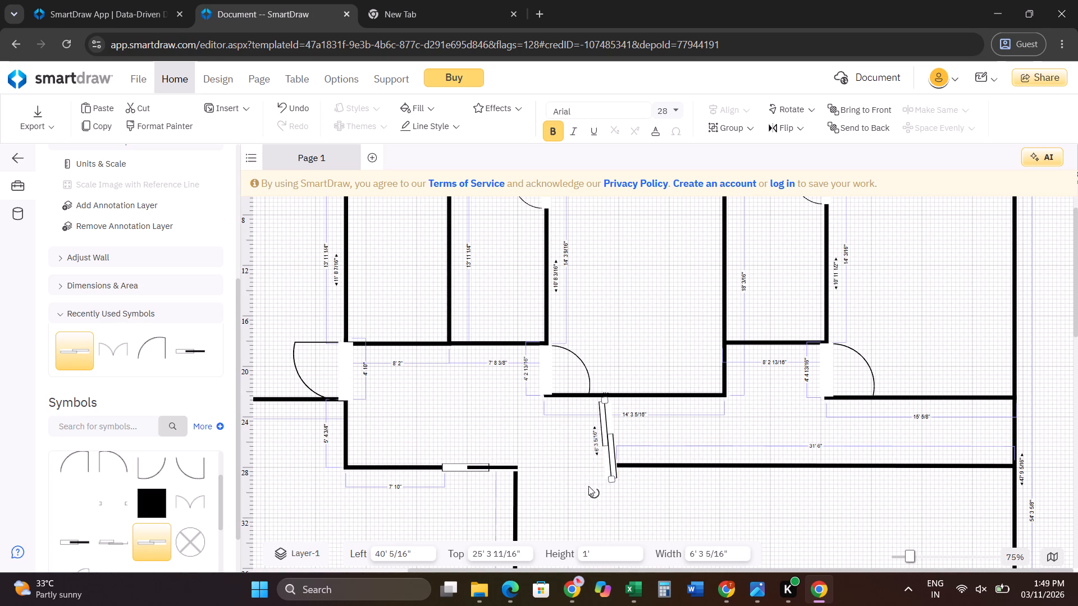
left_click_drag(591, 495, 586, 493)
left_click(608, 461)
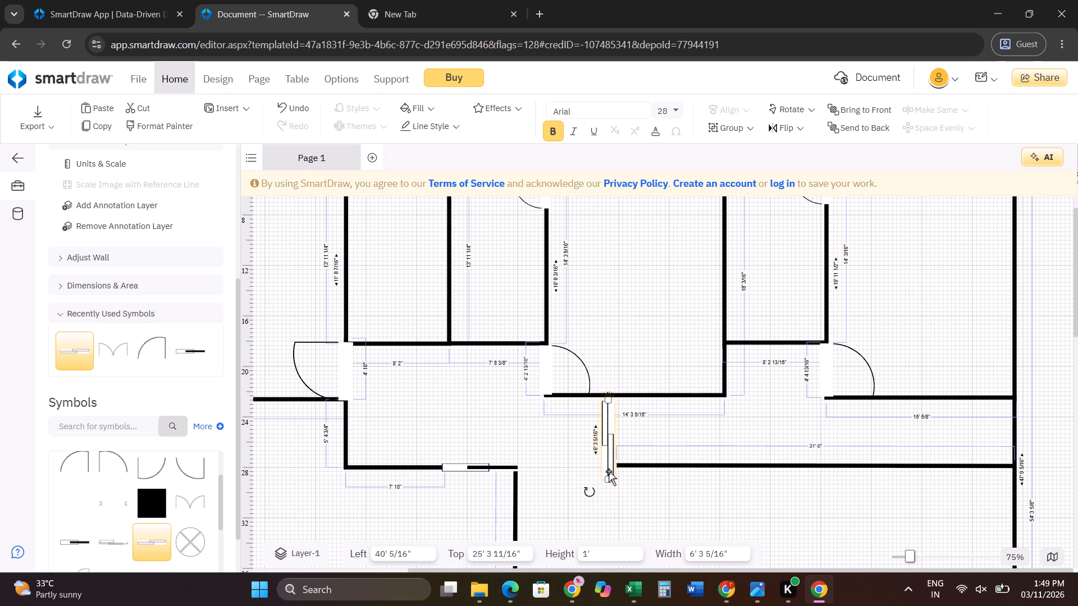
Resize the vertical sliding door to span the corridor, from the left end of the 31' 6" wall up to the 14' 3 5/16" wide room's bottom wall.
left_click_drag(607, 478, 611, 466)
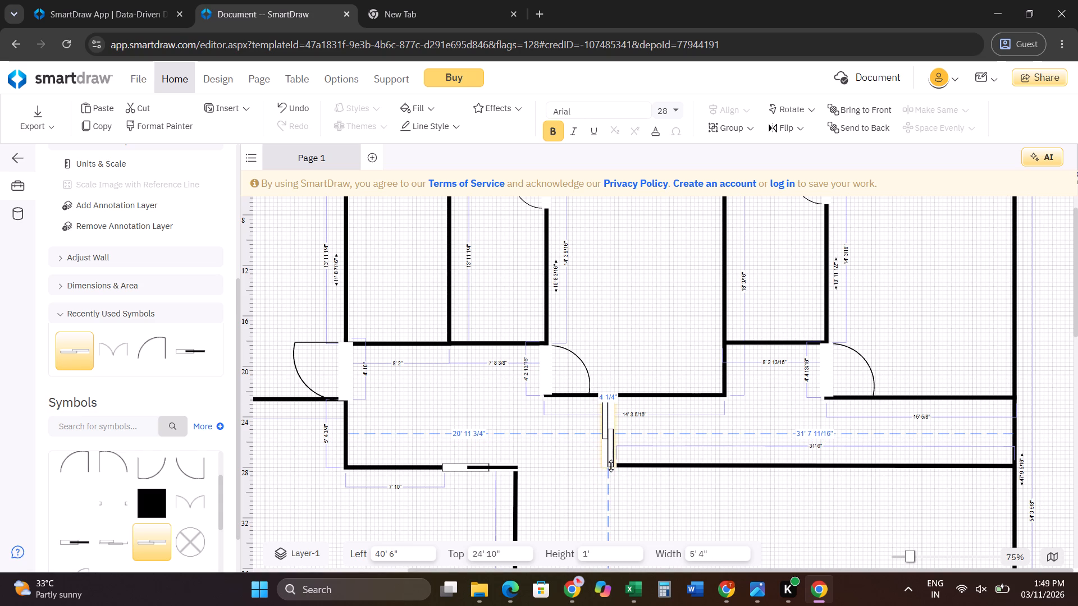
left_click_drag(611, 466, 618, 467)
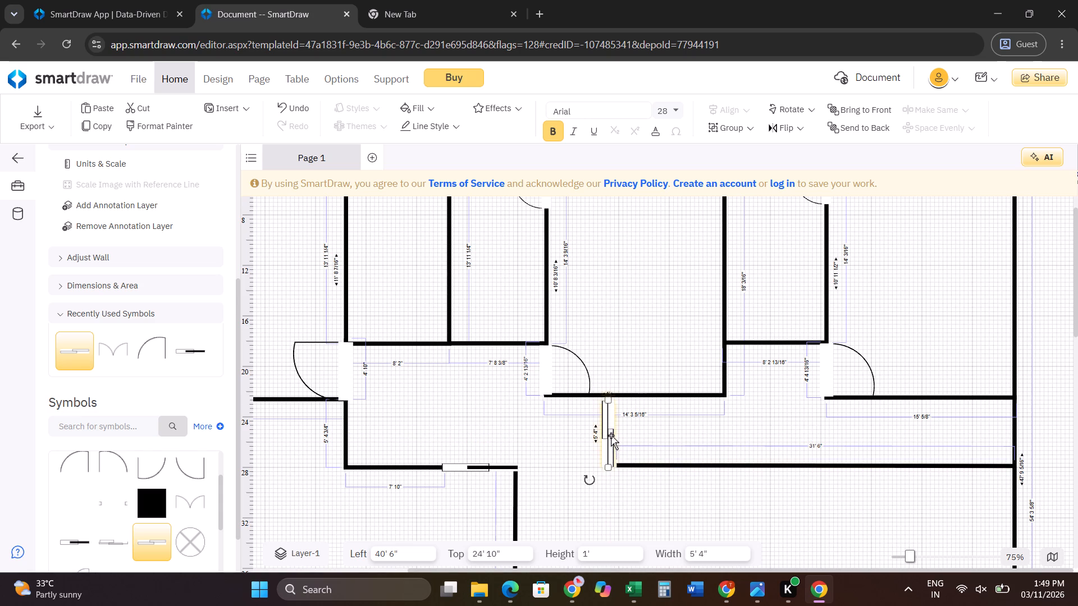
left_click_drag(611, 437, 633, 434)
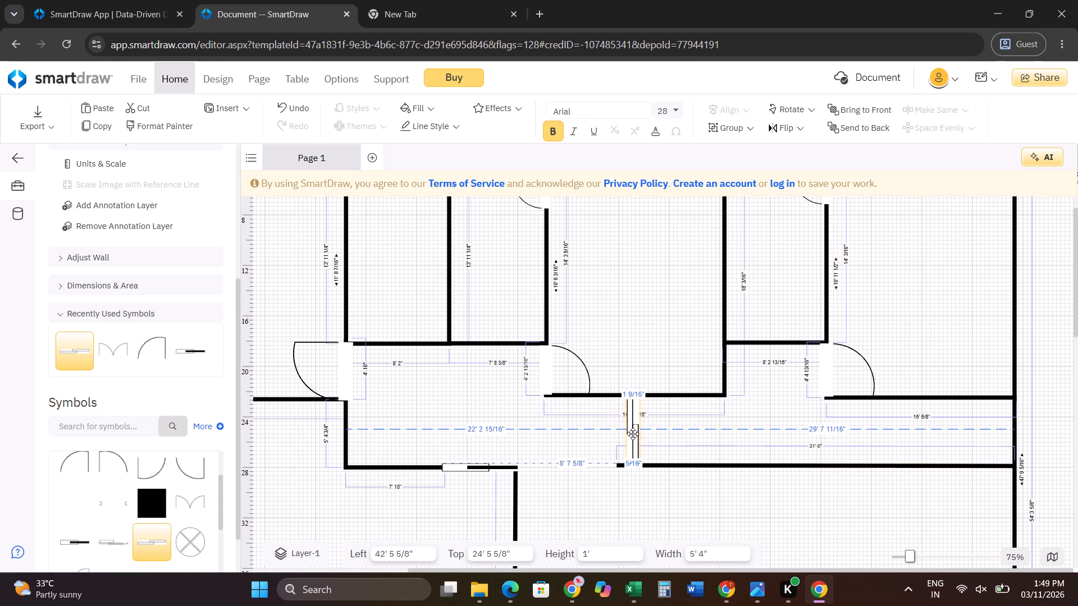
left_click_drag(633, 434, 624, 435)
left_click(584, 470)
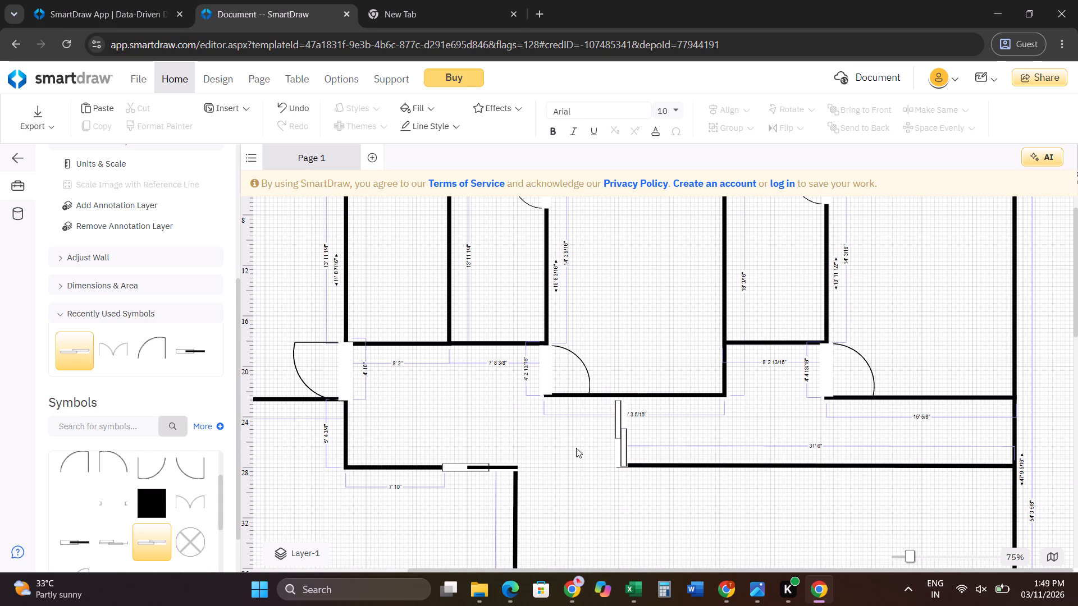
left_click(622, 410)
left_click_drag(622, 401, 623, 395)
left_click(569, 448)
Place the other sliding door symbol in the gap between the pocket-door wall and the 31' 6" wall, widened to 8'.
scroll(623, 439, "down", 1)
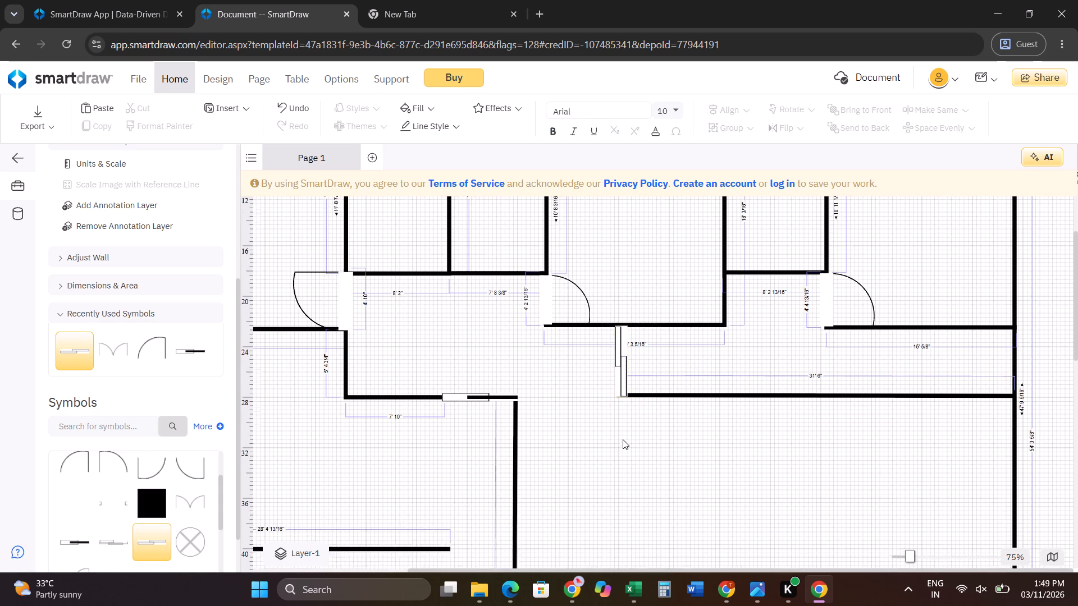
scroll(623, 439, "down", 2)
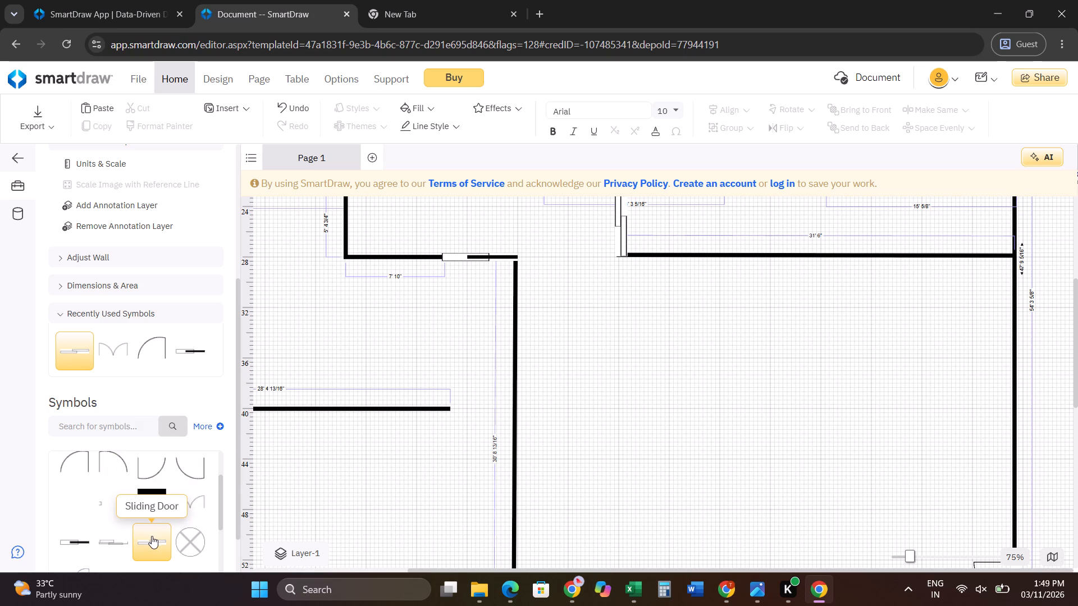
left_click(121, 543)
left_click_drag(116, 541, 577, 291)
left_click_drag(120, 541, 609, 320)
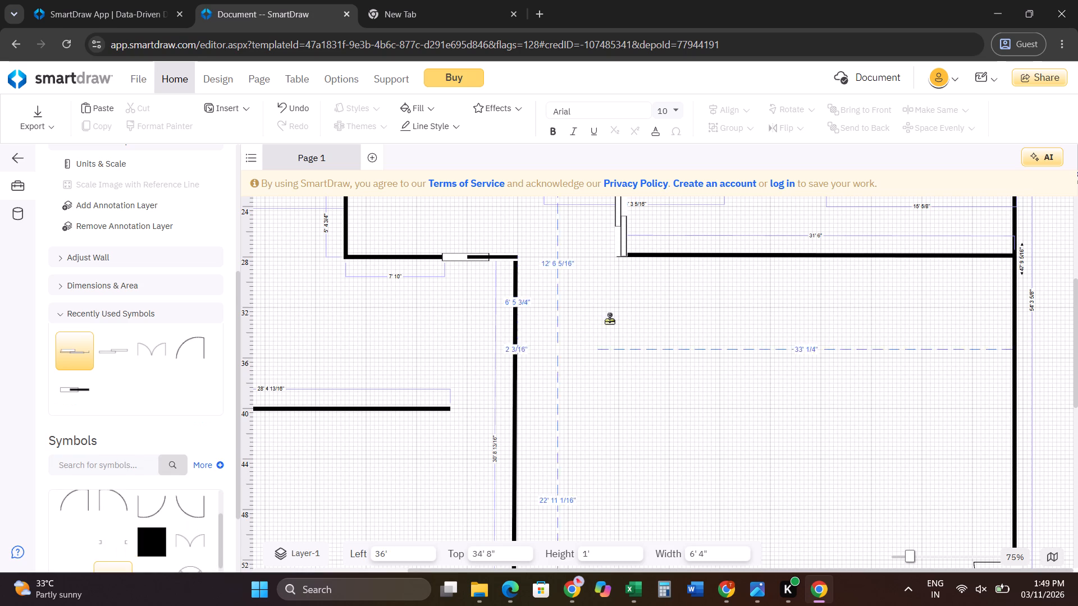
left_click_drag(609, 320, 570, 280)
left_click_drag(568, 276, 561, 249)
left_click_drag(602, 254, 603, 255)
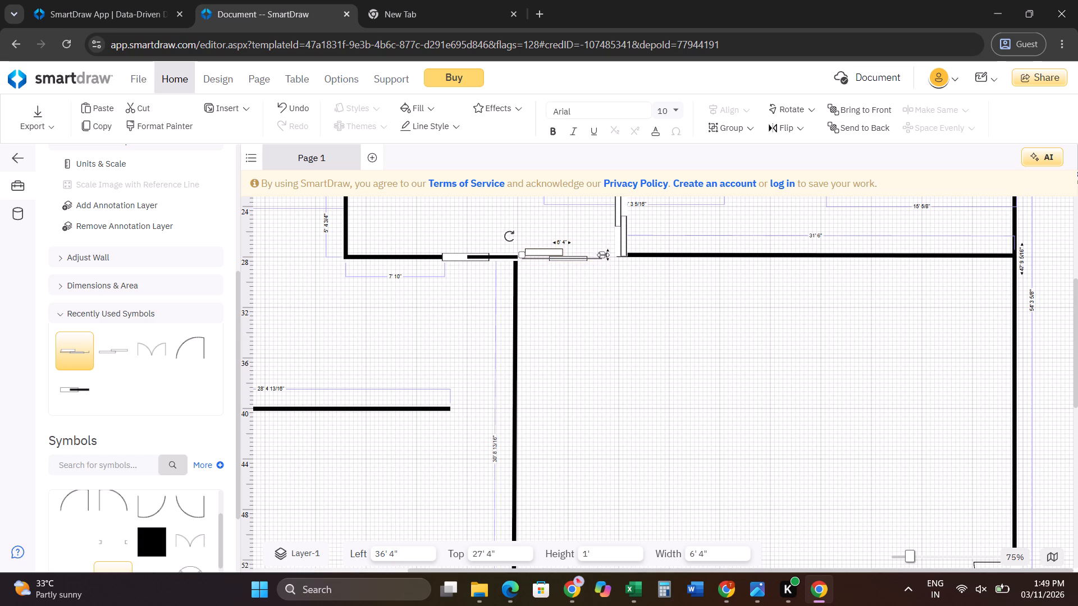
left_click_drag(603, 255, 623, 250)
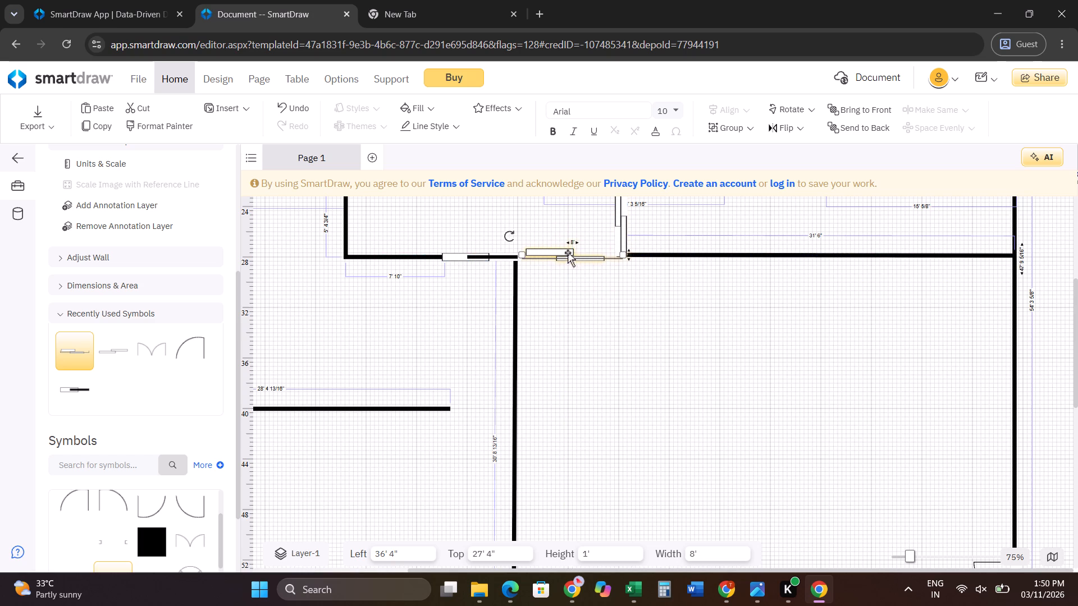
Extend the horizontal sliding door to a width of 8' 8" so that it meets the pocket-door wall.
left_click(550, 250)
left_click(520, 253)
left_click(564, 291)
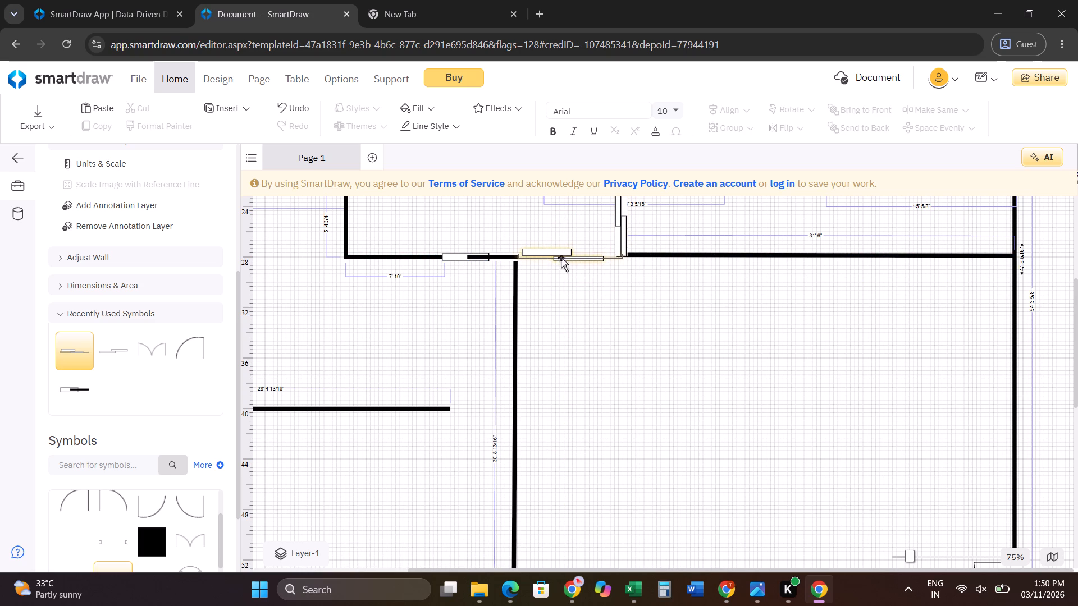
left_click(541, 254)
left_click(518, 253)
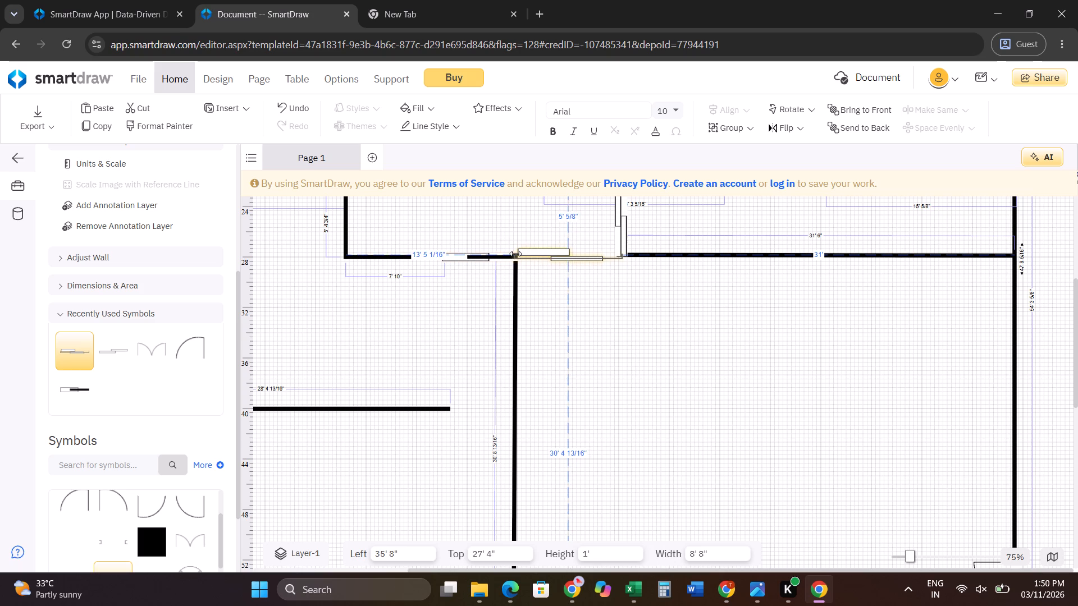
left_click(603, 295)
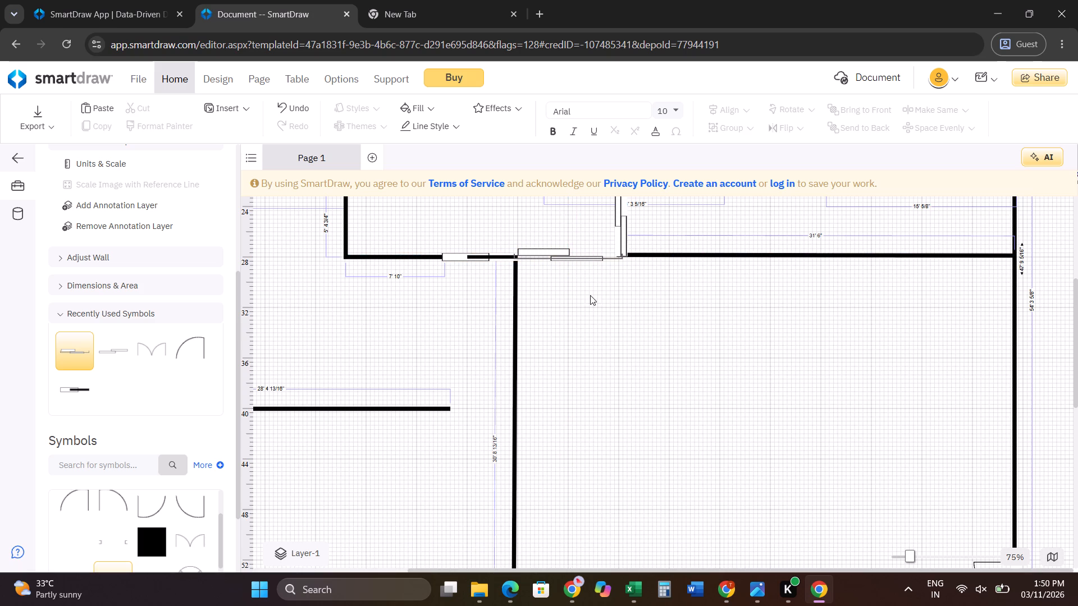
Place a Pocket Door at the free end of the 28' 4 13/16" wall and widen it to reach the long vertical partition.
scroll(591, 306, "down", 3)
scroll(684, 371, "up", 2)
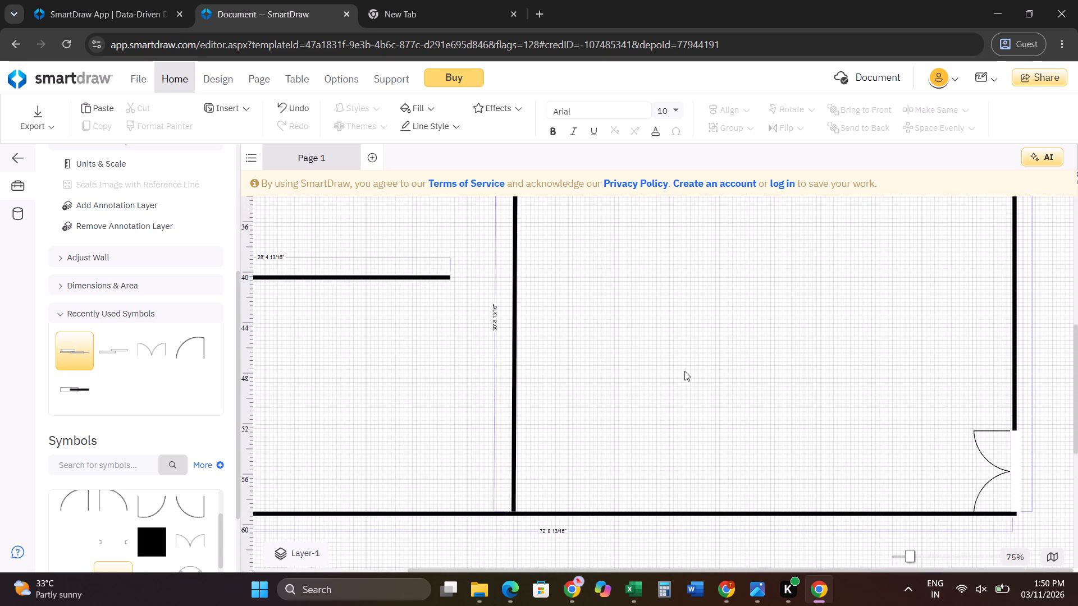
scroll(684, 371, "up", 2)
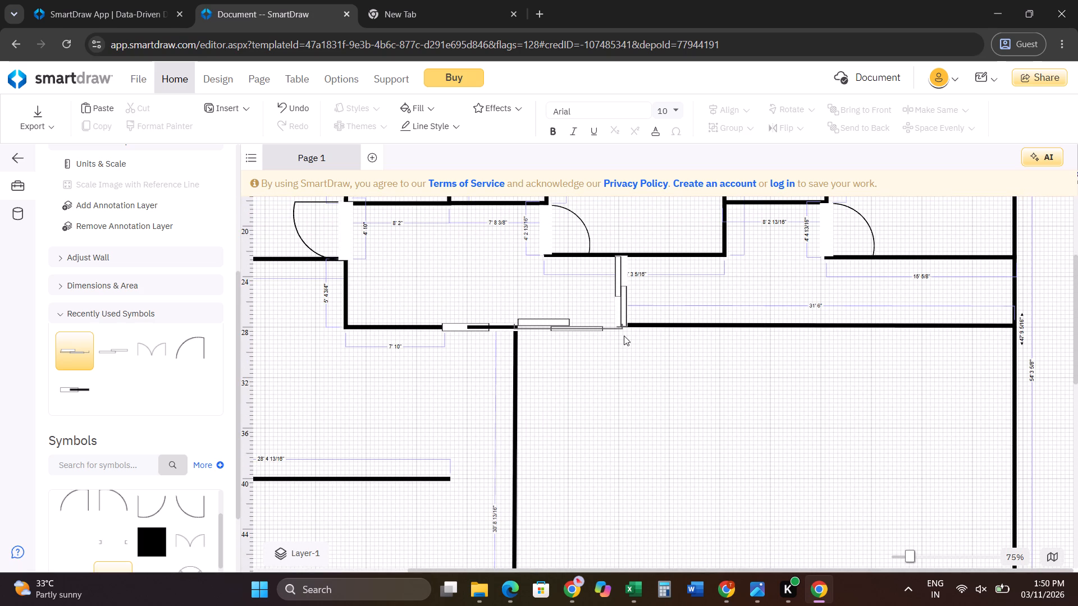
scroll(624, 336, "down", 1)
scroll(450, 347, "down", 1)
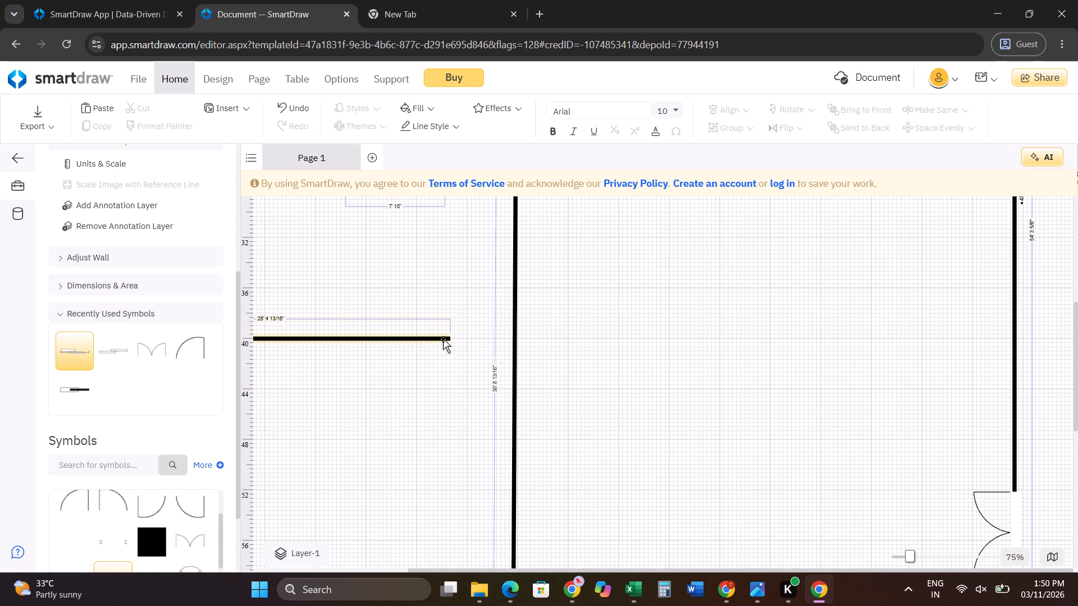
scroll(222, 380, "down", 1)
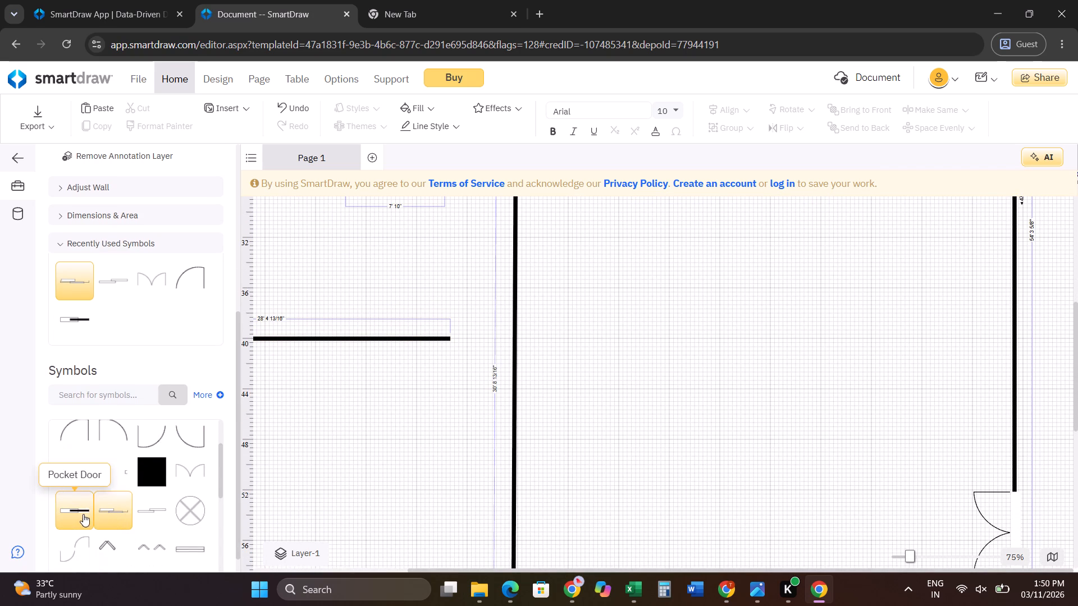
left_click(75, 512)
left_click_drag(70, 508, 473, 338)
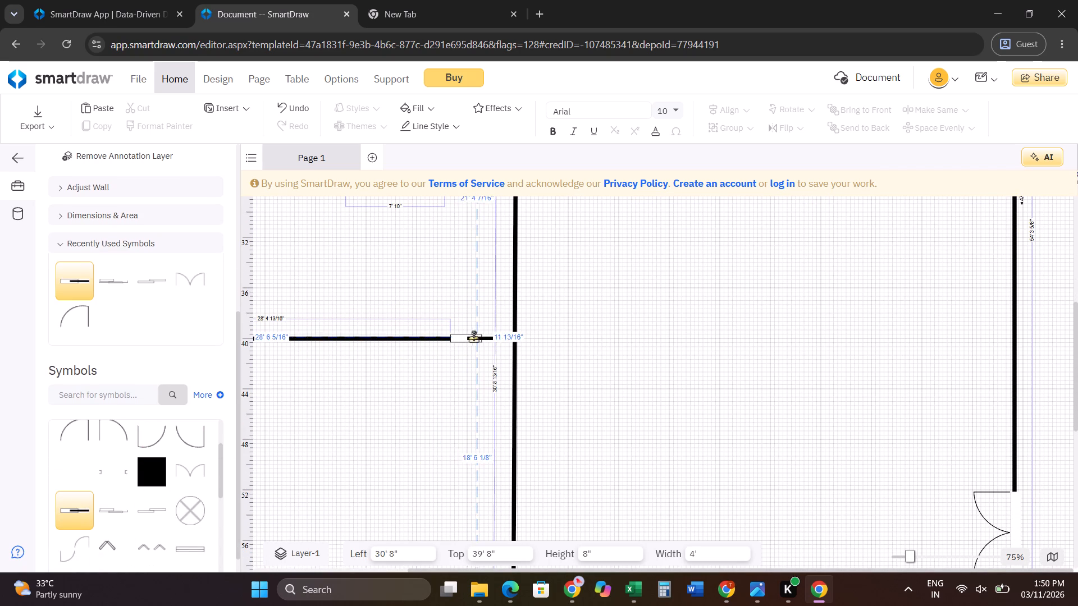
left_click_drag(473, 338, 472, 338)
left_click_drag(498, 339, 506, 339)
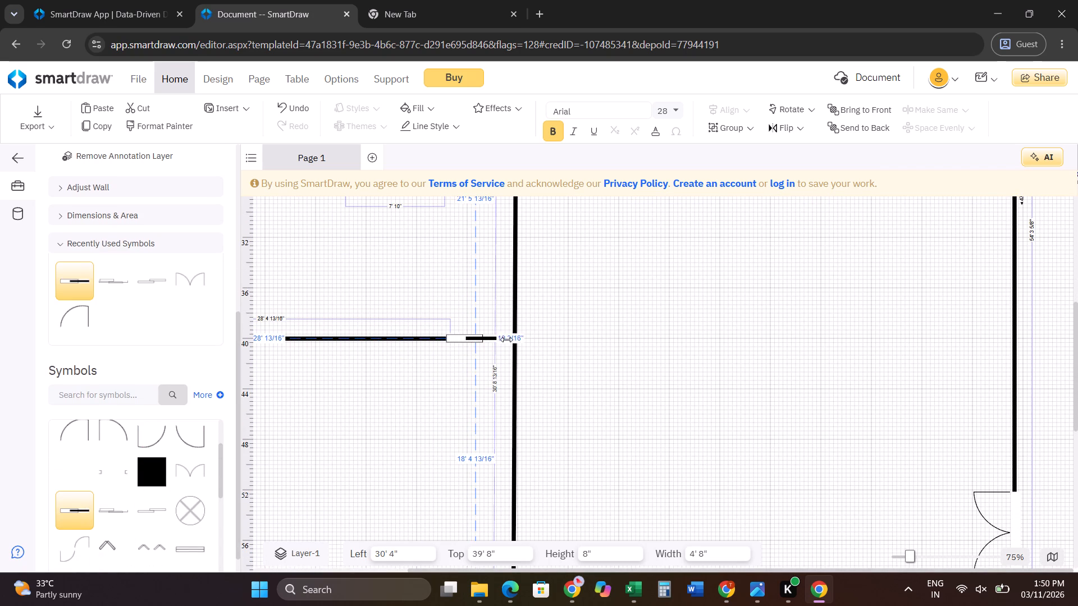
left_click_drag(506, 339, 517, 339)
left_click(574, 362)
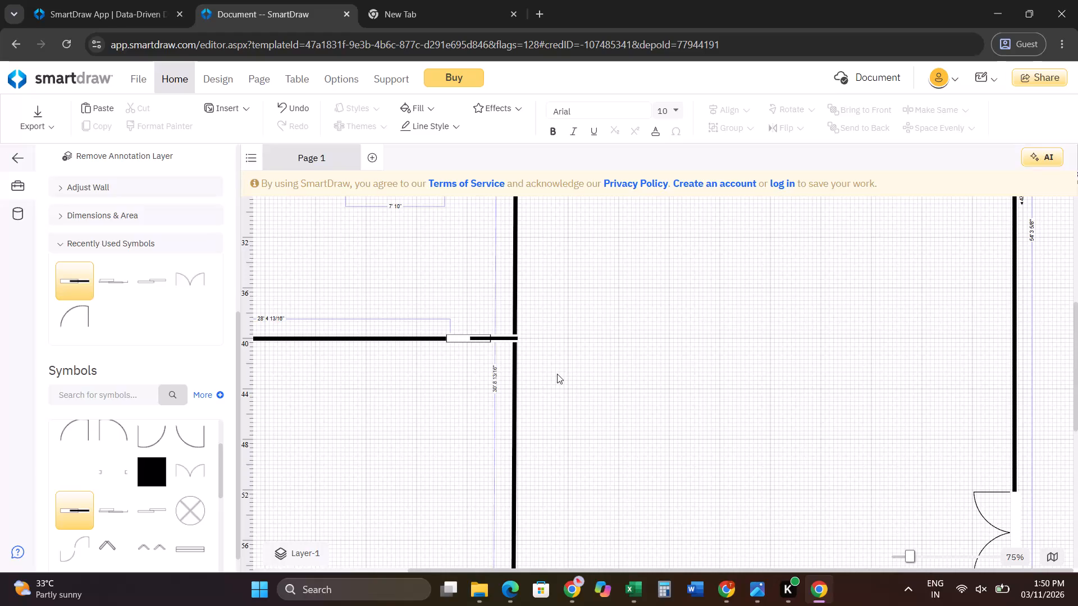
Examine the symbols available in the Countertops category.
scroll(557, 374, "down", 3)
scroll(557, 373, "up", 3)
scroll(193, 427, "up", 2)
scroll(177, 472, "up", 1)
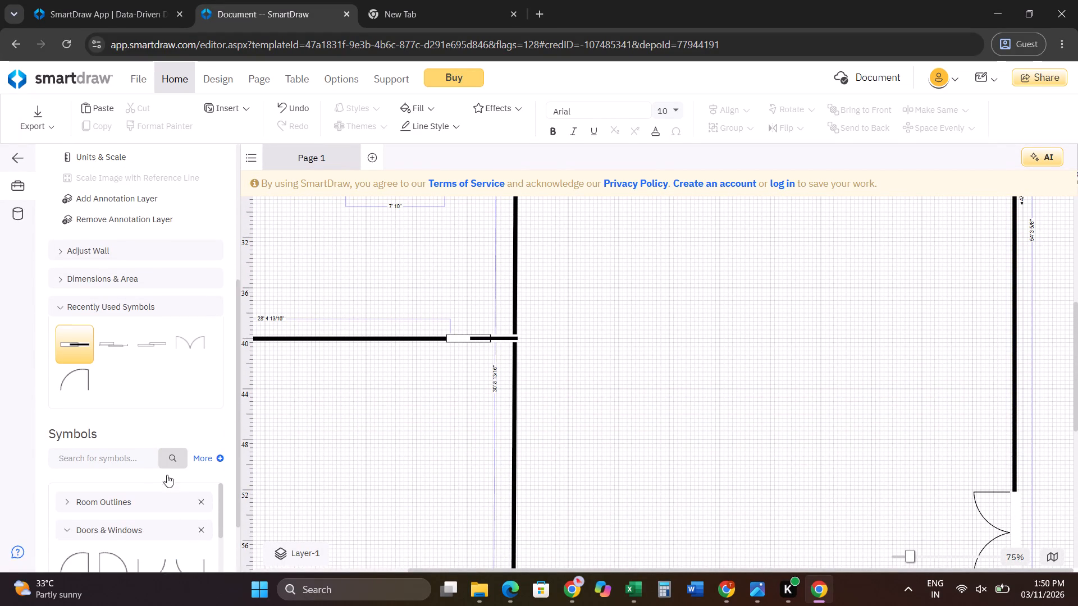
left_click(93, 541)
scroll(102, 531, "down", 1)
left_click(119, 497)
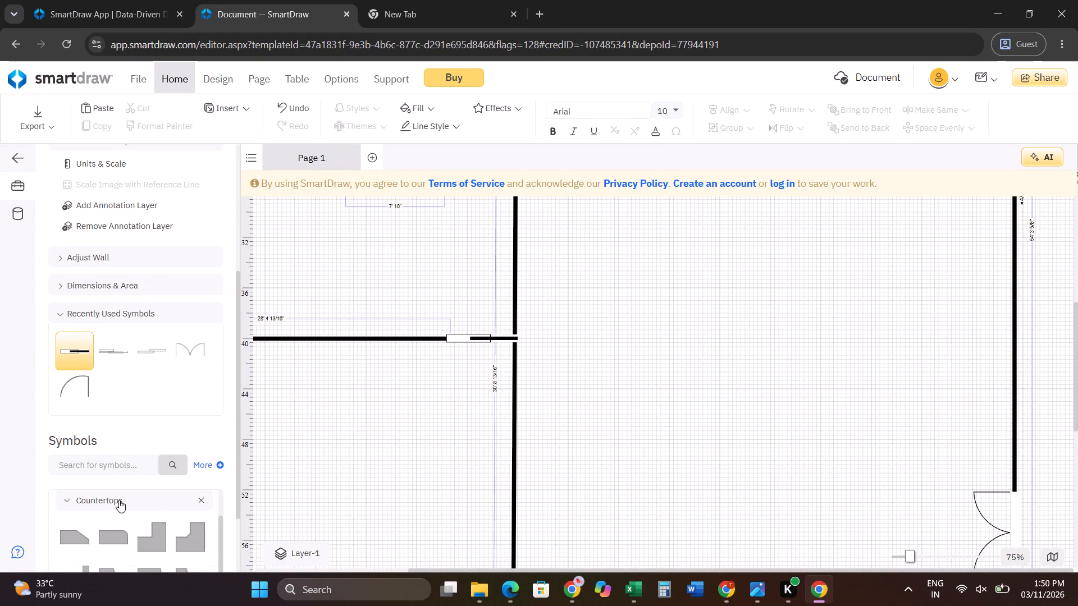
scroll(126, 509, "down", 2)
scroll(129, 528, "up", 1)
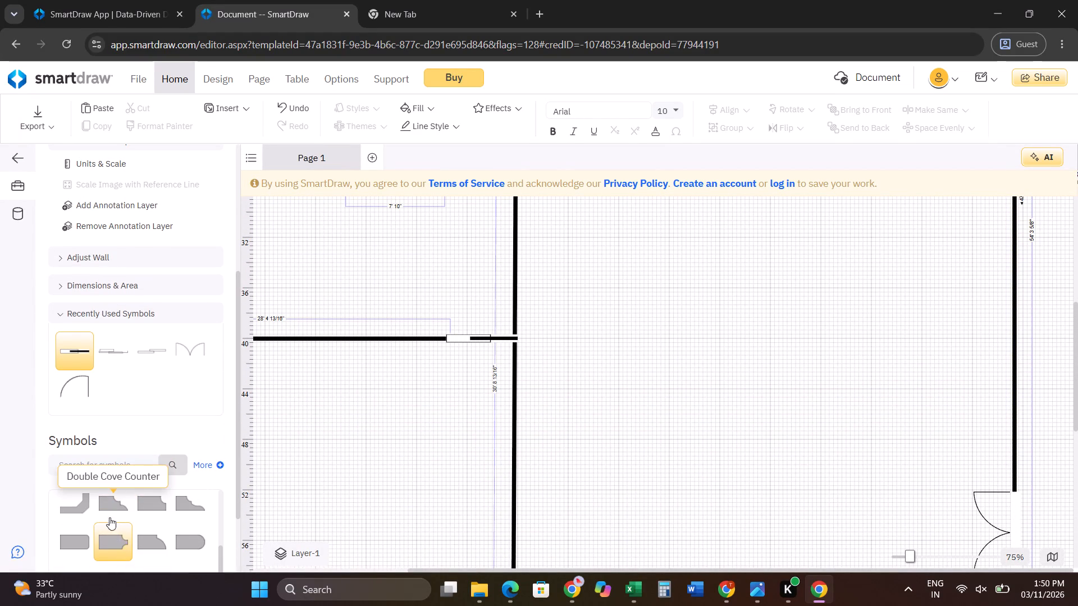
scroll(106, 512, "up", 1)
left_click(122, 503)
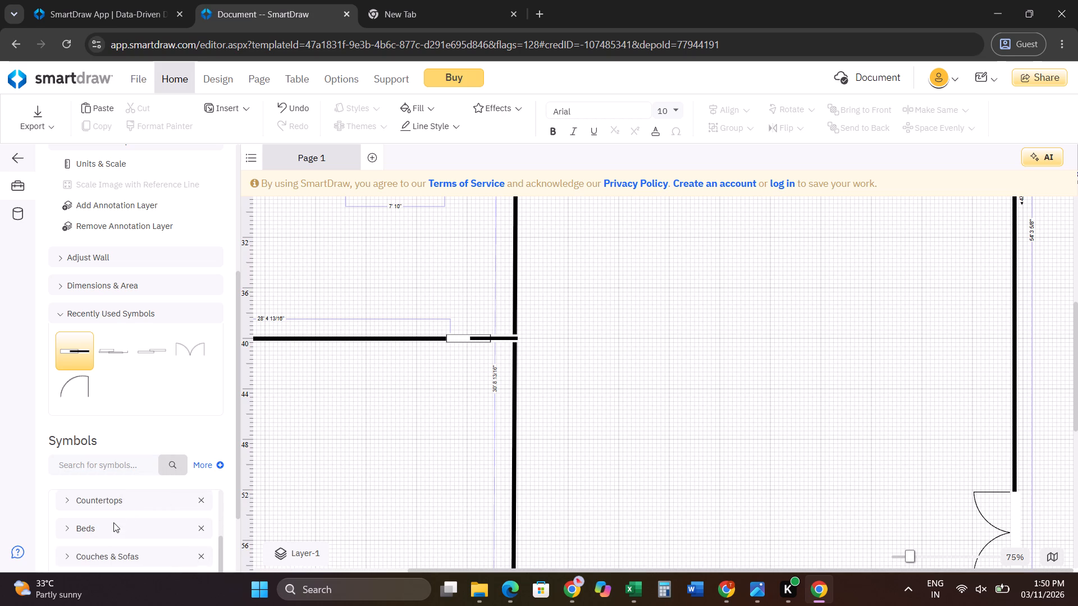
Expand the Beds symbol category and select the Queen Bed.
left_click(111, 528)
left_click(102, 531)
left_click(74, 528)
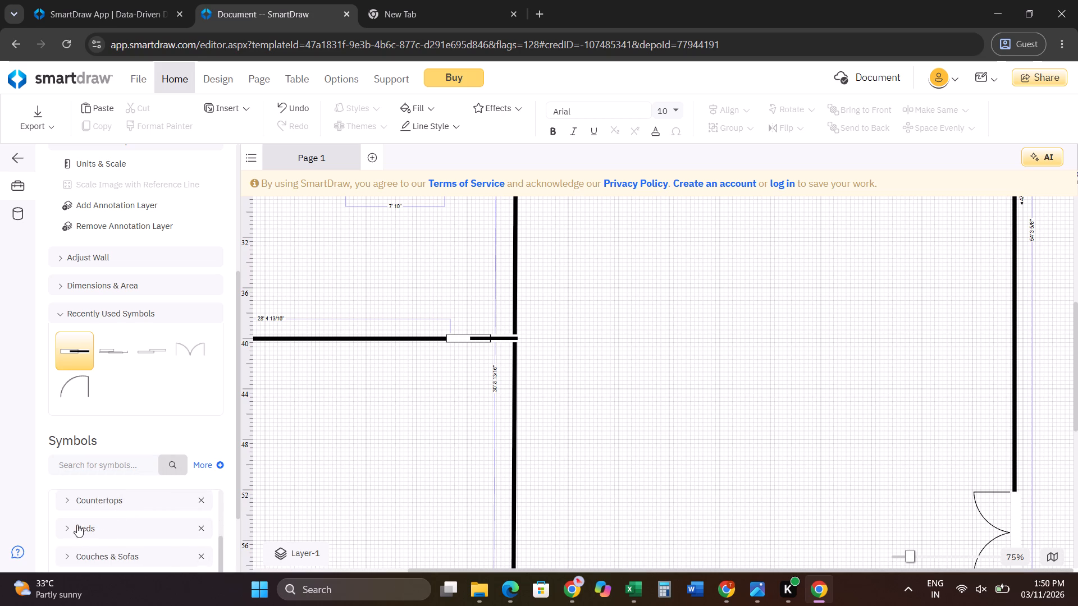
left_click(71, 525)
left_click(67, 529)
scroll(83, 526, "down", 2)
scroll(106, 528, "up", 1)
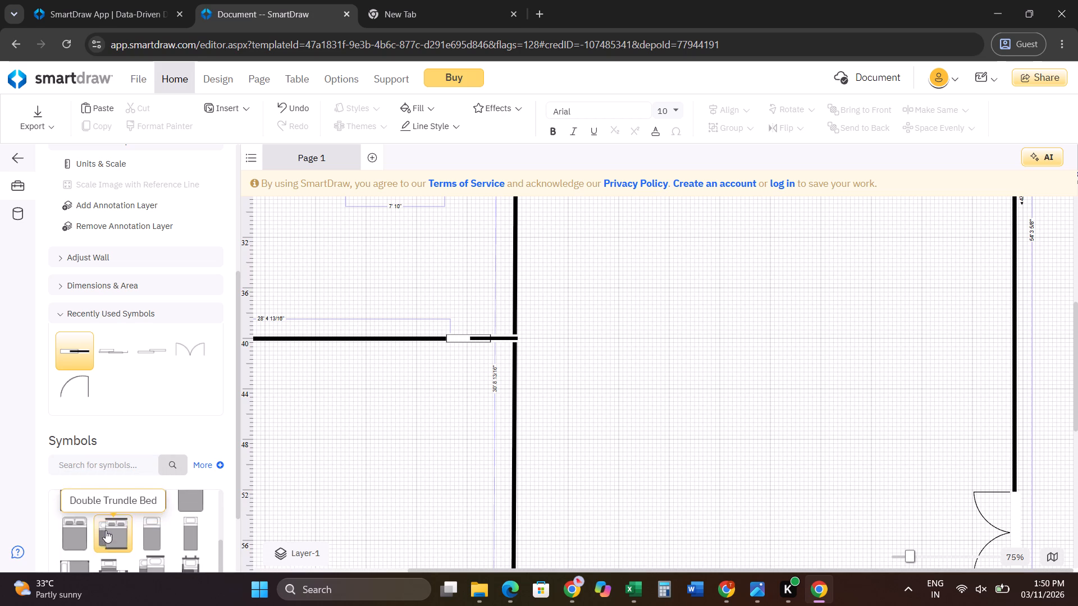
left_click(76, 531)
scroll(257, 520, "up", 1)
scroll(182, 515, "up", 1)
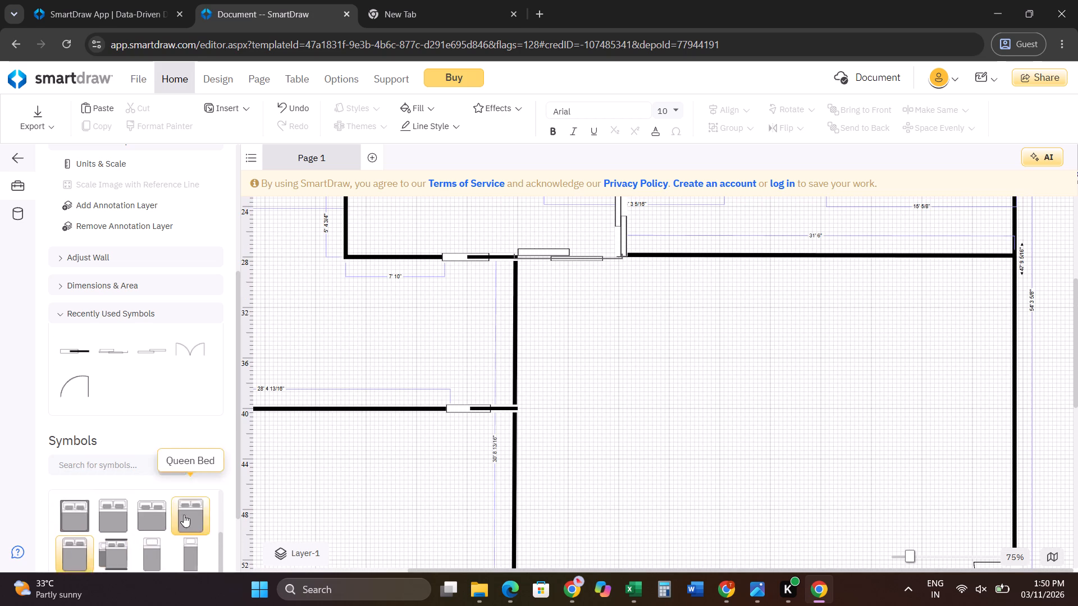
left_click(188, 557)
Place a Queen Bed near the upper-left corner of the first top-row room and enlarge it to 6' 4" wide by 8' 8".
scroll(309, 532, "up", 3)
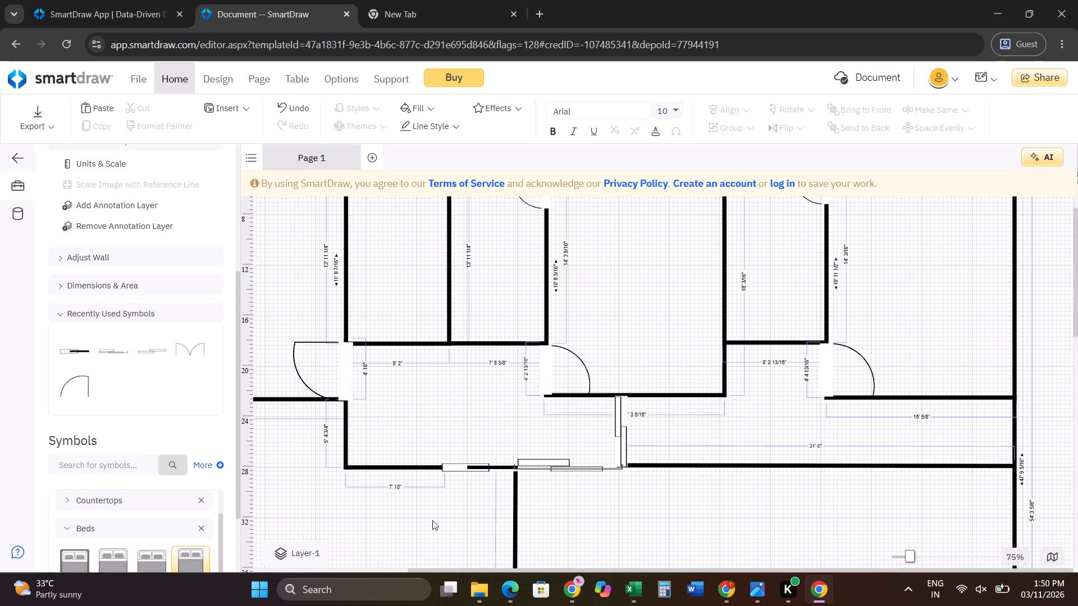
scroll(546, 559, "up", 3)
left_click(627, 570)
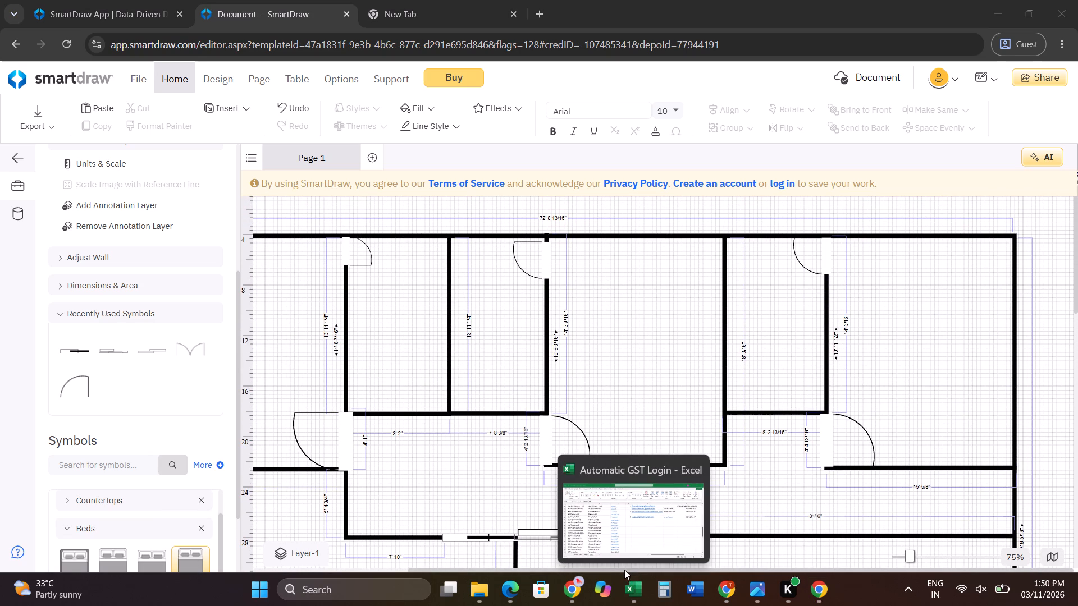
left_click_drag(732, 569, 572, 568)
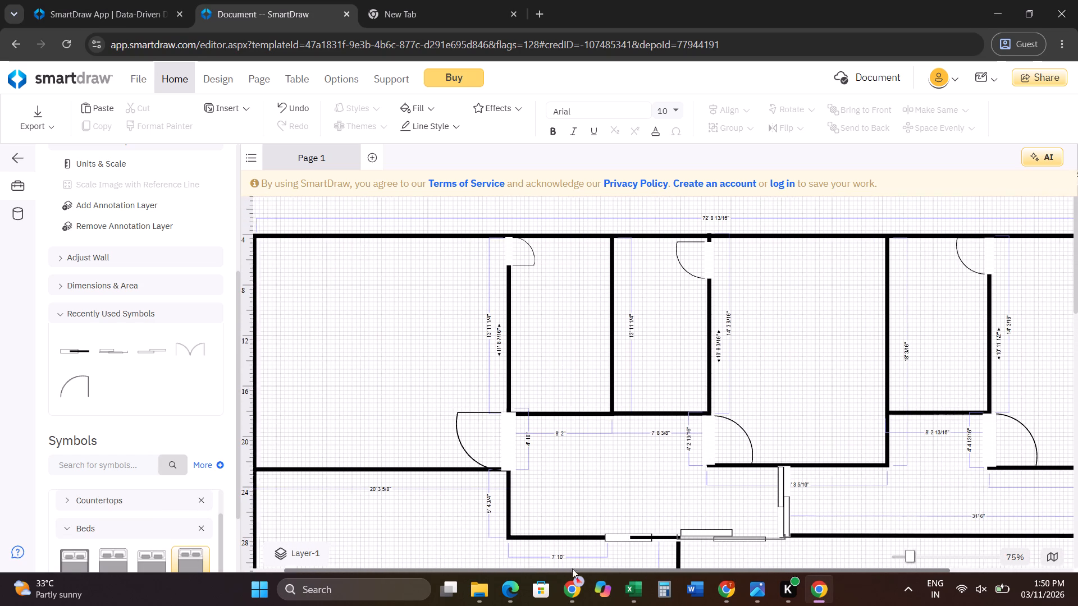
left_click_drag(572, 568, 514, 567)
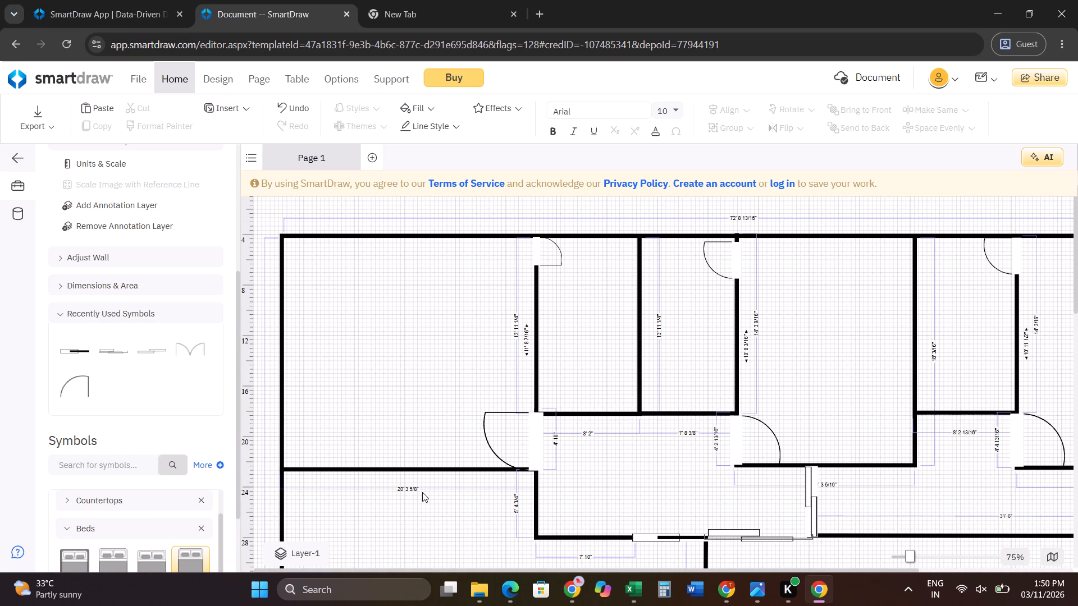
left_click_drag(189, 560, 335, 315)
left_click_drag(366, 355, 374, 371)
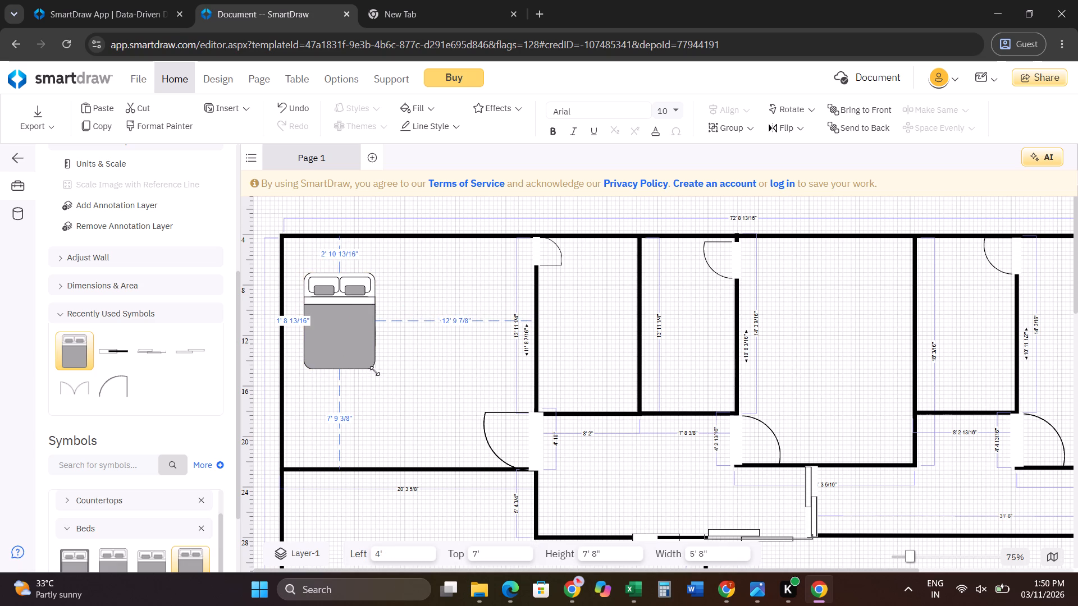
left_click_drag(374, 371, 383, 381)
Place a Queen Bed near the upper-right corner of the 14' 3 9/16" high top-row room and size it 5' 8" wide by 8'.
left_click_drag(192, 559, 865, 292)
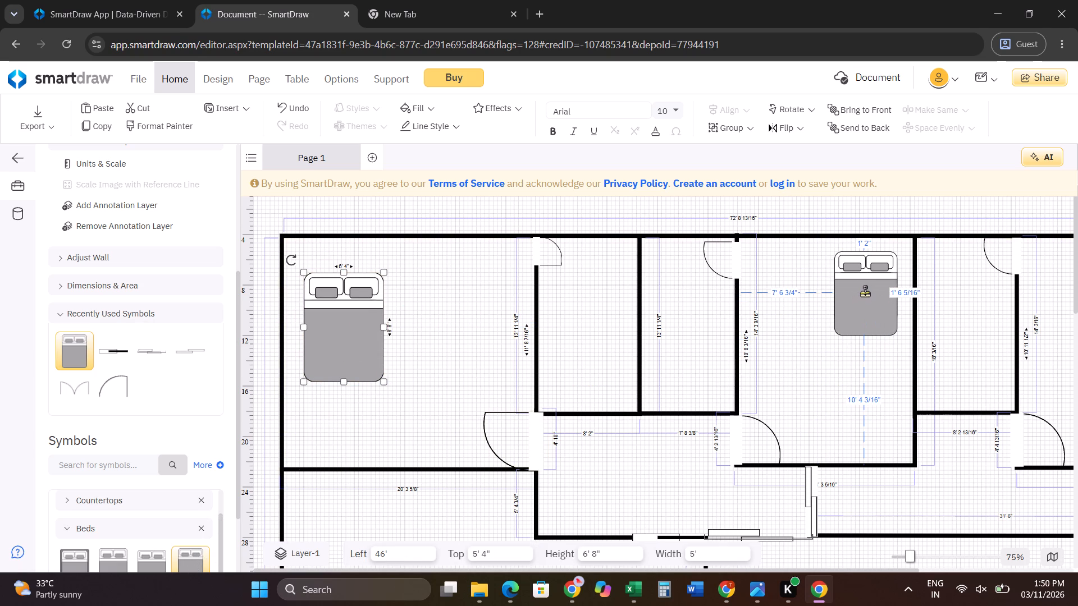
left_click_drag(865, 292, 865, 296)
left_click_drag(835, 339, 832, 347)
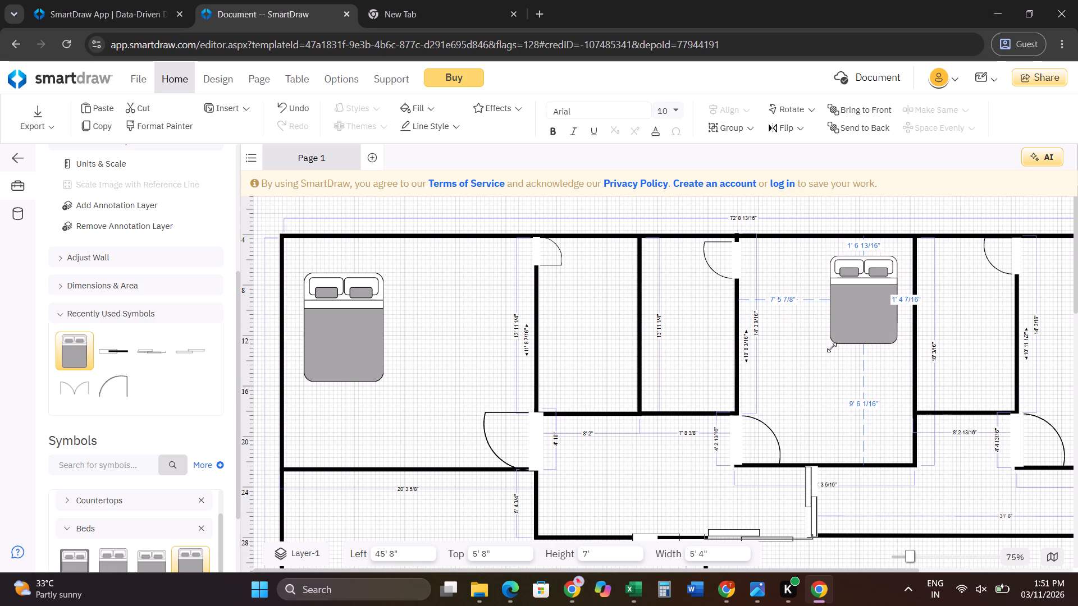
left_click_drag(832, 347, 829, 342)
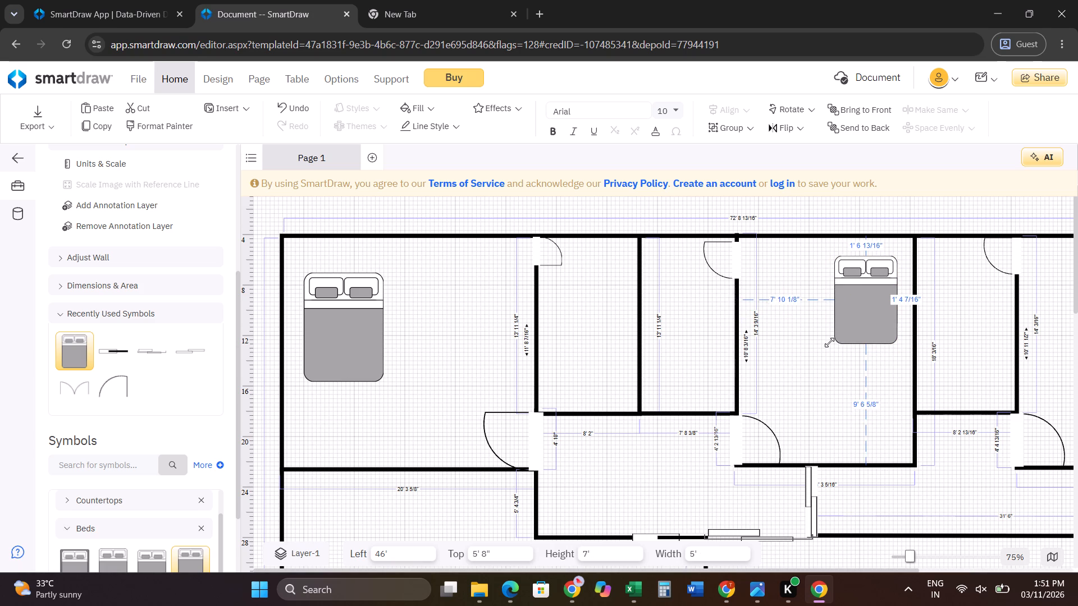
left_click_drag(829, 342, 828, 356)
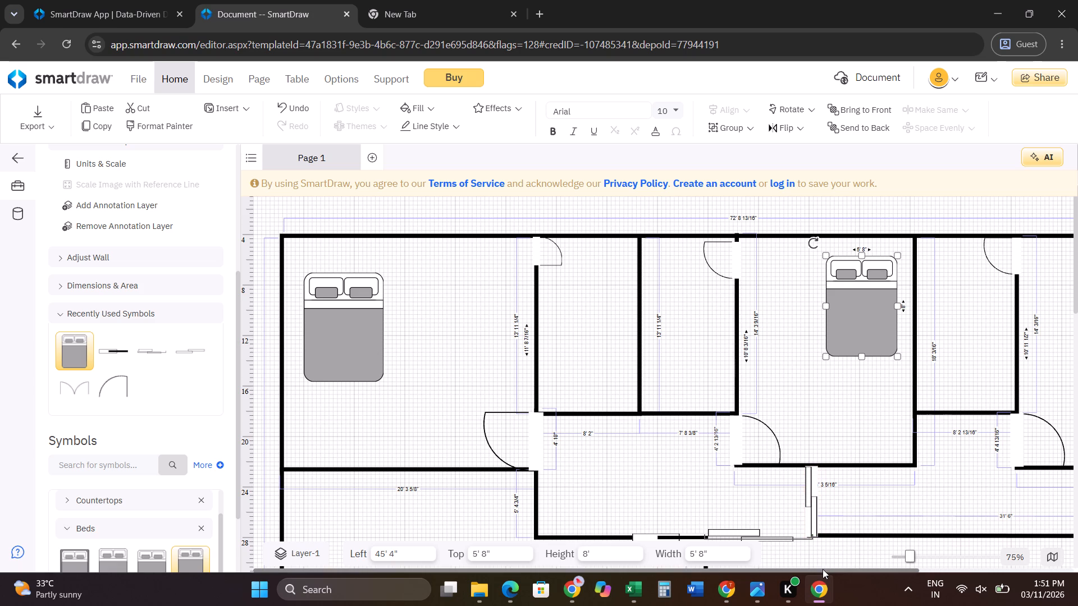
Place a Queen Bed near the upper-right corner of the last top-row room and size it 5' 4" wide by 8'.
left_click_drag(824, 569, 985, 578)
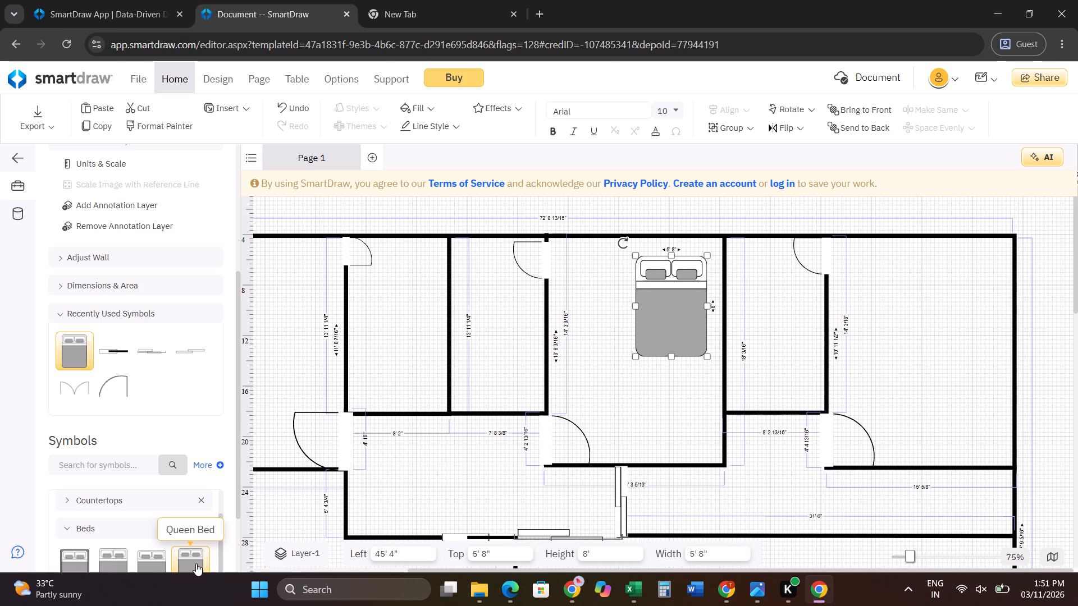
left_click_drag(196, 563, 971, 297)
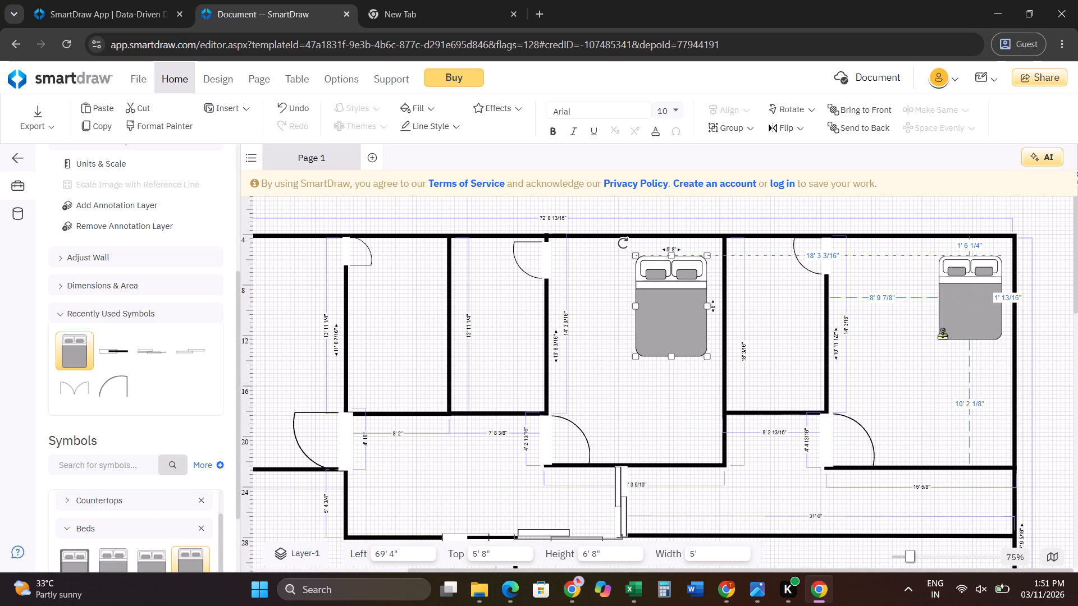
left_click_drag(940, 340, 935, 355)
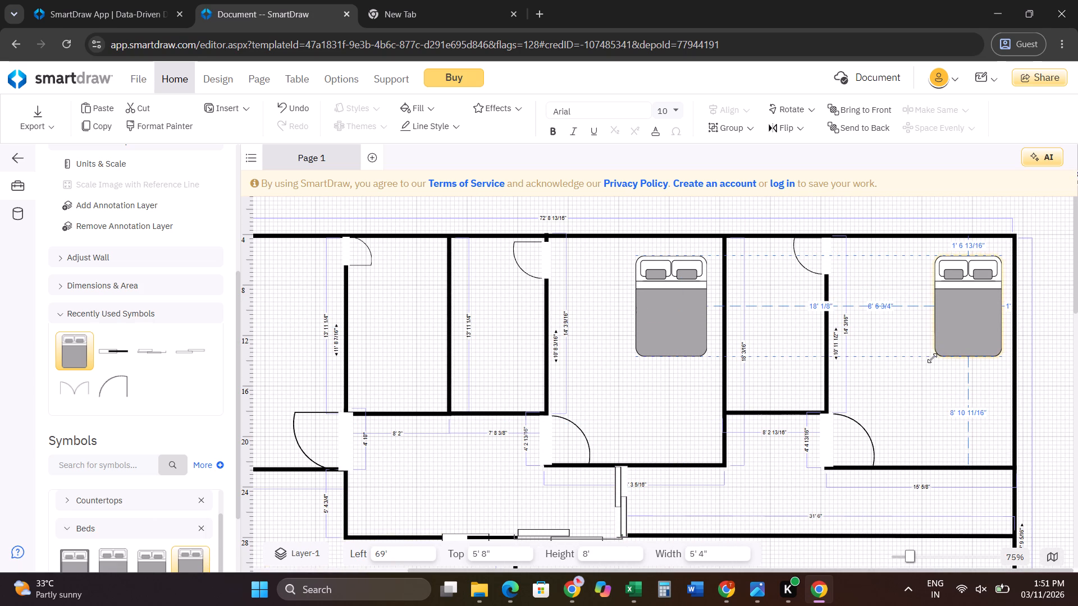
left_click(892, 400)
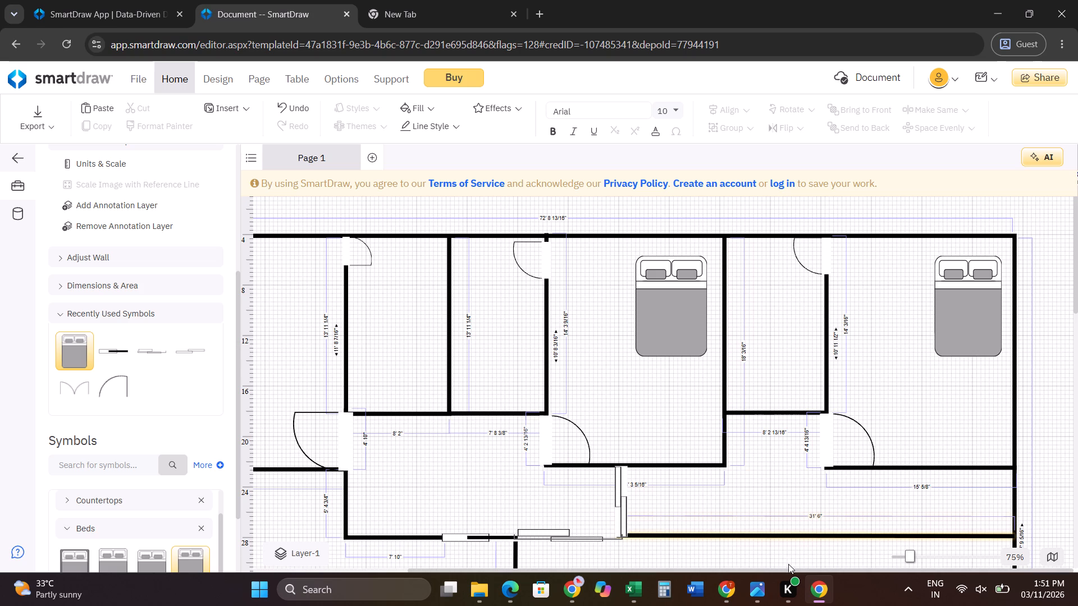
Place a Crib from the Beds symbols in the large lower room and enlarge it to 10' wide by 14' 8" high.
left_click_drag(810, 569, 712, 567)
scroll(105, 450, "down", 1)
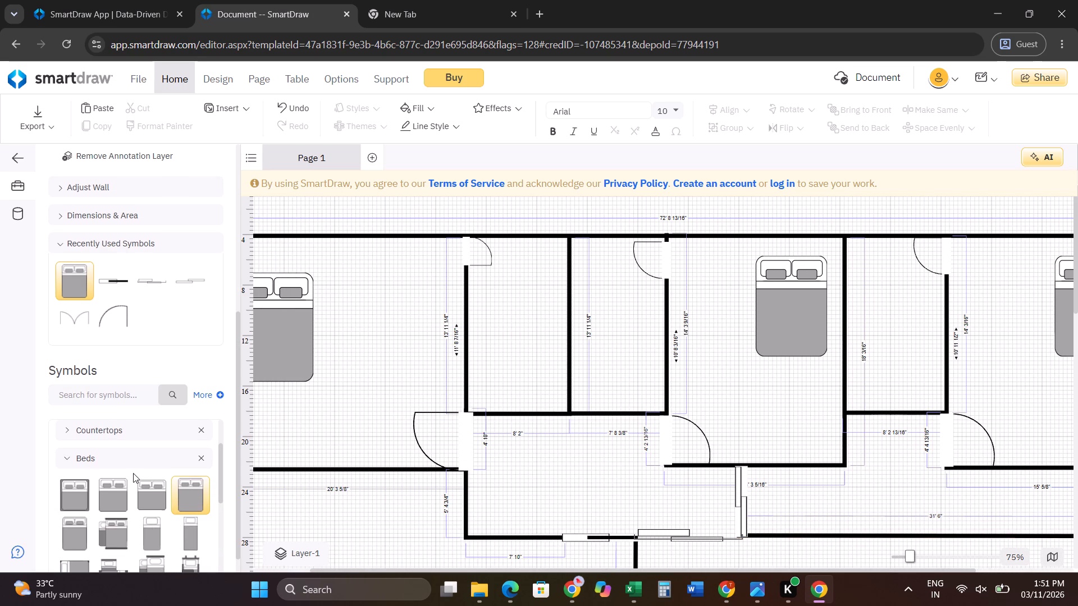
scroll(138, 480, "down", 1)
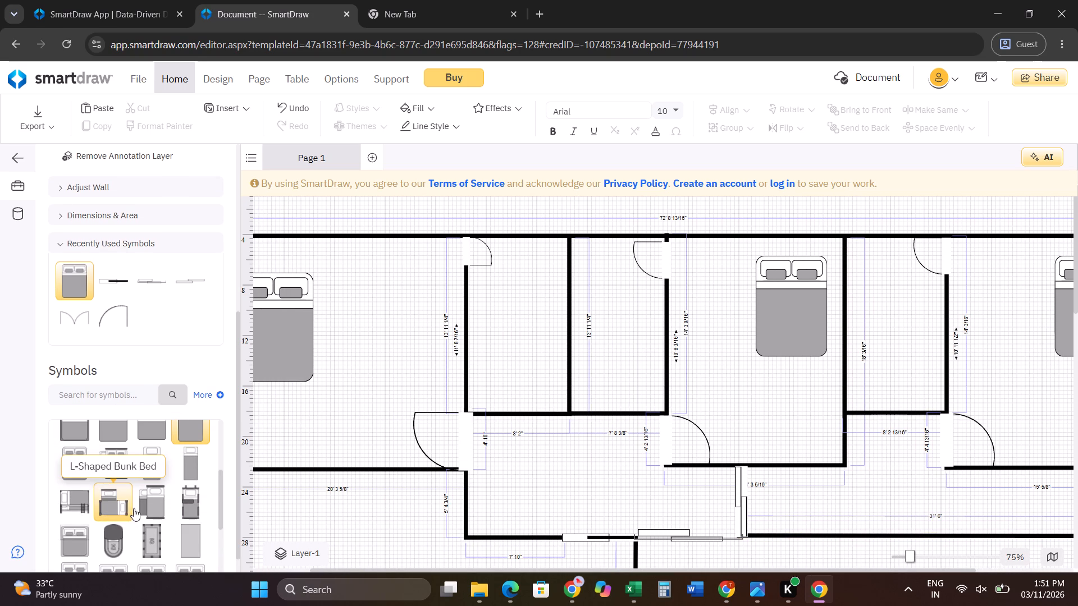
scroll(193, 500, "down", 1)
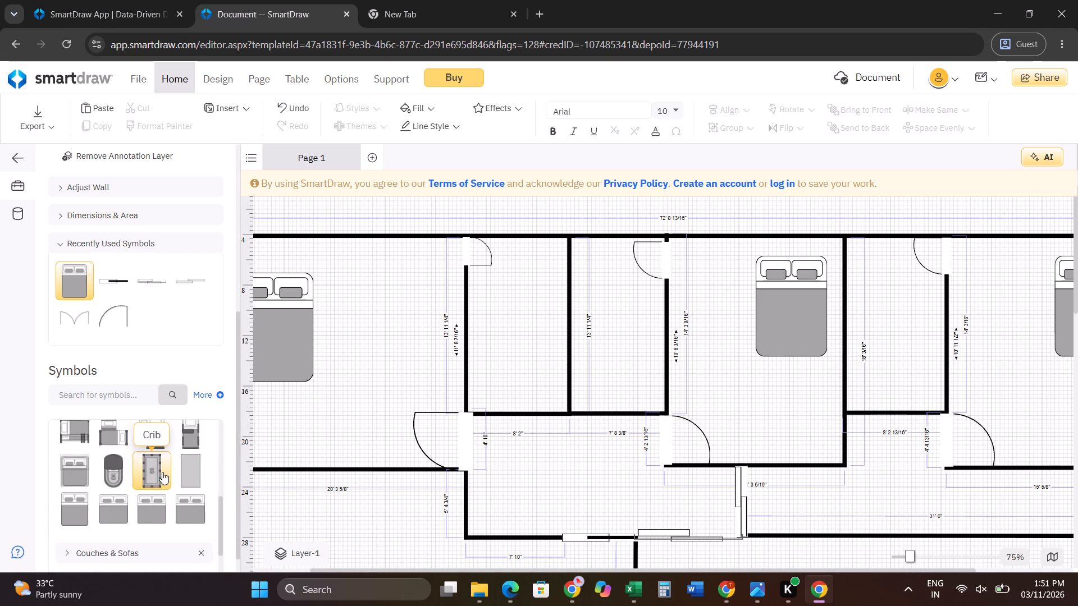
left_click_drag(146, 470, 815, 401)
scroll(766, 522, "down", 4)
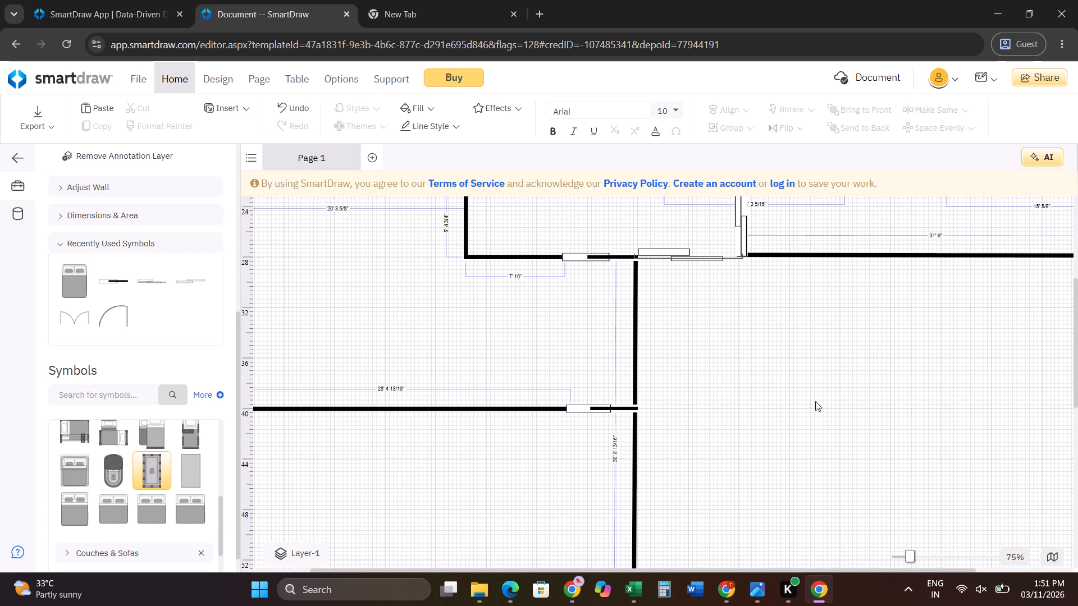
left_click_drag(815, 401, 826, 397)
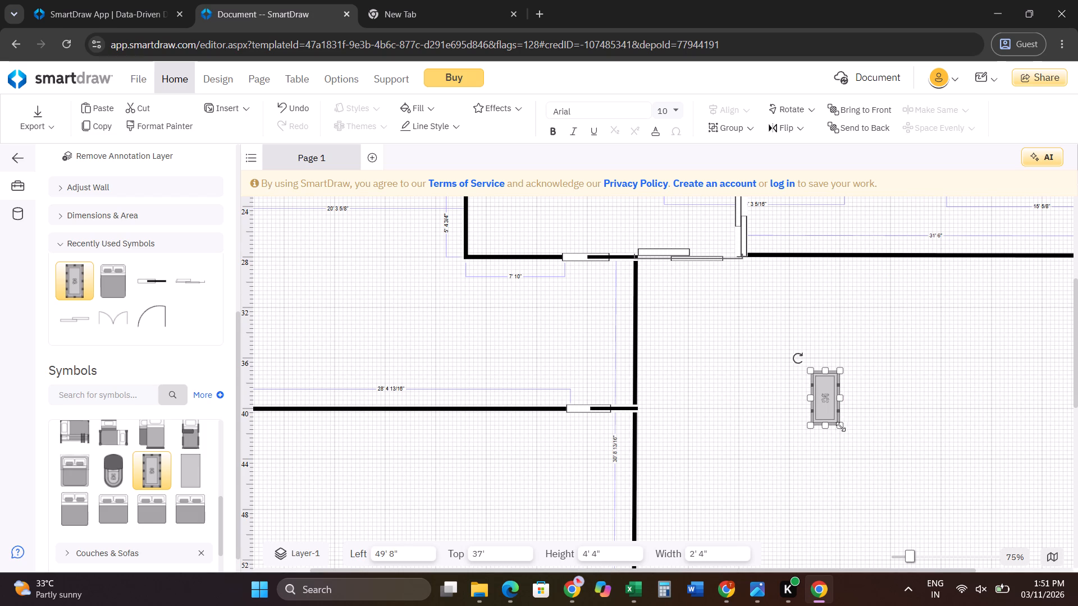
left_click_drag(841, 428, 938, 550)
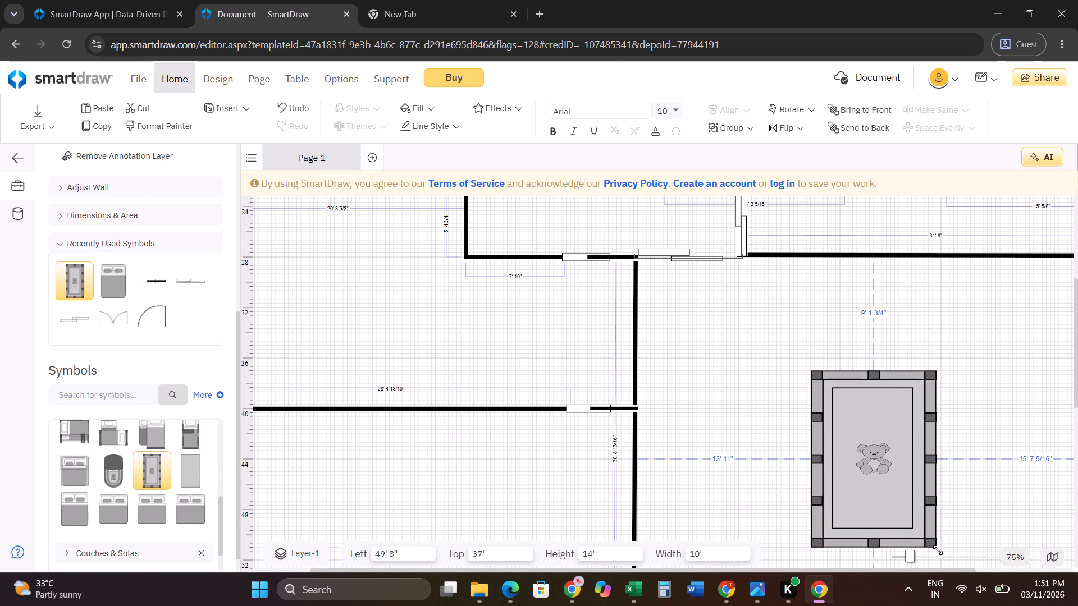
left_click_drag(938, 550, 938, 554)
Move the crib farther into the large lower room, to about 53' 4" from the left and 36' 4" from the top.
left_click_drag(873, 446, 935, 490)
scroll(852, 446, "down", 3)
scroll(883, 441, "up", 3)
left_click_drag(931, 424, 916, 370)
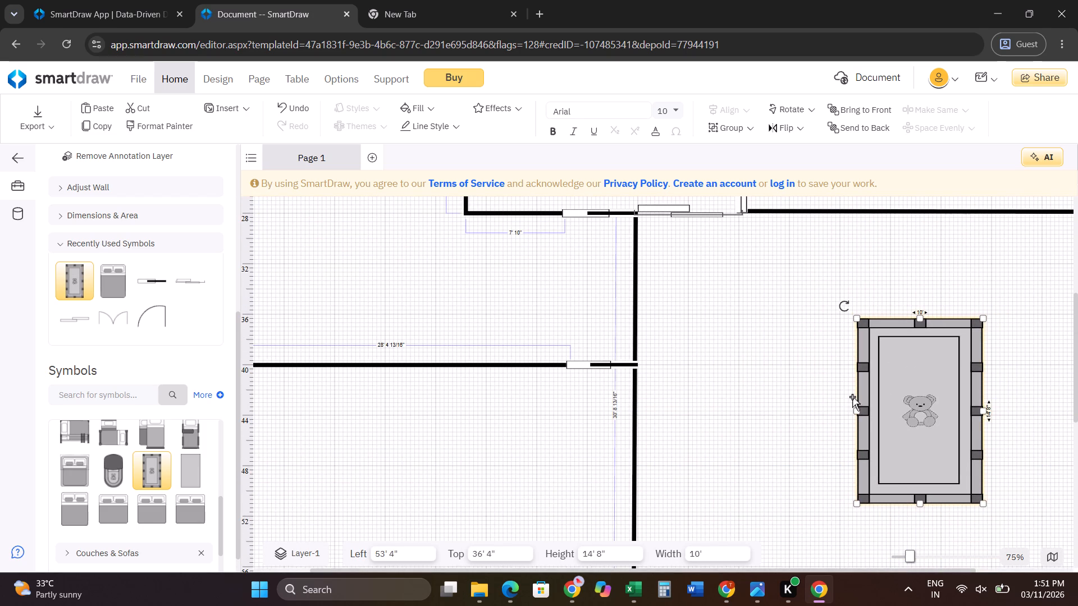
left_click(752, 409)
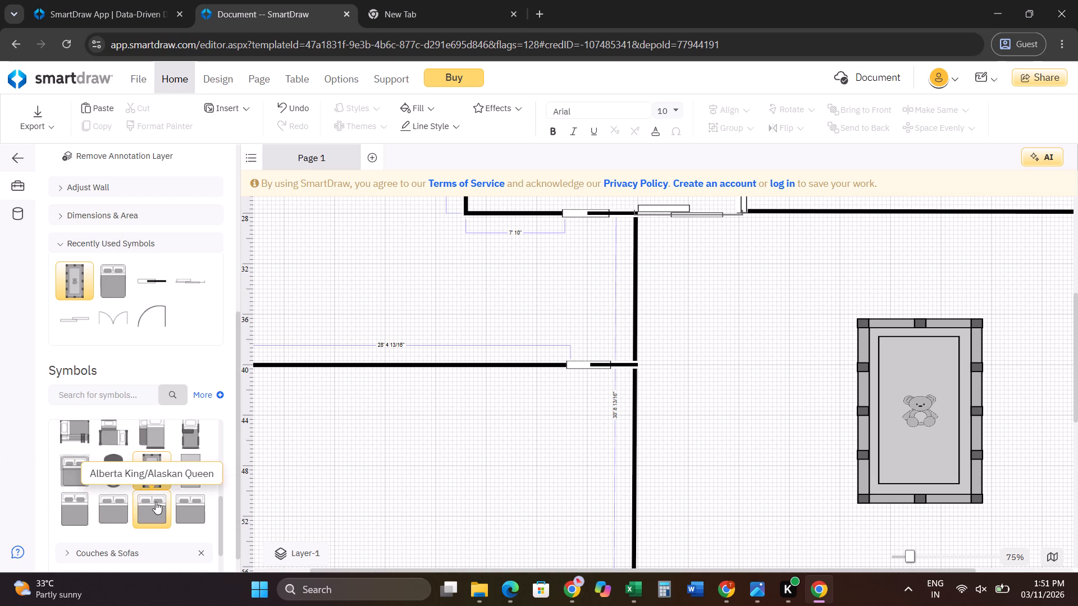
Collapse the Beds symbol category and expand Couches & Sofas.
scroll(173, 478, "up", 1)
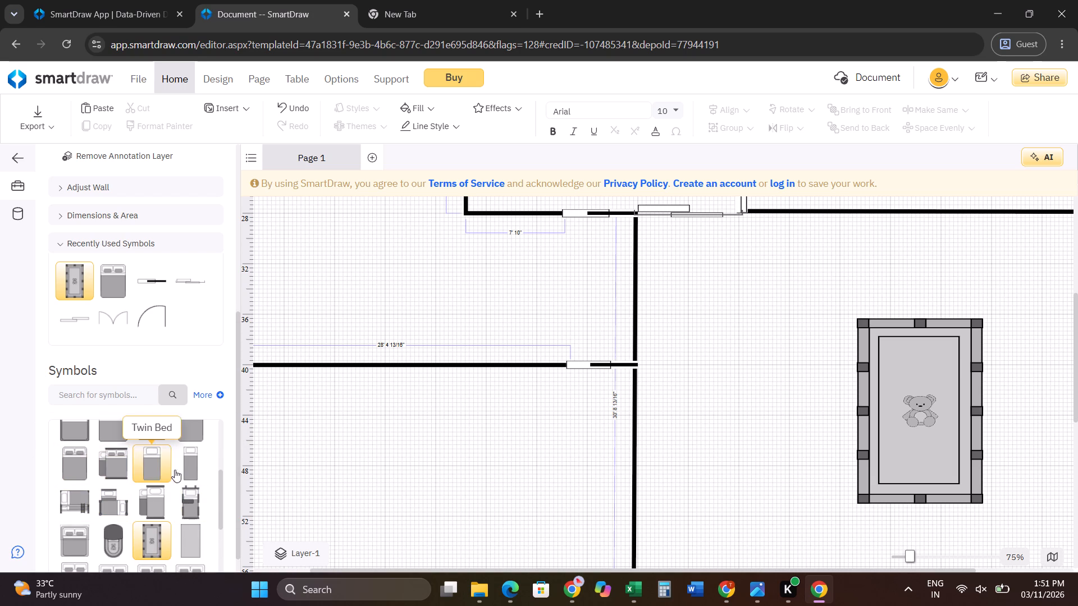
scroll(209, 470, "up", 2)
left_click(80, 519)
scroll(81, 518, "down", 1)
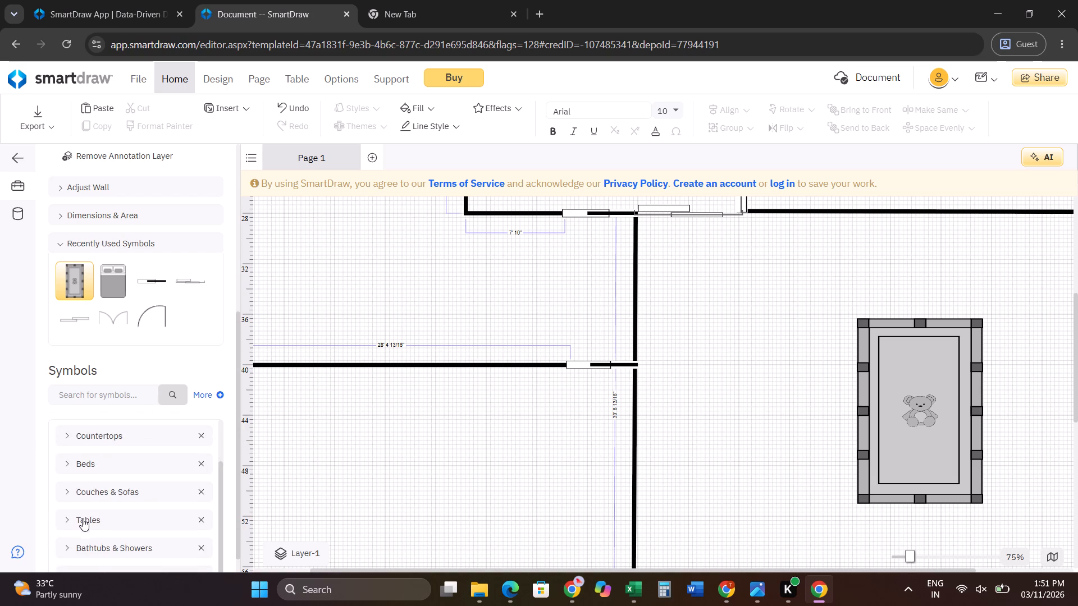
left_click(113, 486)
Place a Sectional Sofa with Pillows in the lower part of the large room, between the vertical partition and the crib.
scroll(118, 489, "down", 1)
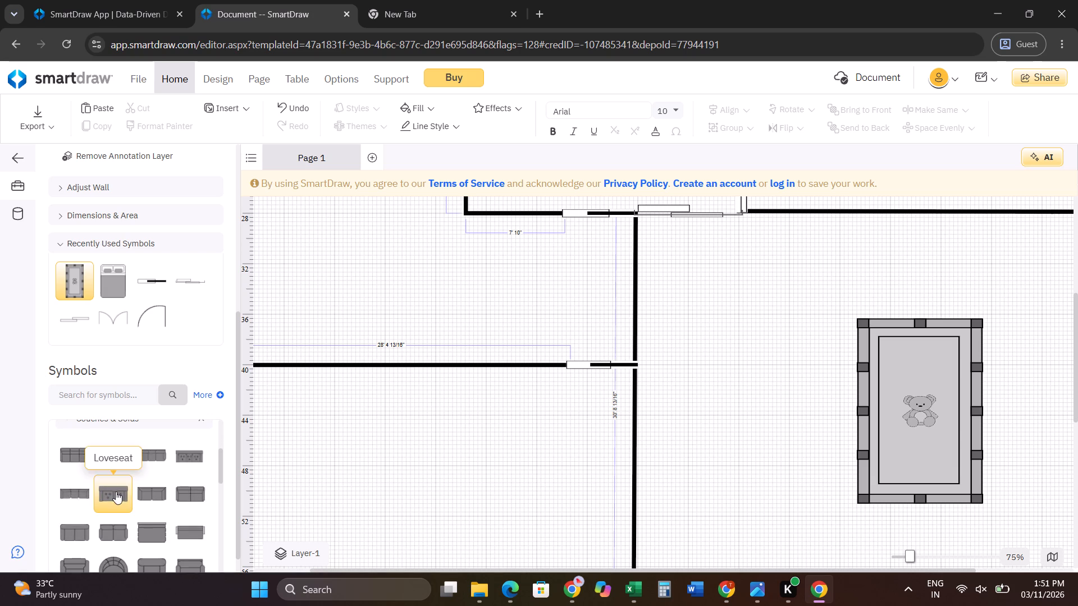
scroll(127, 508, "down", 3)
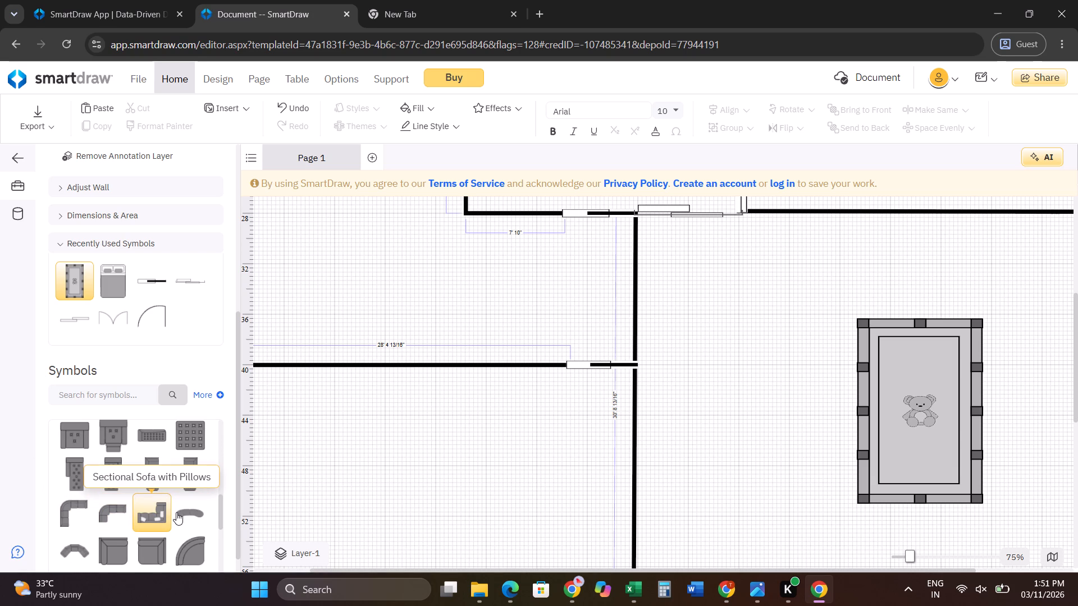
scroll(176, 512, "down", 1)
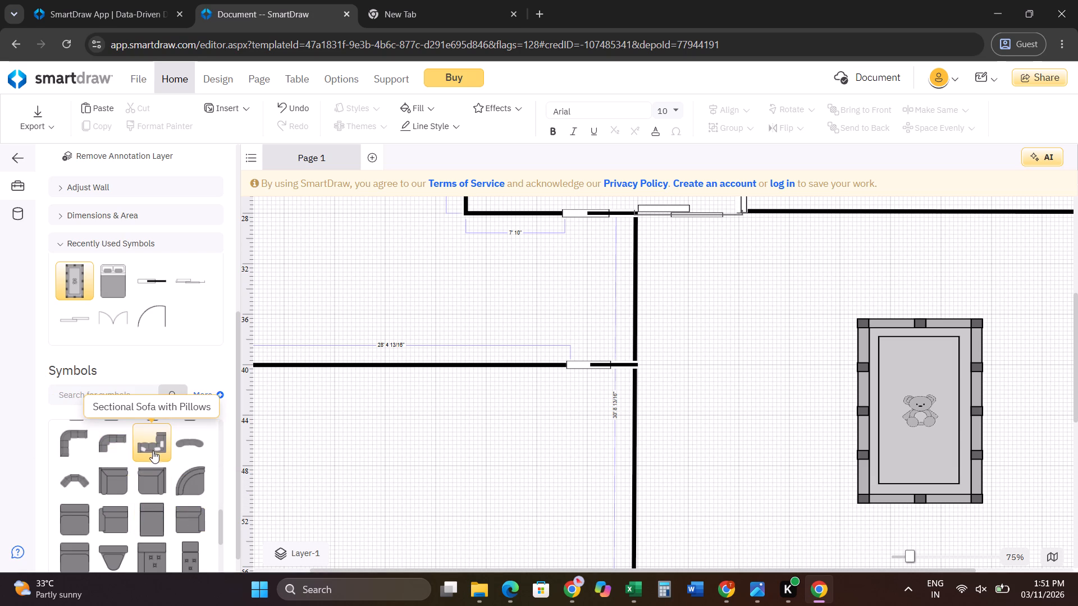
left_click_drag(157, 440, 689, 471)
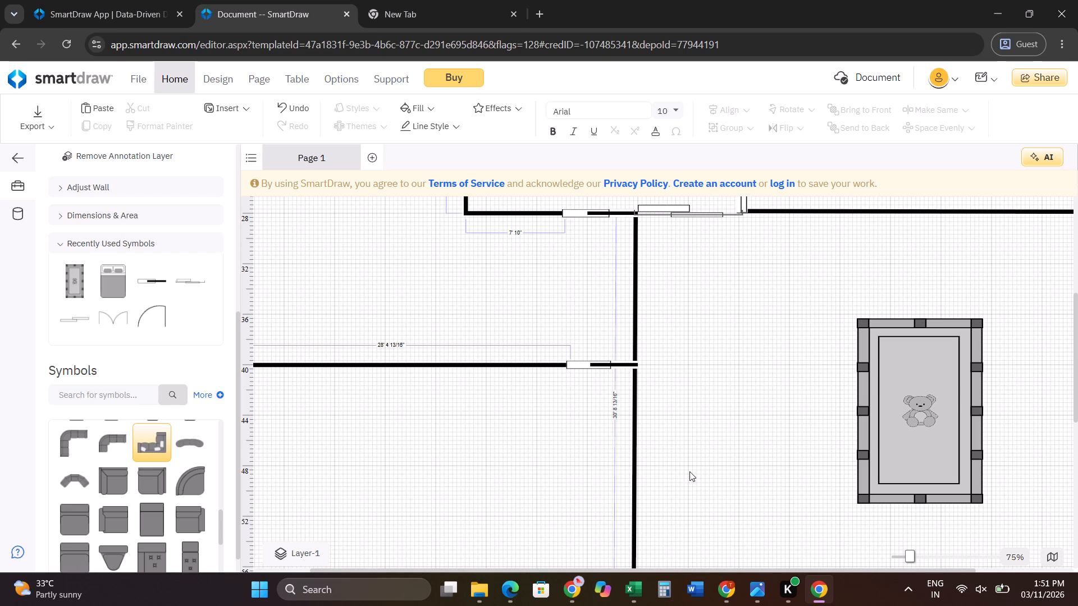
left_click_drag(689, 471, 721, 473)
scroll(716, 472, "down", 2)
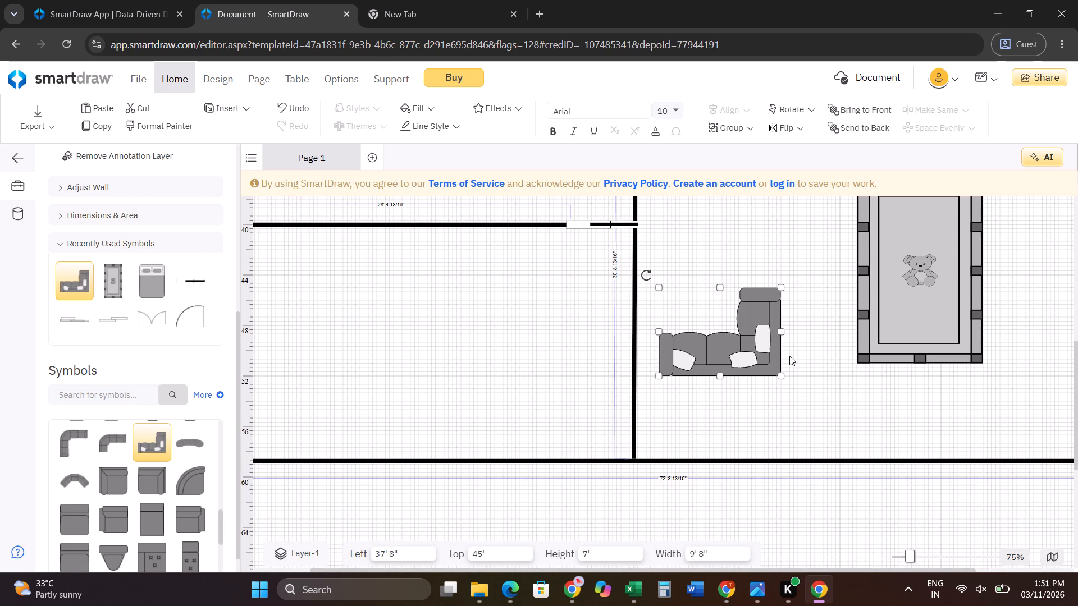
Rotate the sectional sofa so its long side runs parallel to the vertical partition and its short arm points toward the crib.
left_click_drag(646, 276, 716, 231)
left_click_drag(716, 231, 750, 284)
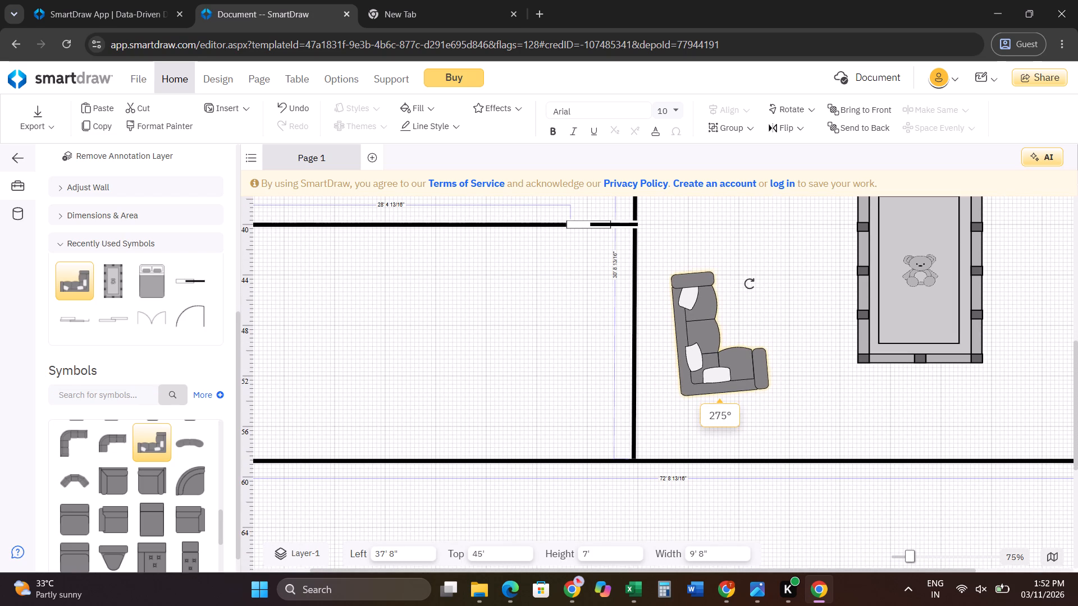
left_click_drag(750, 284, 750, 291)
Enlarge the sectional sofa to 16' long by 11' 8" and move it close to the partition and bottom wall corner.
left_click_drag(764, 393, 816, 443)
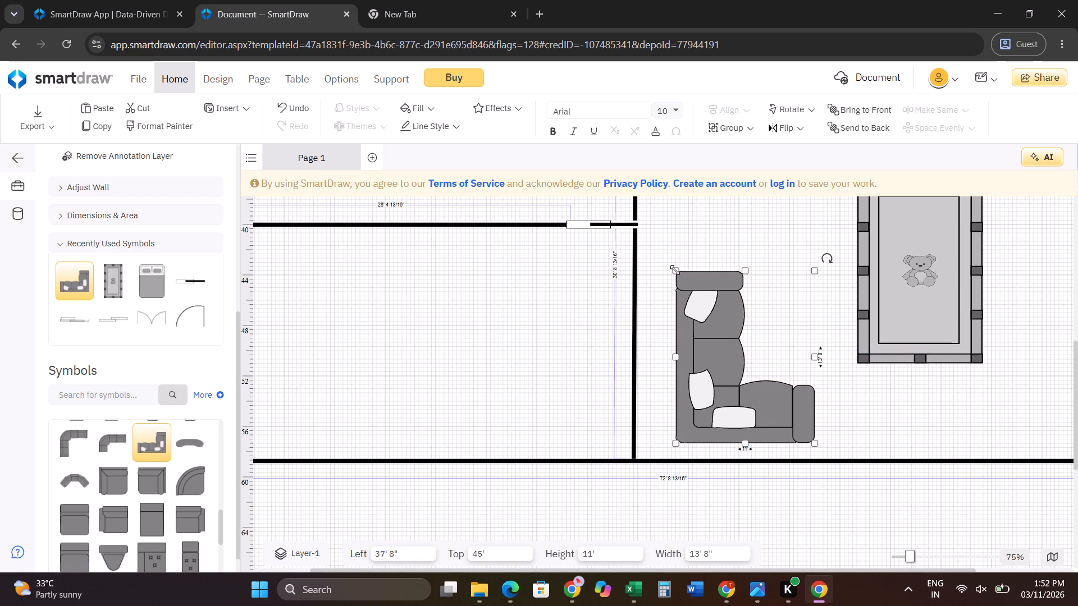
left_click_drag(675, 270, 669, 240)
left_click_drag(709, 324, 705, 334)
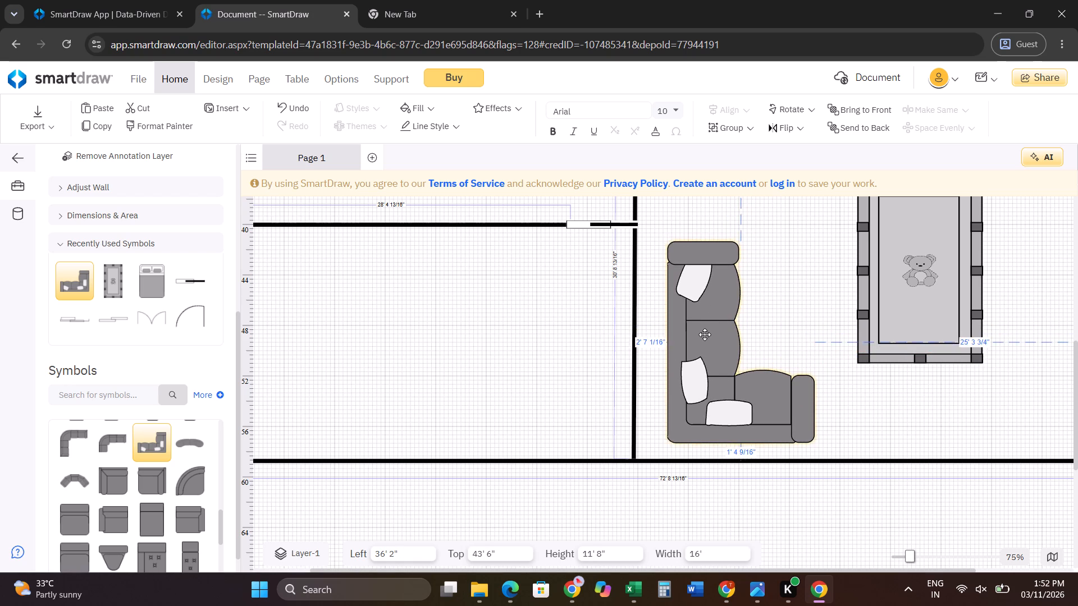
left_click_drag(705, 334, 697, 321)
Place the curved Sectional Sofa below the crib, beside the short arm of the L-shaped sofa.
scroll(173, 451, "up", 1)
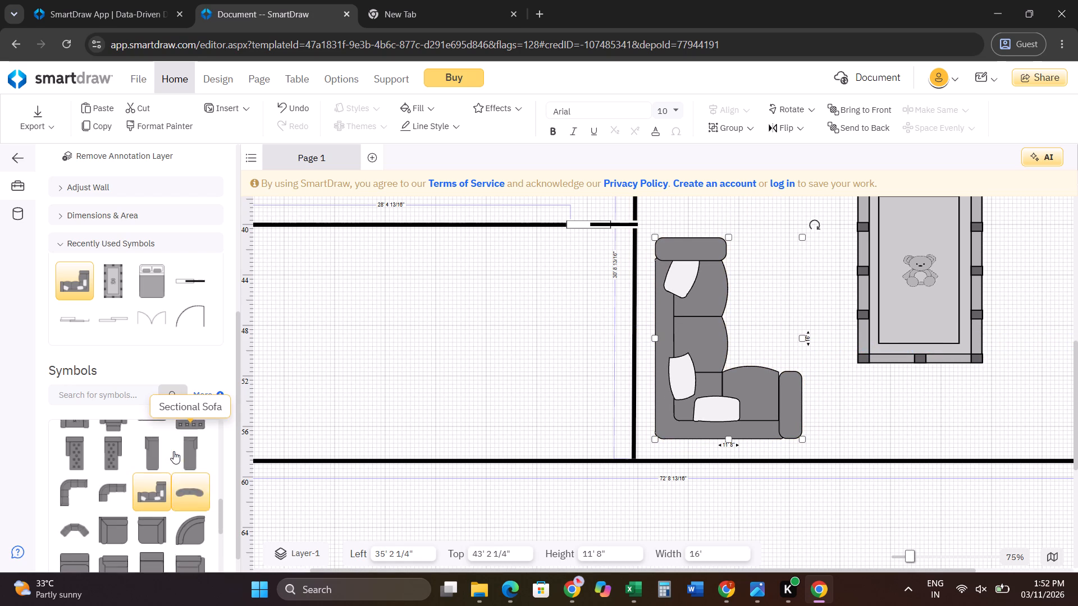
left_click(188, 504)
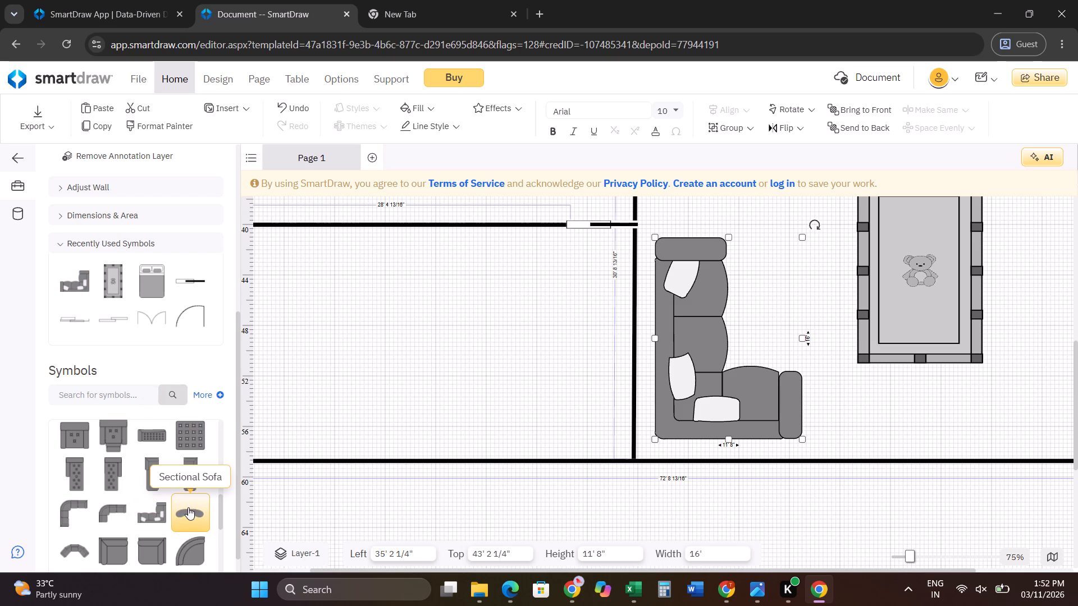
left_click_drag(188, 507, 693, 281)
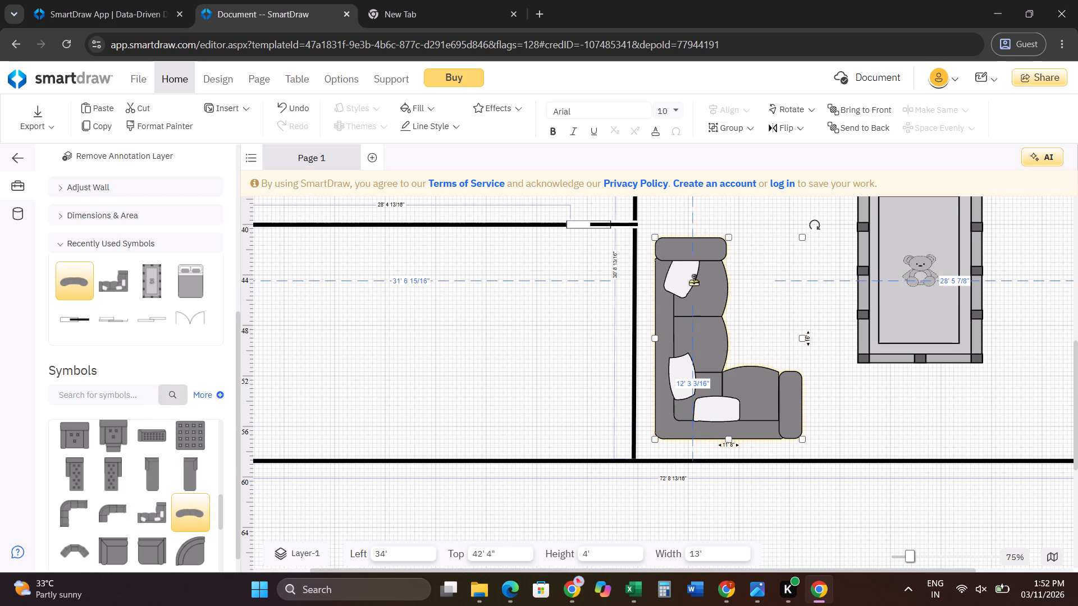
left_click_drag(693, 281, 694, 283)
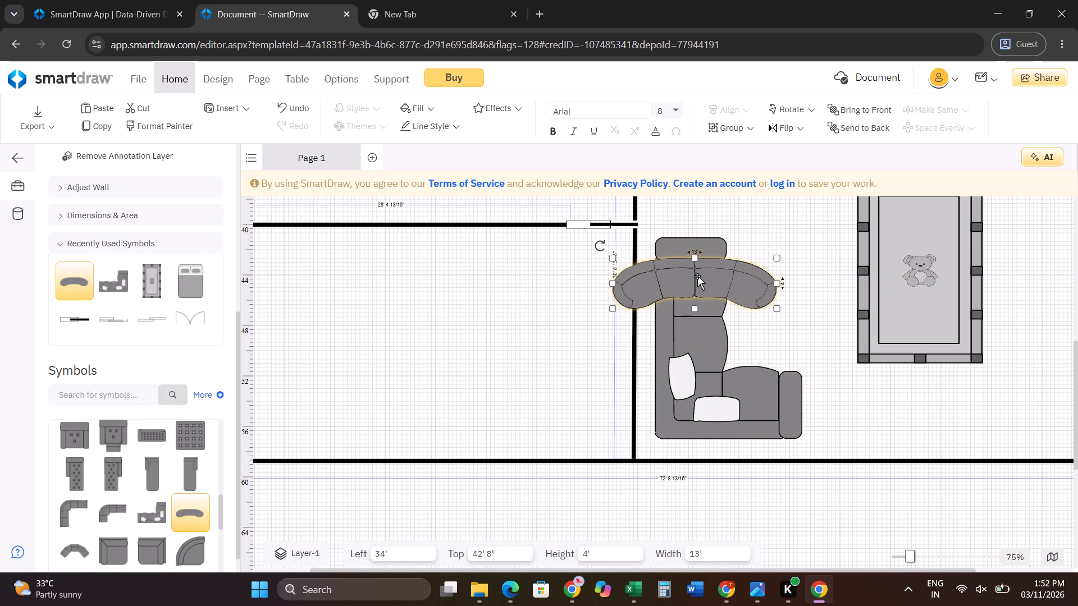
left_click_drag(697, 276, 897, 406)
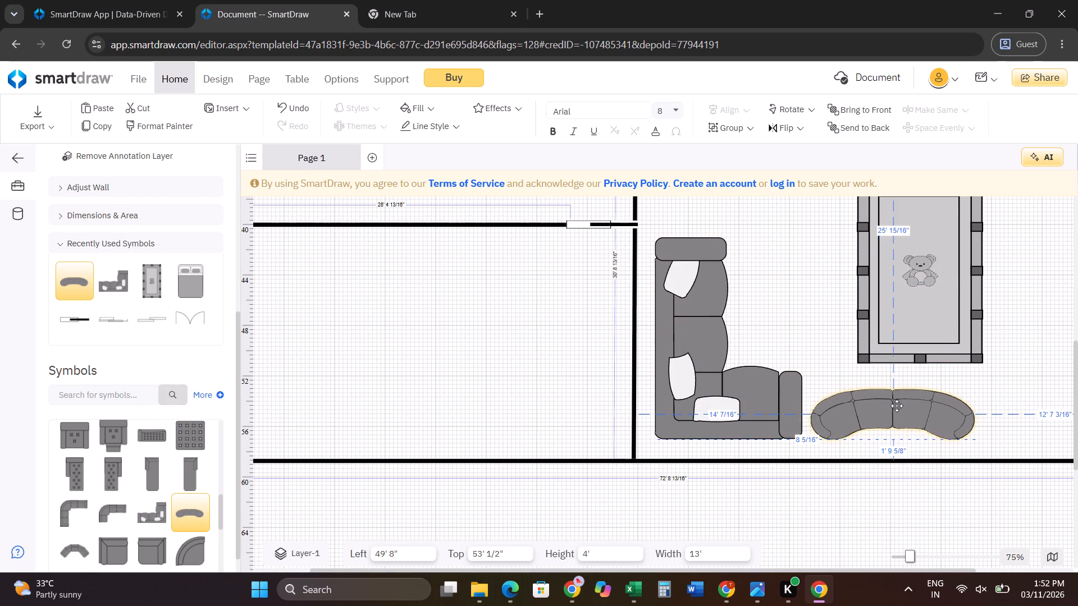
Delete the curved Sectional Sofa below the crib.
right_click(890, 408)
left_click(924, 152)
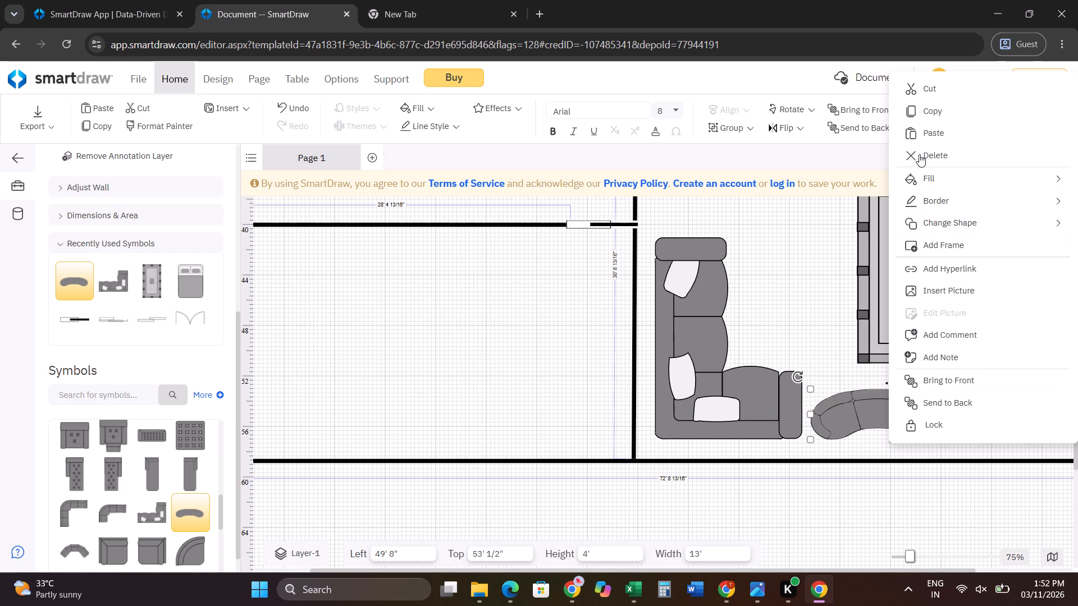
Place a Round Throw Pillow on the upper seat of the L-shaped sofa, beside the white pillow, enlarged to 2' 8" by 2' 8".
scroll(145, 544, "down", 1)
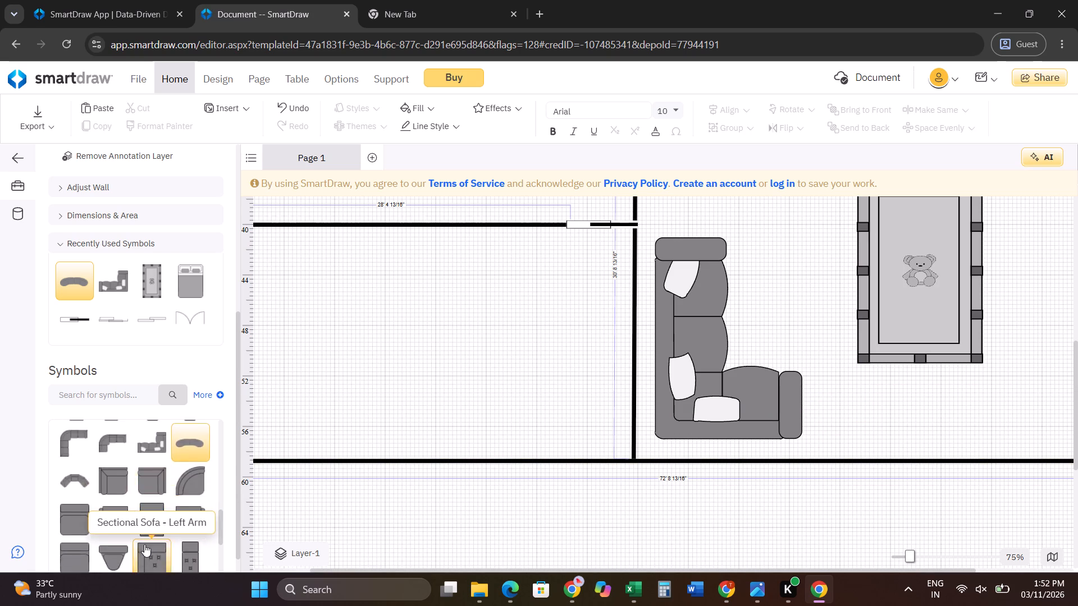
scroll(144, 532, "down", 2)
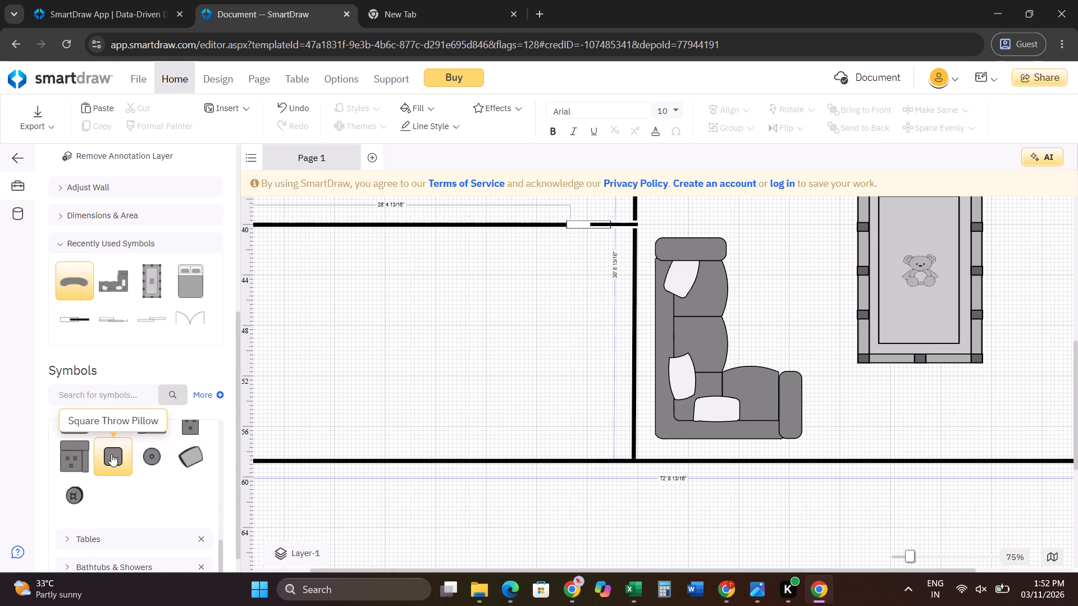
left_click_drag(148, 463, 704, 288)
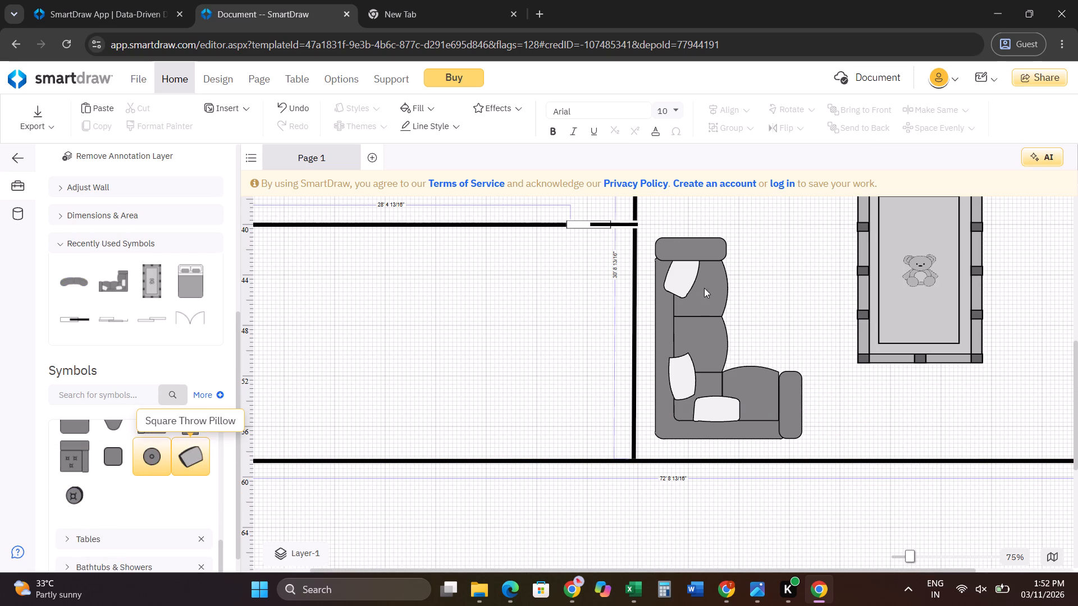
left_click_drag(704, 288, 706, 275)
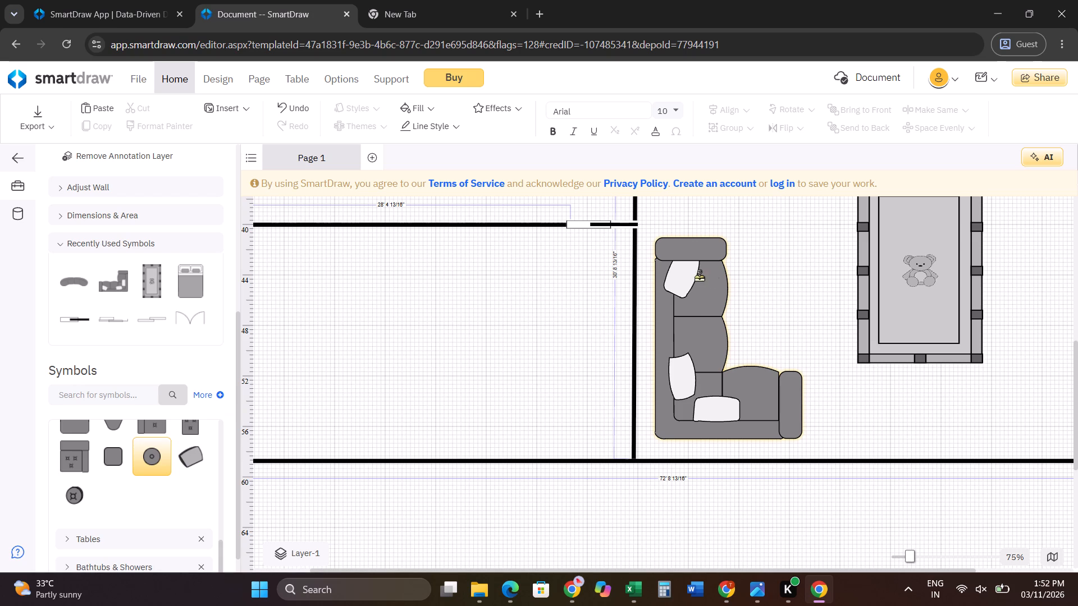
left_click_drag(701, 272, 717, 291)
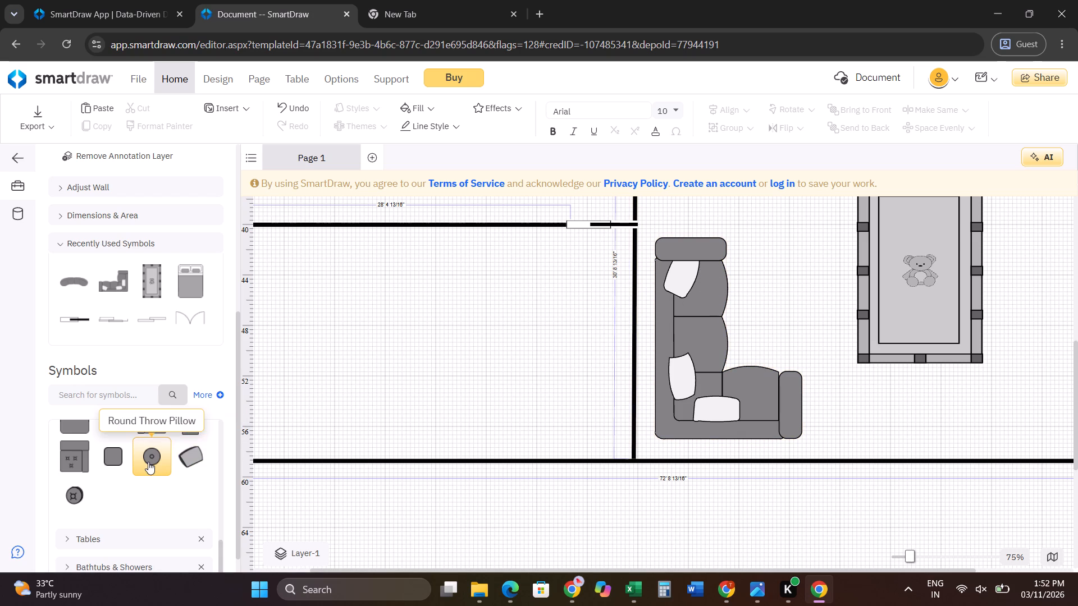
left_click_drag(148, 462, 718, 278)
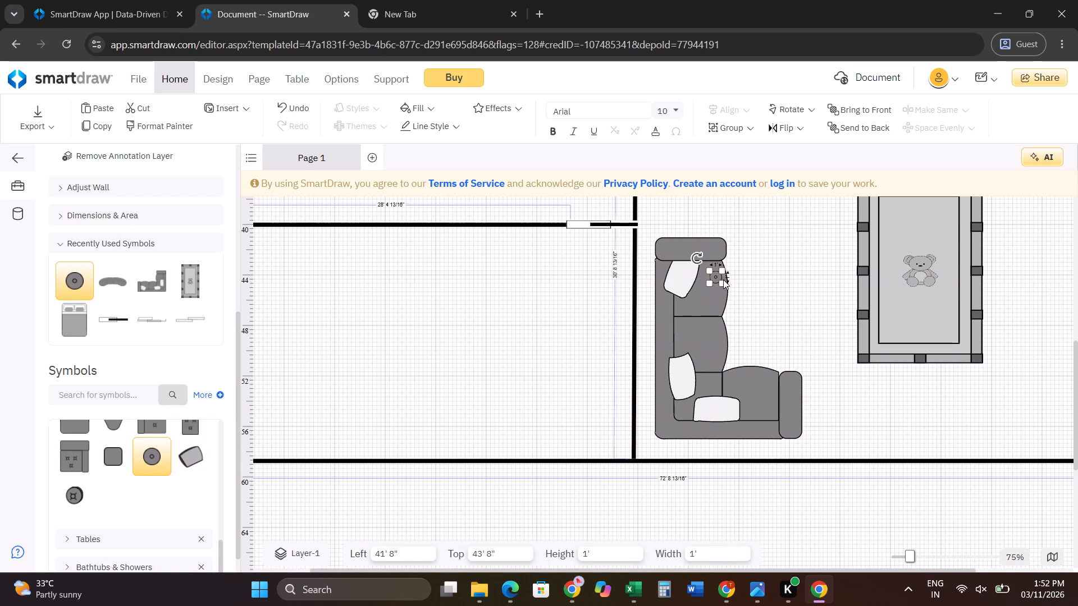
left_click_drag(724, 270, 744, 256)
left_click_drag(725, 263, 701, 269)
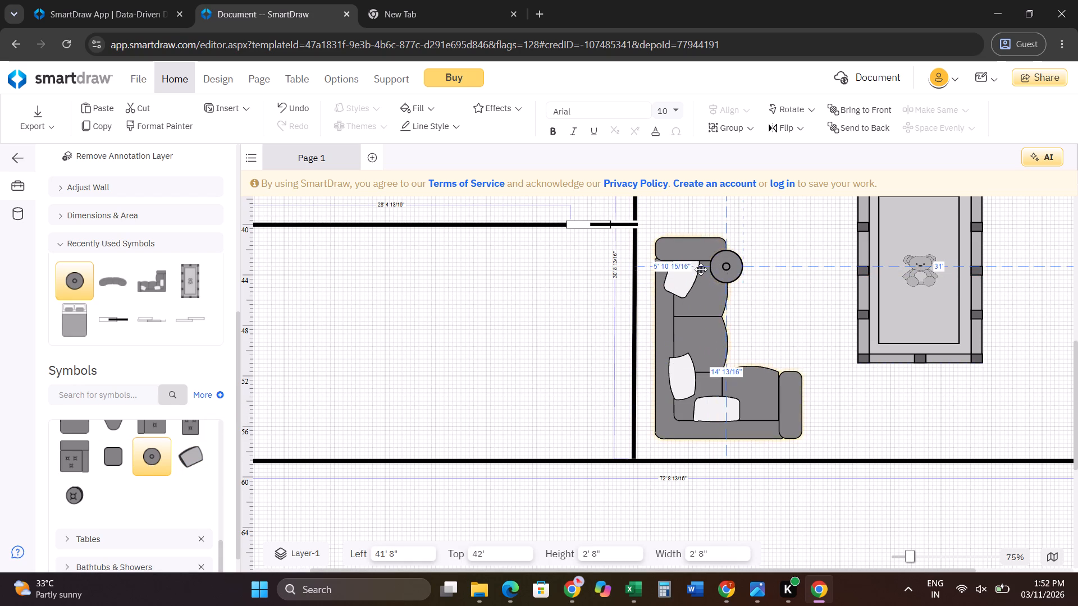
left_click_drag(701, 269, 705, 274)
Place the tilted rectangular throw pillow on the short arm of the L-shaped sofa, enlarged to fill most of the seat.
left_click(106, 460)
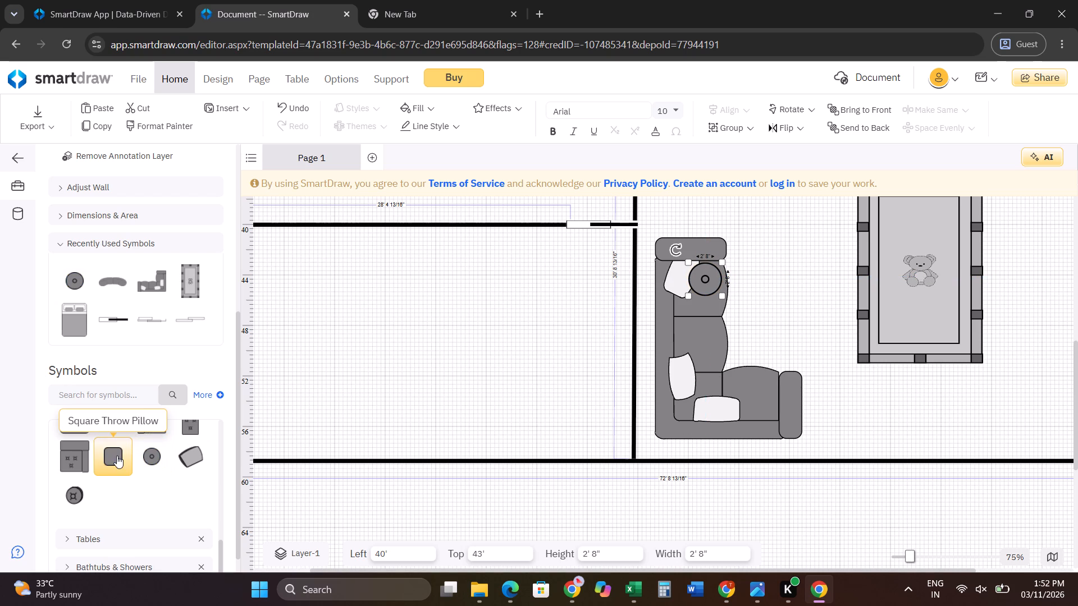
left_click(172, 457)
left_click_drag(186, 454, 771, 382)
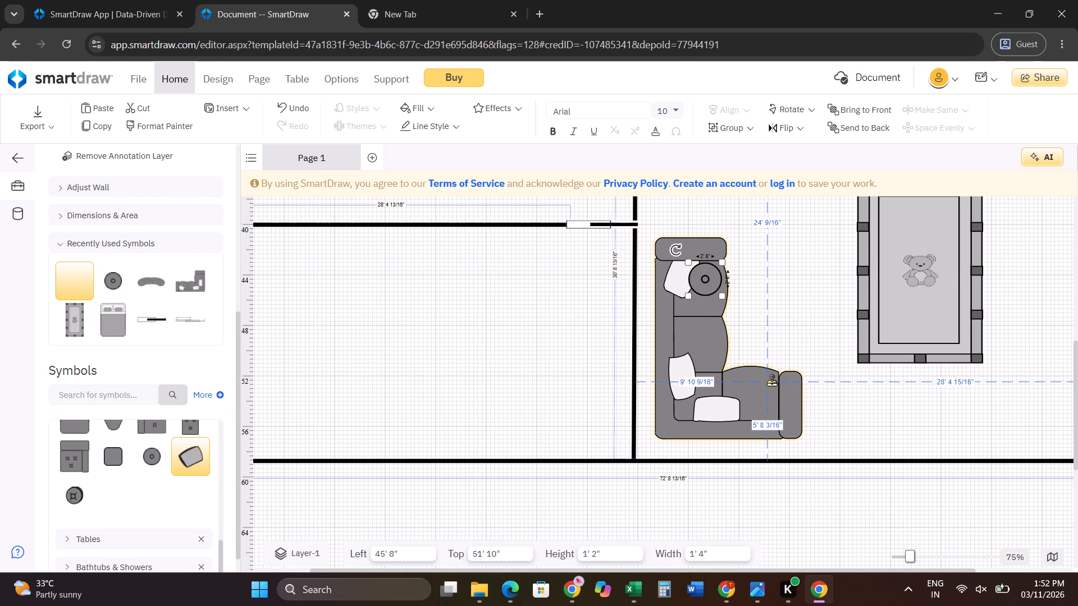
left_click_drag(771, 382, 751, 379)
left_click_drag(758, 386, 761, 388)
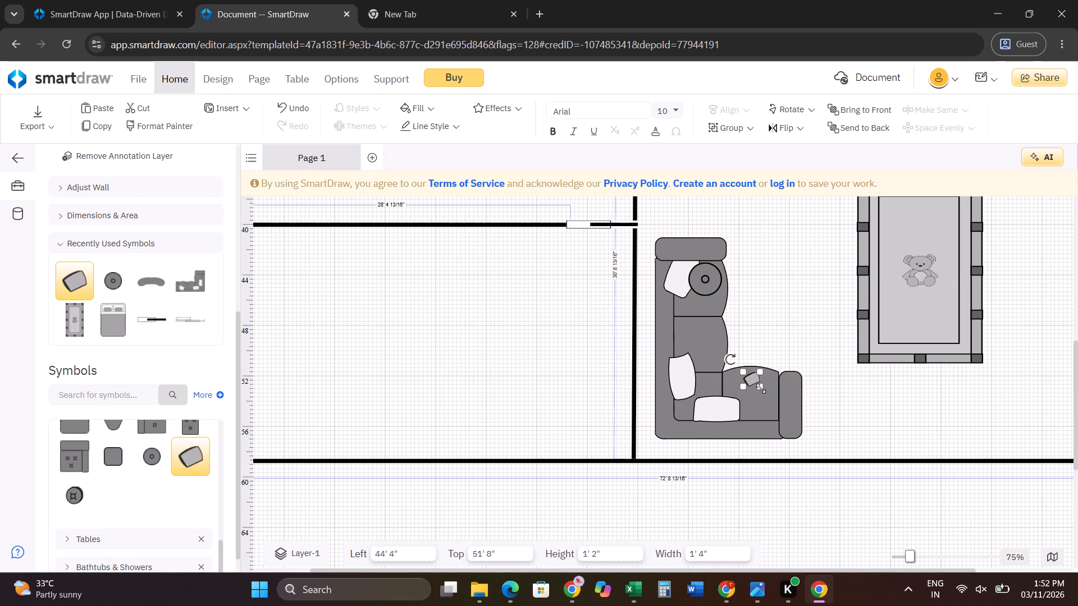
left_click_drag(761, 388, 772, 411)
left_click(760, 393)
left_click_drag(773, 397, 776, 419)
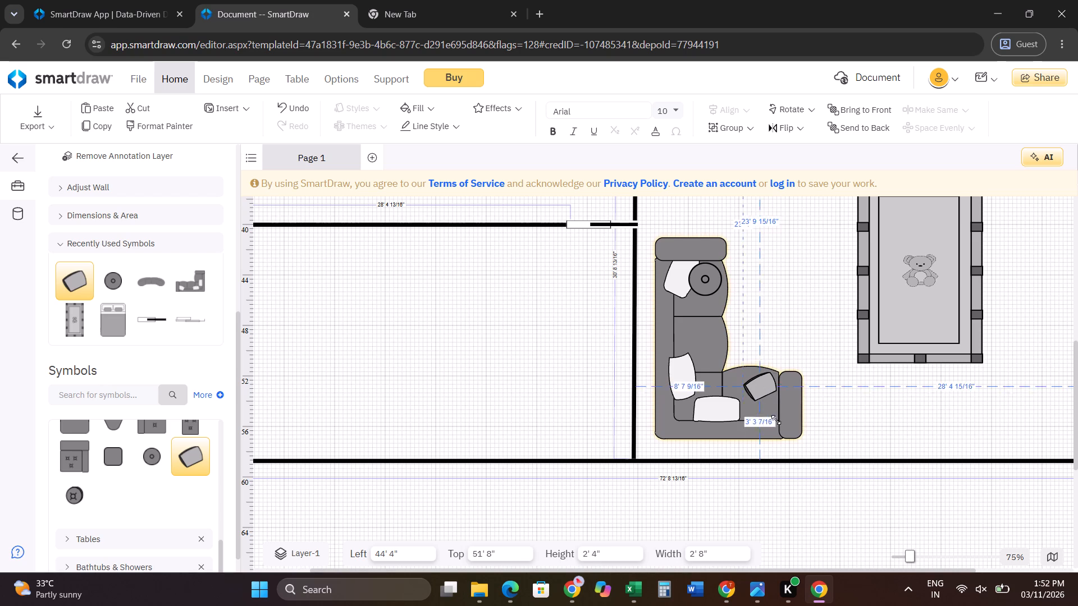
left_click_drag(761, 392, 761, 408)
left_click_drag(775, 366, 784, 359)
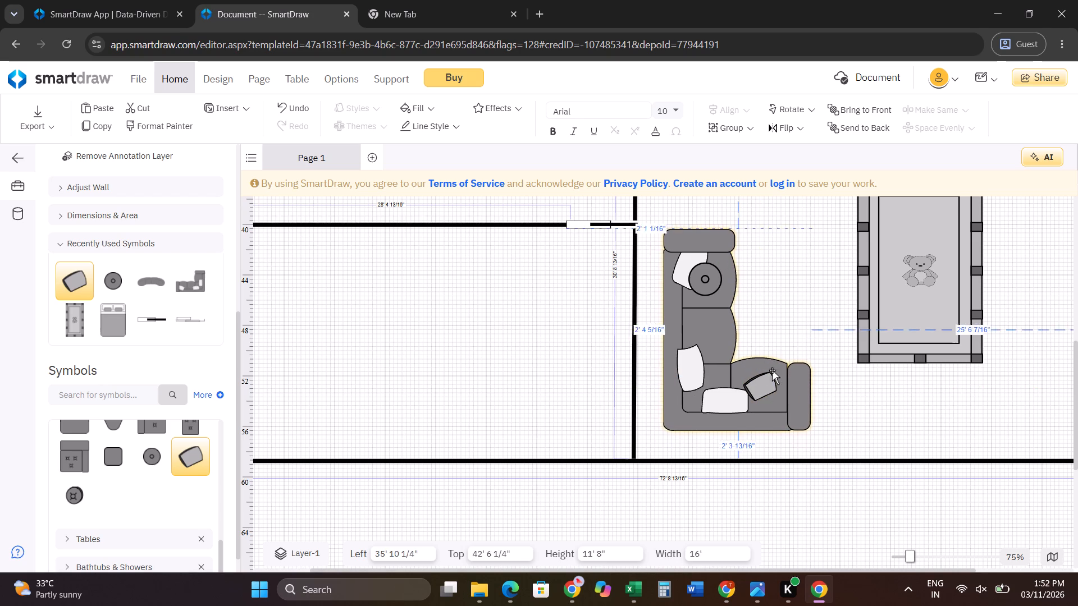
left_click(767, 375)
left_click_drag(760, 385, 769, 379)
left_click_drag(777, 373, 785, 362)
left_click_drag(763, 378, 768, 383)
Reposition the L-shaped sofa beneath its pillows, about 2' from the partition wall and slightly farther from the bottom wall.
left_click(667, 323)
left_click(696, 323)
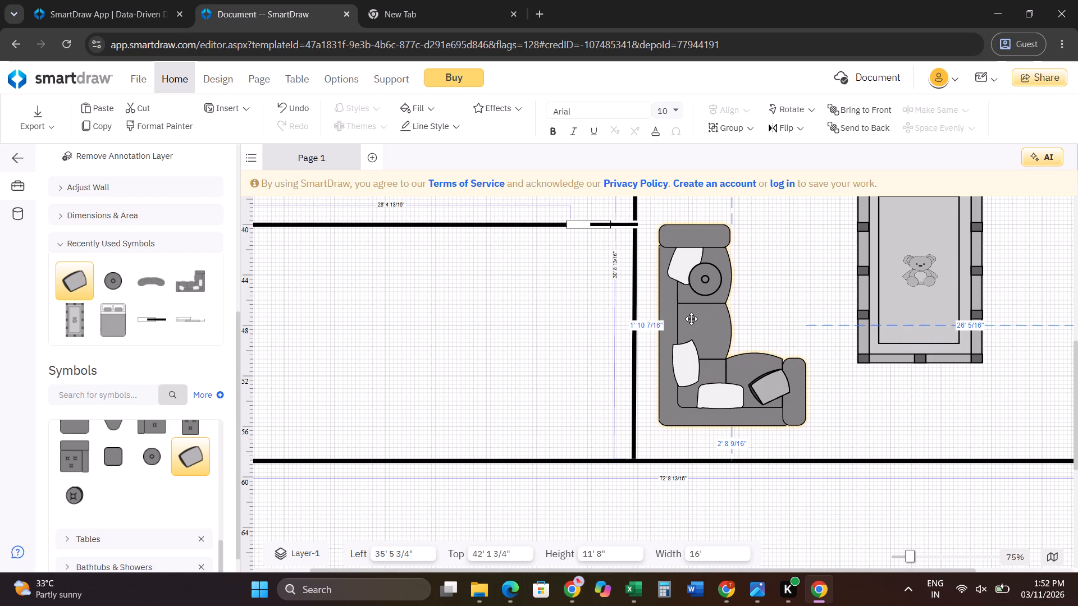
left_click_drag(852, 288, 846, 287)
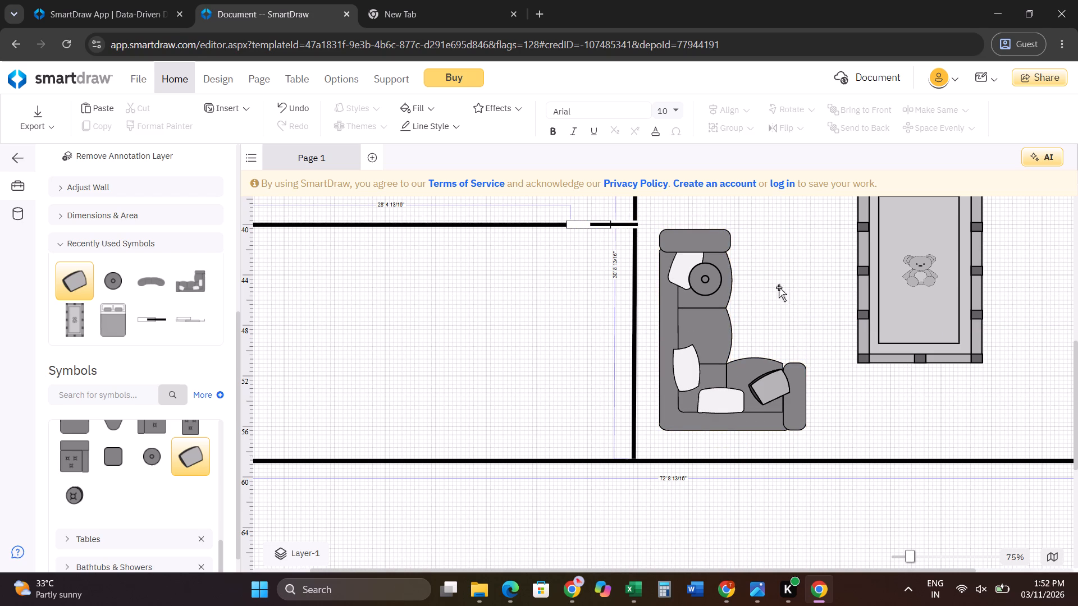
Place an 8' by 3' 4" three-seat Sofa in the passage below the middle bedroom, rotated 180° so its seats face up.
scroll(759, 304, "down", 1)
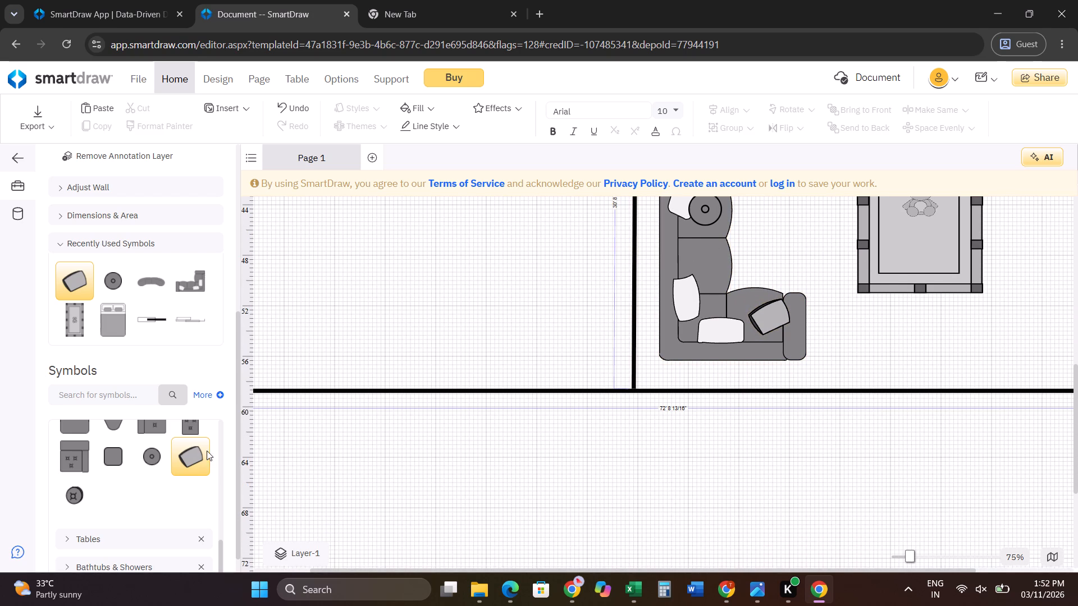
scroll(133, 452, "up", 3)
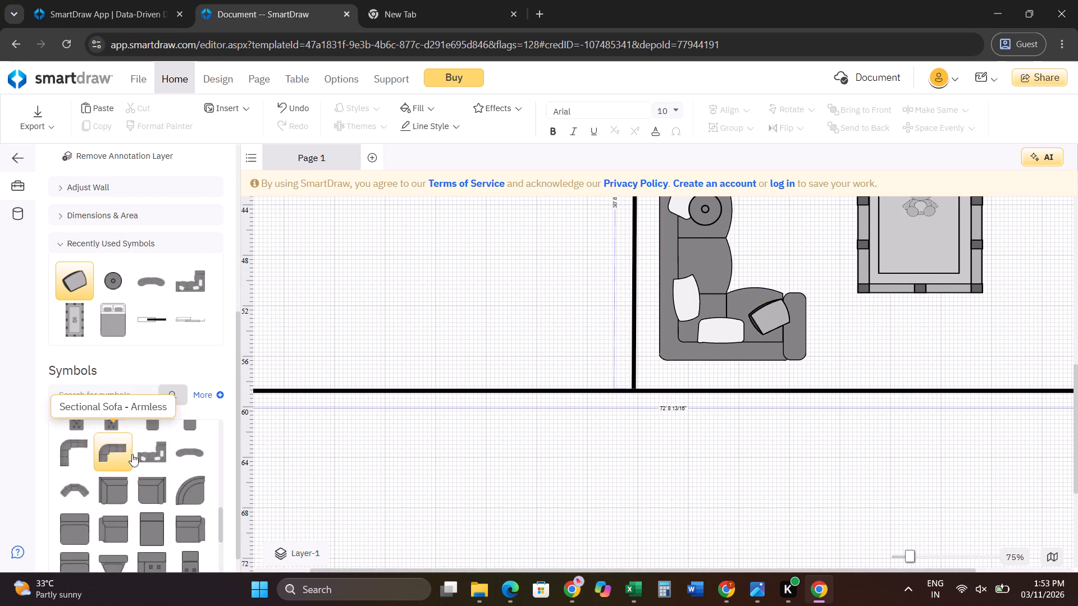
scroll(122, 478, "up", 3)
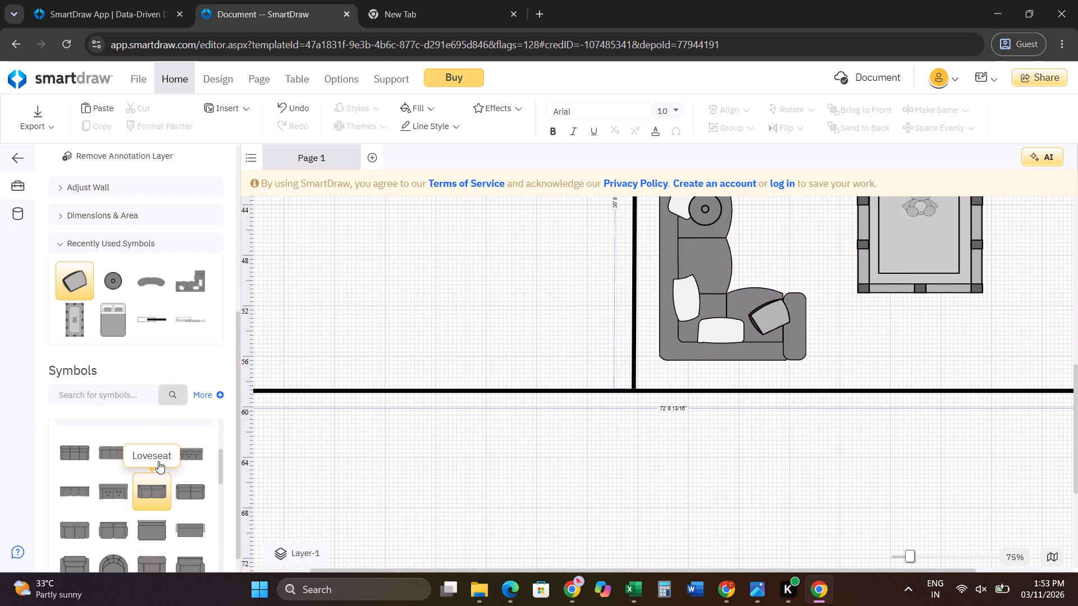
scroll(126, 499, "up", 1)
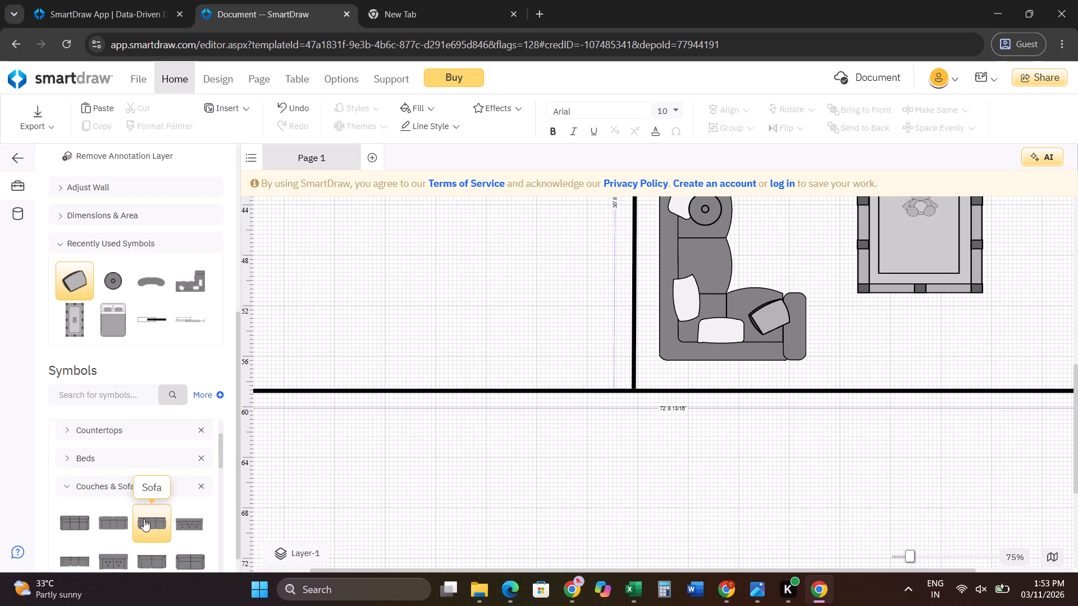
left_click(144, 519)
scroll(309, 513, "up", 3)
scroll(724, 428, "up", 3)
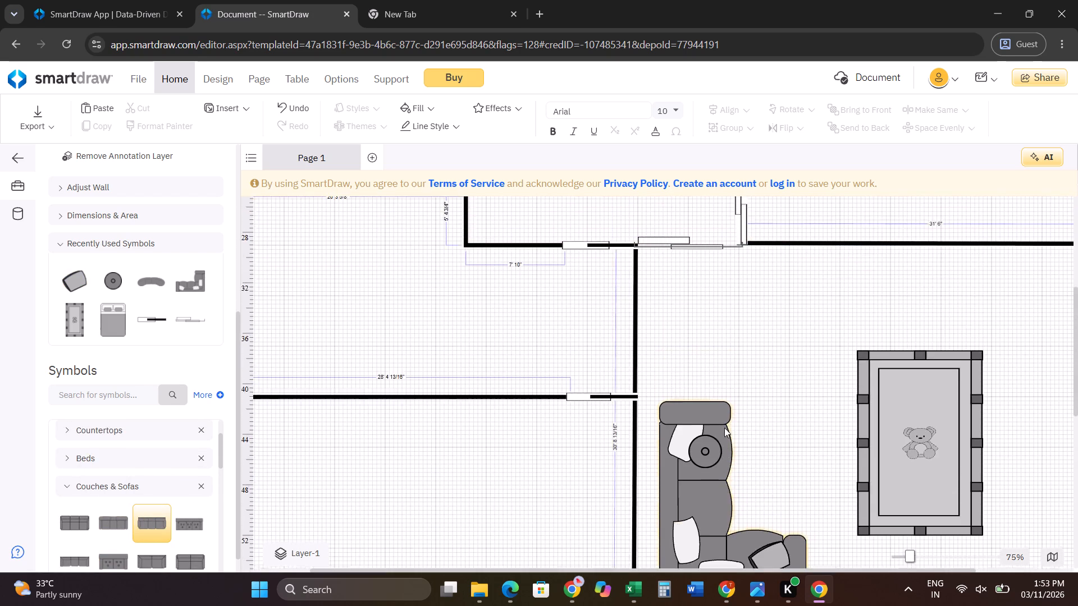
left_click_drag(154, 527, 177, 520)
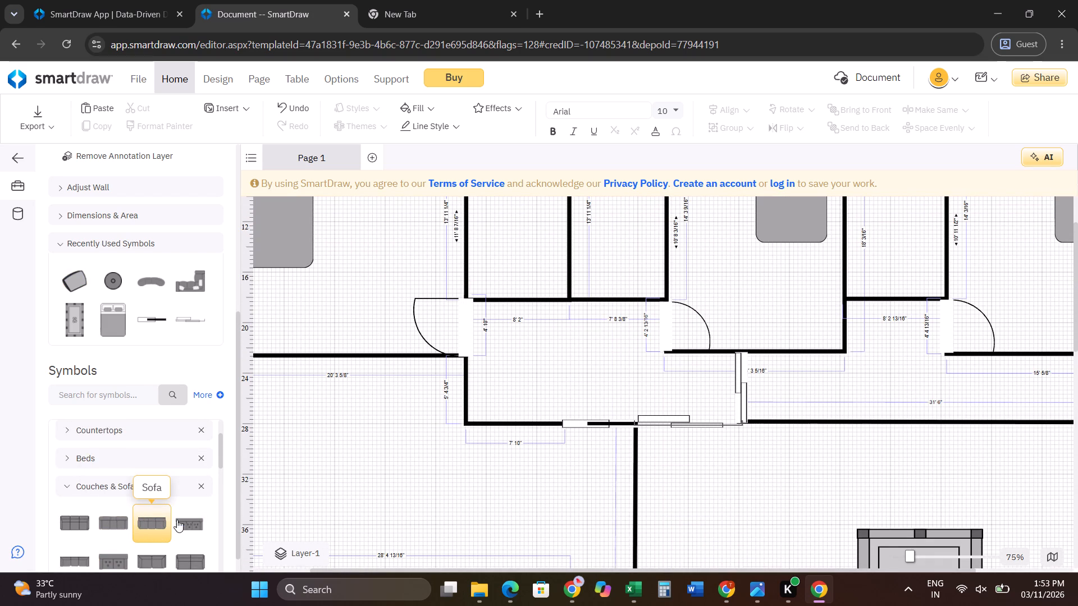
left_click_drag(177, 520, 862, 389)
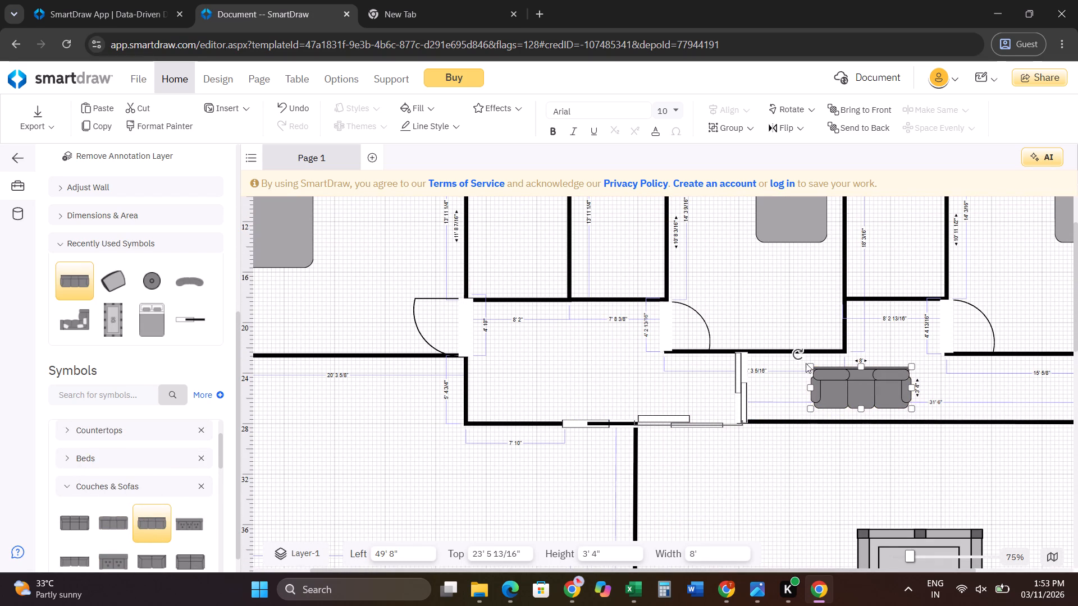
left_click_drag(796, 352, 954, 394)
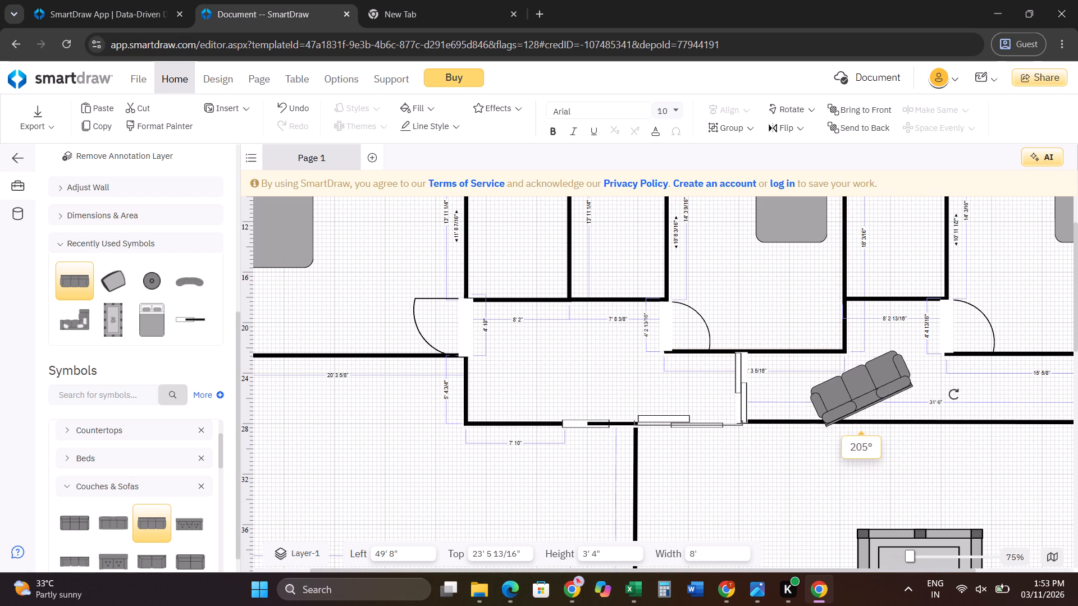
left_click_drag(954, 394, 785, 374)
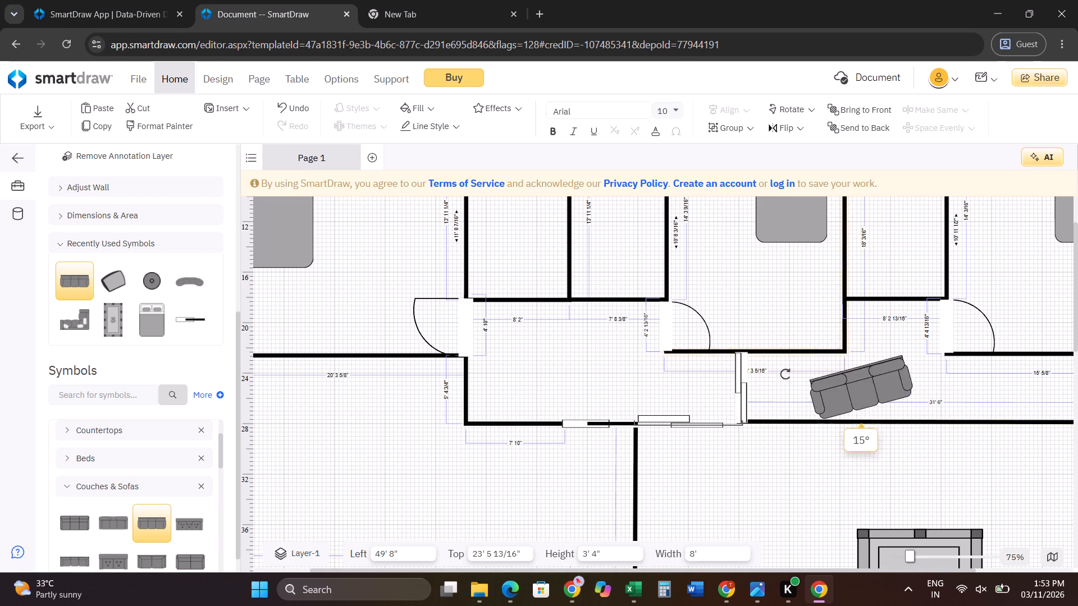
left_click_drag(785, 374, 911, 413)
left_click(871, 384)
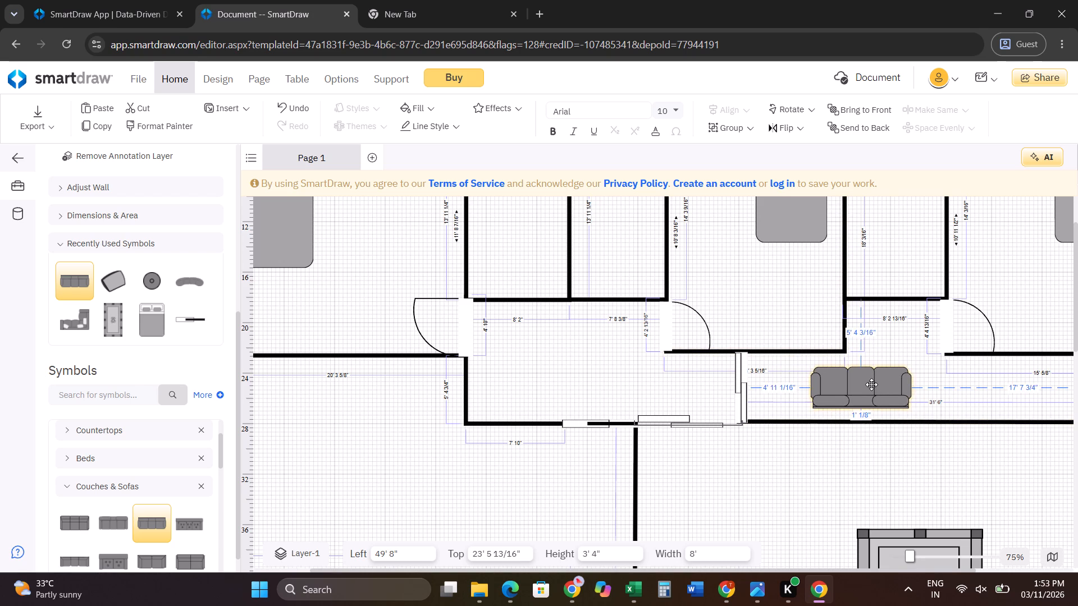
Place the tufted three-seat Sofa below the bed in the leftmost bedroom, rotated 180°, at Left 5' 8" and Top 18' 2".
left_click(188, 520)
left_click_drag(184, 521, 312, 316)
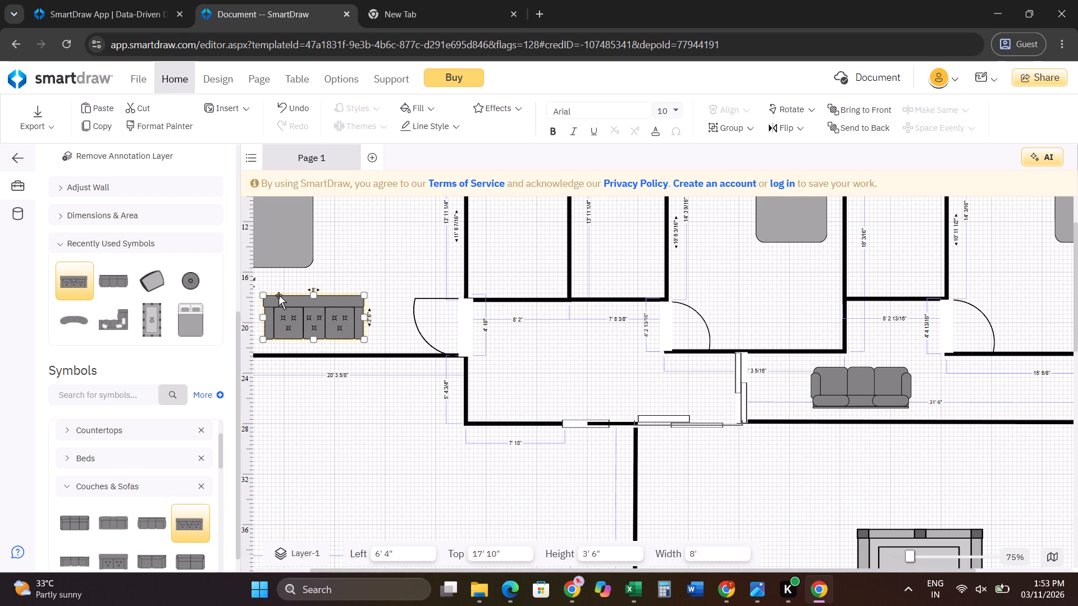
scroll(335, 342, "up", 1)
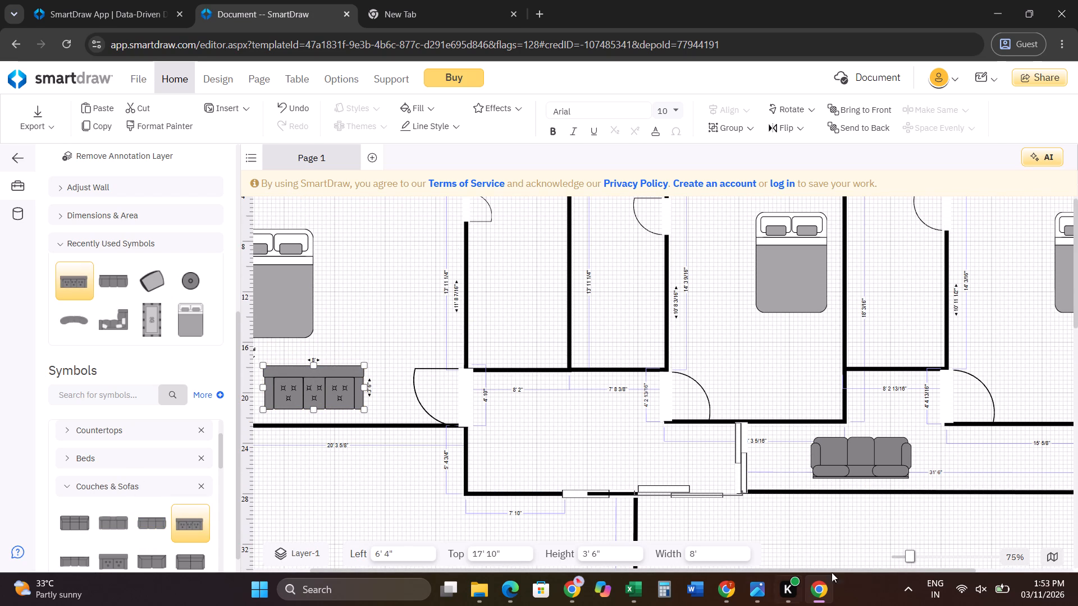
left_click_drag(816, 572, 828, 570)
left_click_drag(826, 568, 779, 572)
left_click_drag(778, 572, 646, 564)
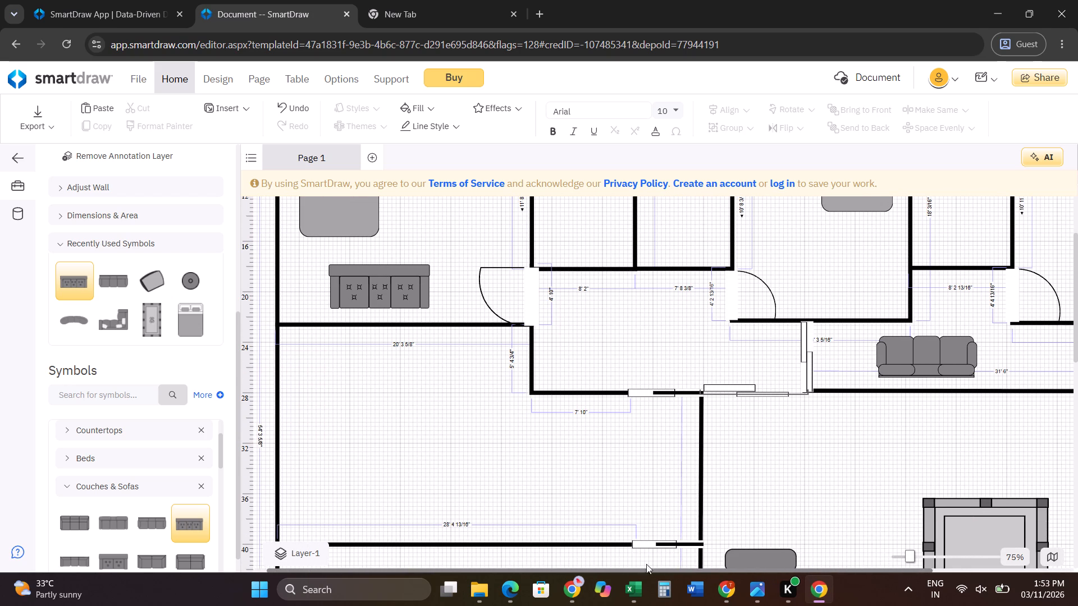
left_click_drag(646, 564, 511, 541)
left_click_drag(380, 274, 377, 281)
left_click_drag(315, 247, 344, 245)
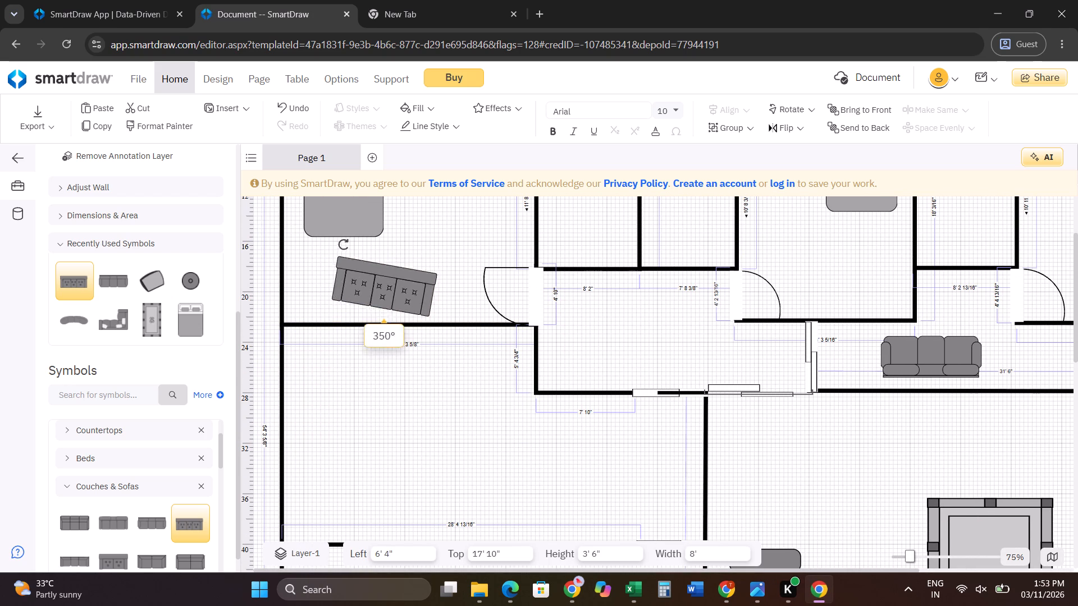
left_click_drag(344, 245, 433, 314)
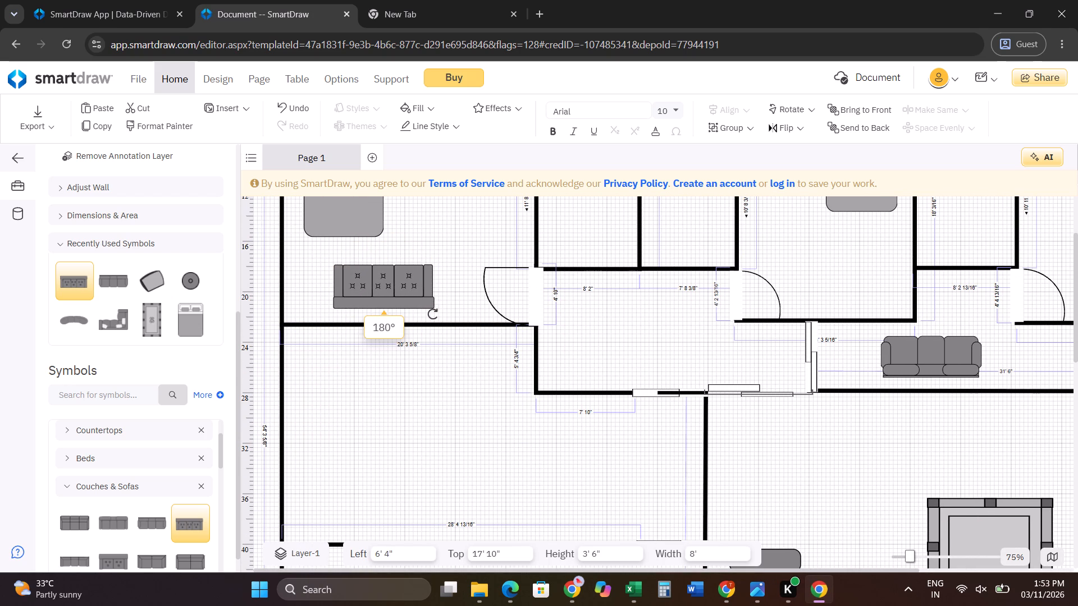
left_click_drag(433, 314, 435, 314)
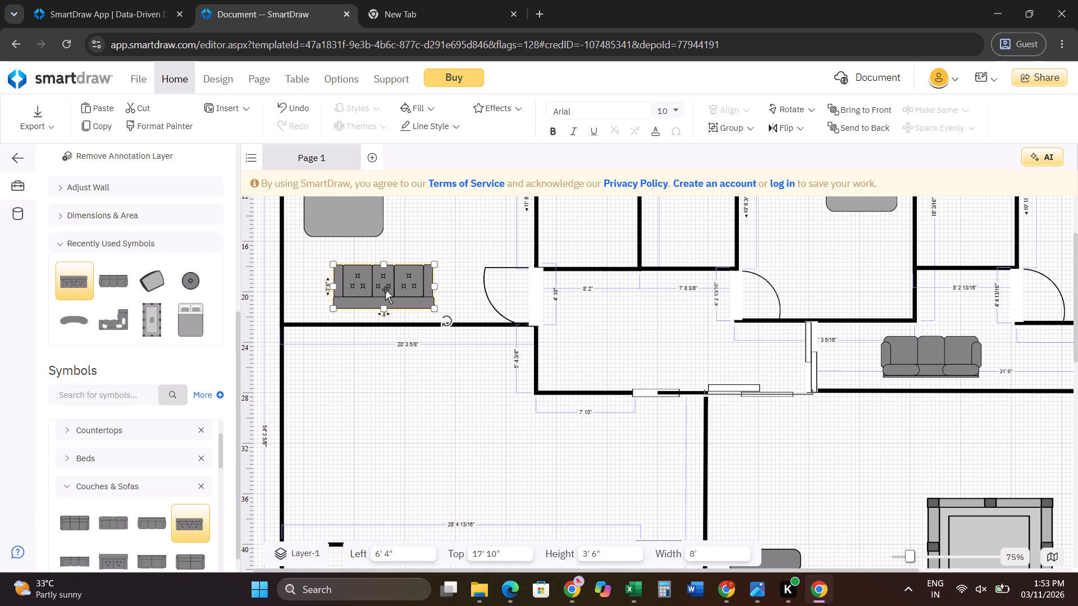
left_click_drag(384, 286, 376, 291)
Move the passage sofa beside the sliding doors, under the middle bedroom's wall, at 180° with Left 45' 4 1/4" and Top 22' 8 1/4".
scroll(507, 348, "up", 1)
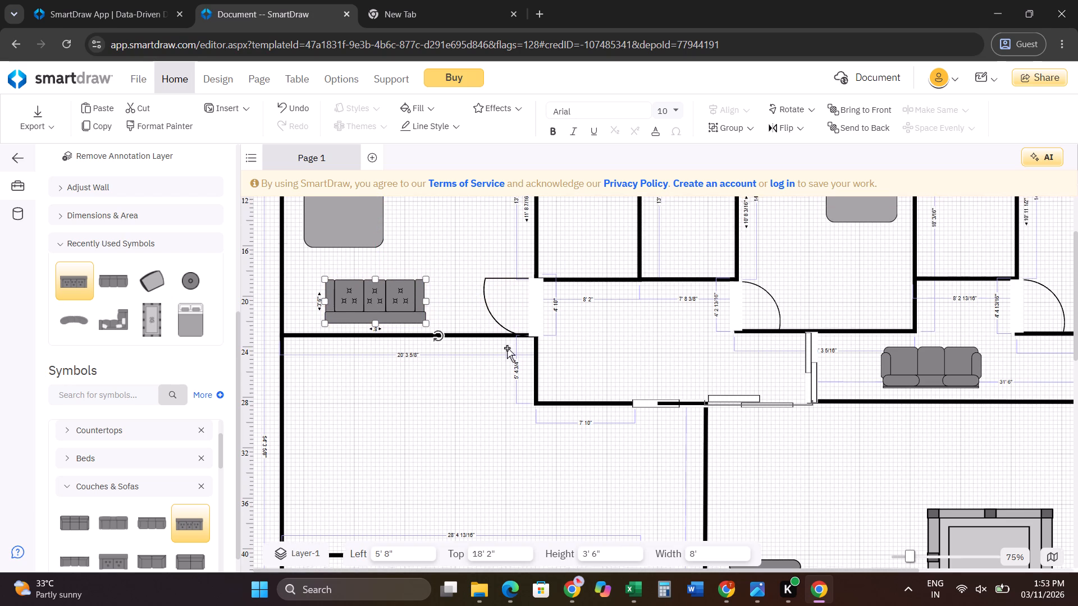
scroll(507, 348, "up", 1)
scroll(507, 348, "down", 2)
scroll(507, 348, "up", 2)
scroll(777, 387, "down", 1)
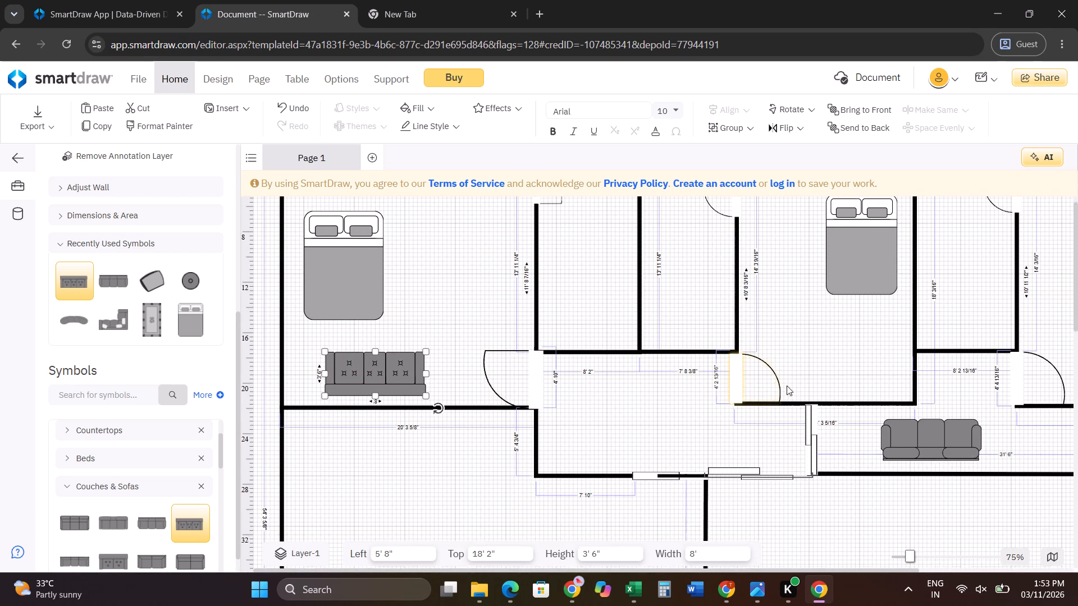
left_click(931, 429)
left_click_drag(994, 459, 981, 474)
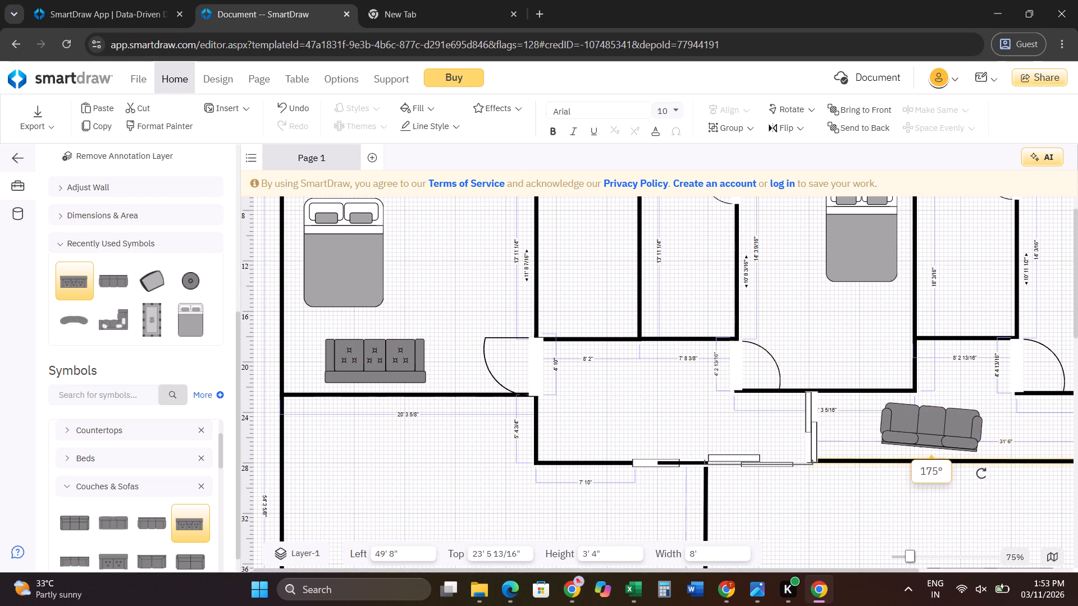
left_click_drag(981, 474, 1020, 445)
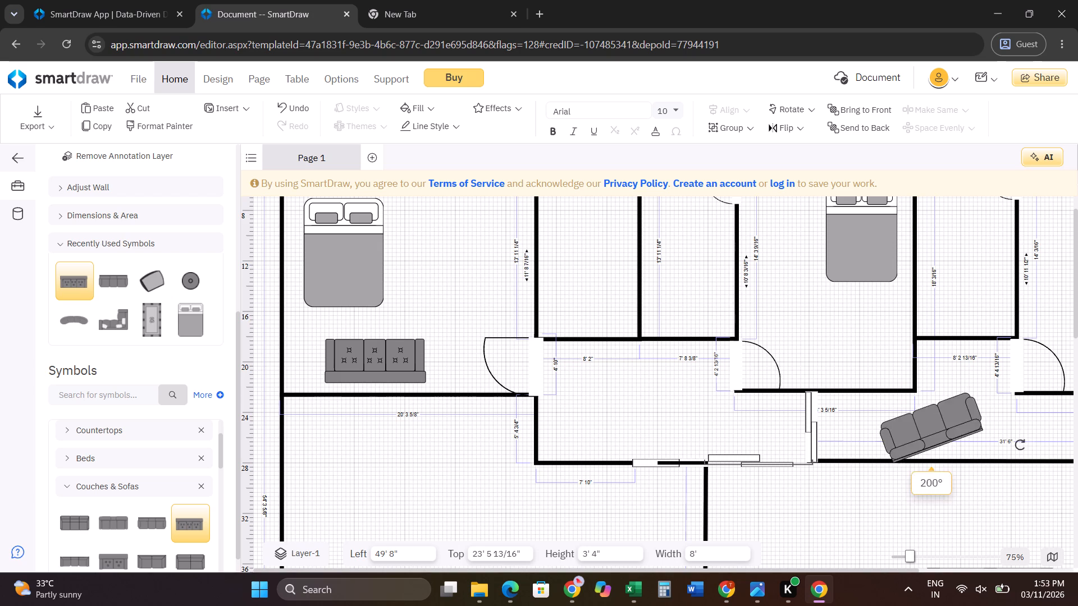
left_click_drag(1020, 445, 1021, 463)
left_click(1021, 463)
left_click(970, 440)
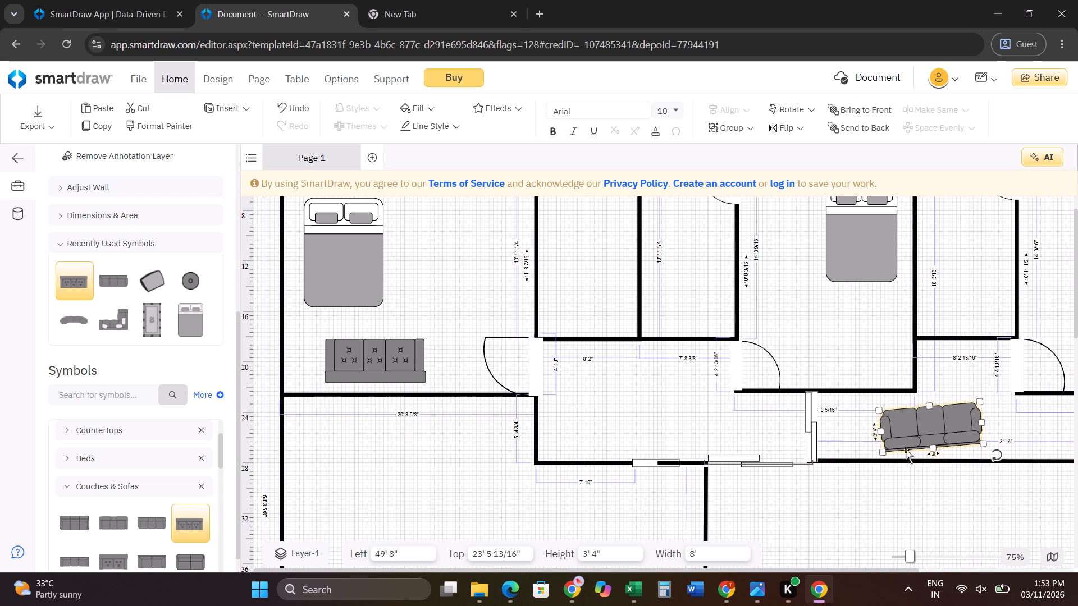
left_click_drag(998, 454, 993, 459)
left_click_drag(921, 421, 920, 426)
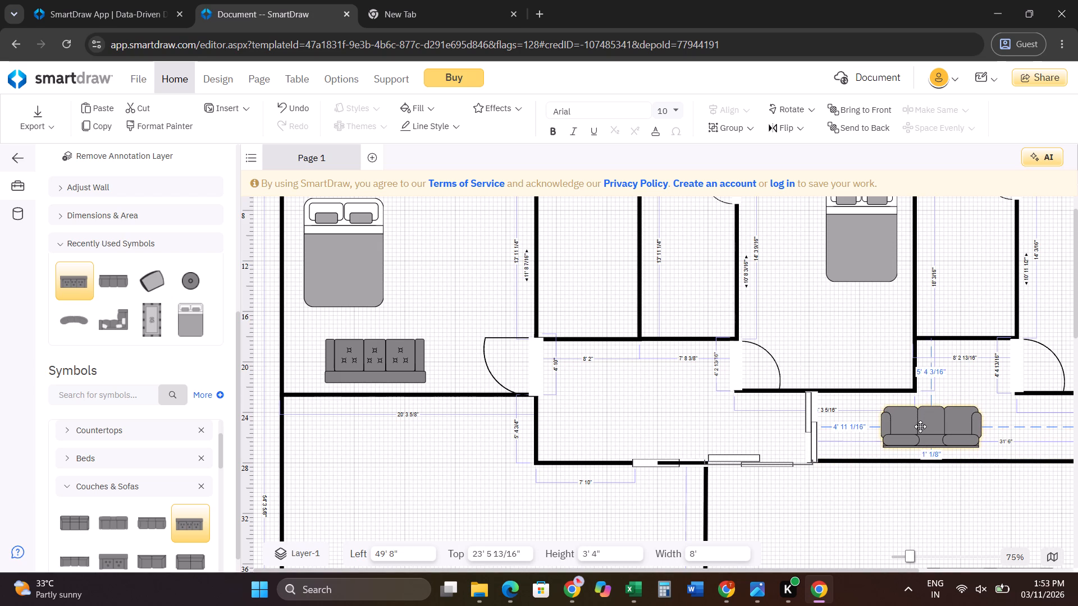
left_click_drag(920, 426, 869, 411)
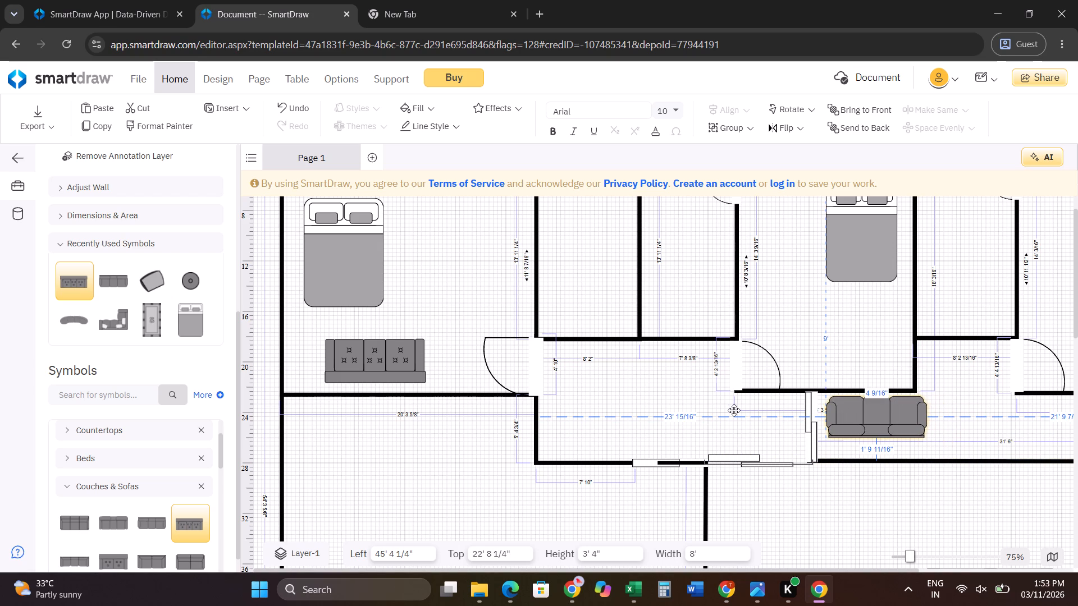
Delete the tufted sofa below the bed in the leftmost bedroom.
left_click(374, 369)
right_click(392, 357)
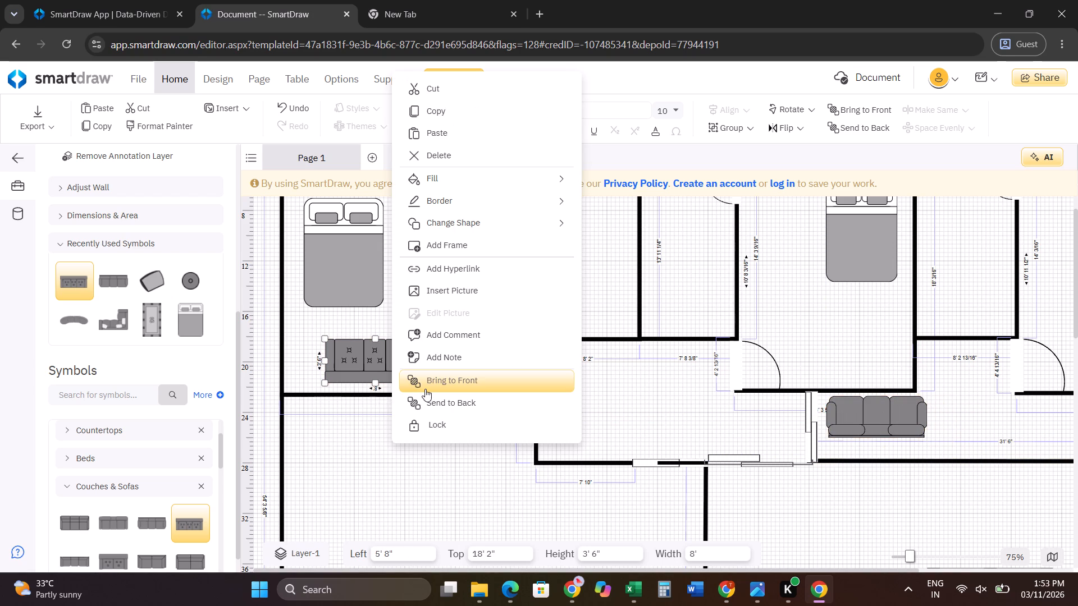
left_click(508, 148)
Delete the three-seat sofa beside the sliding doors, under the middle bedroom's wall.
left_click(874, 420)
right_click(876, 420)
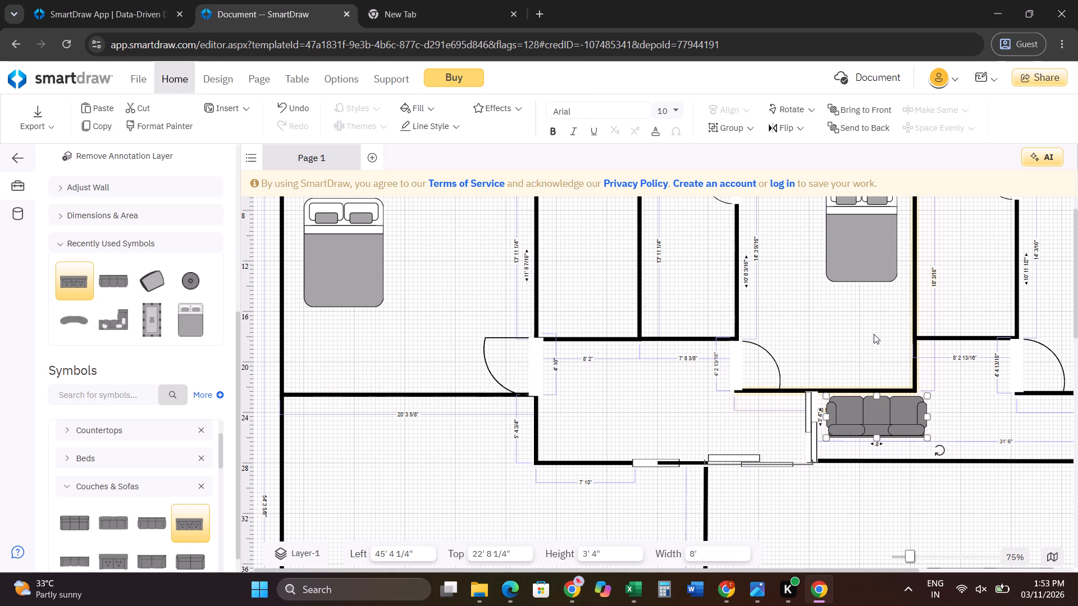
right_click(883, 438)
left_click(911, 421)
right_click(911, 421)
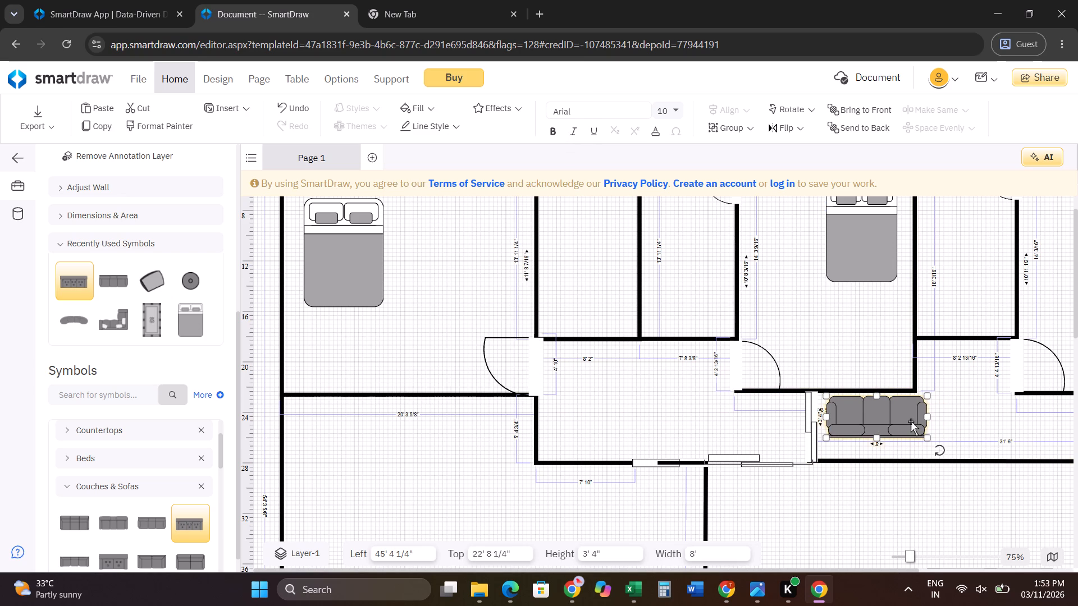
right_click(906, 416)
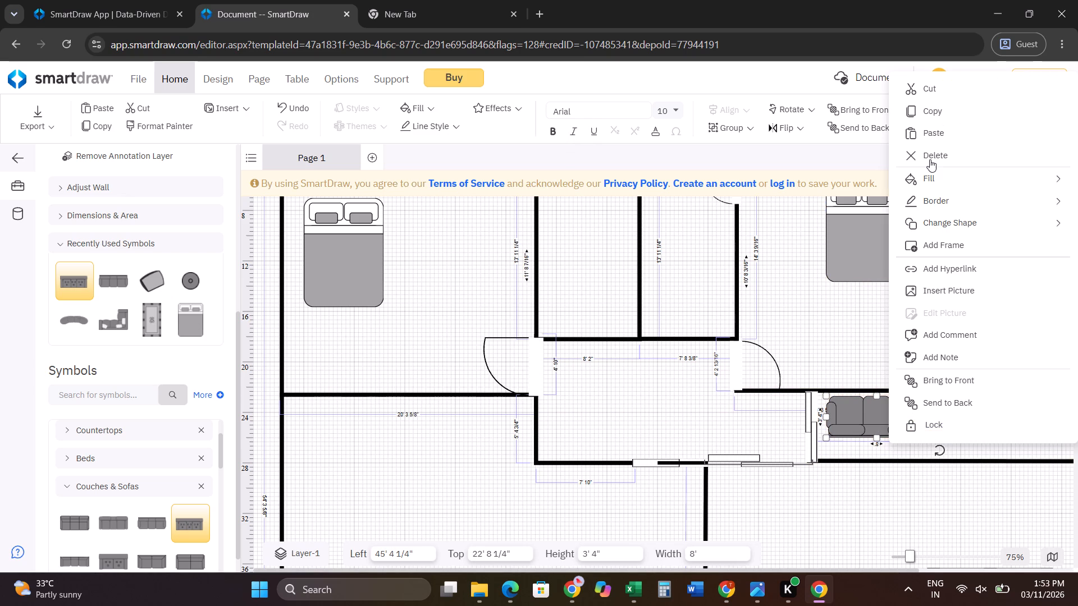
left_click(930, 158)
Collapse the Recently Used Symbols and Couches & Sofas groups and expand the Tables symbols.
scroll(185, 328, "up", 1)
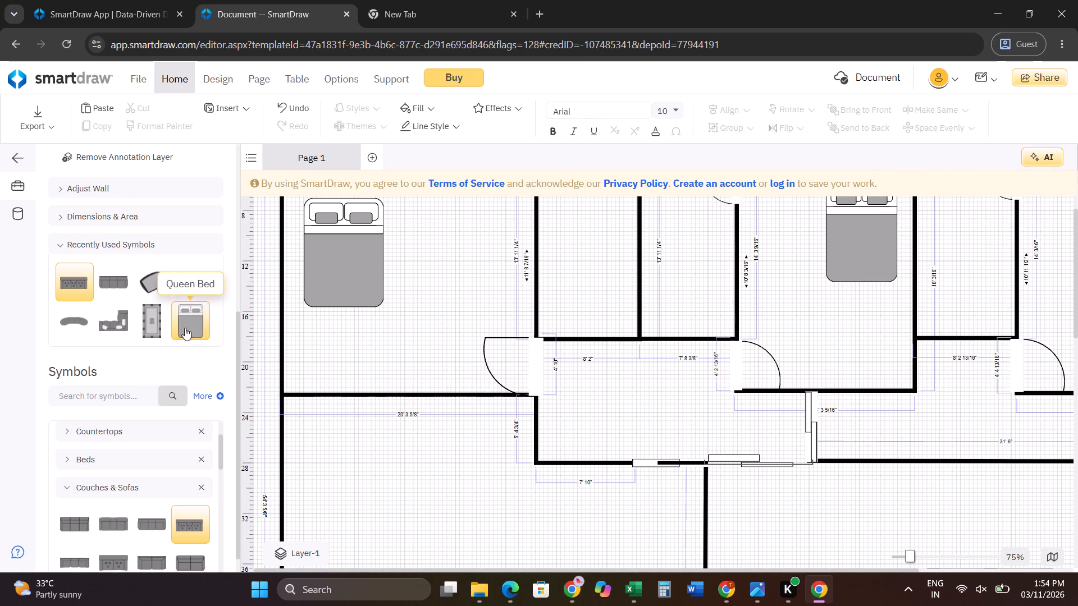
scroll(188, 334, "up", 2)
left_click(73, 446)
scroll(186, 444, "down", 2)
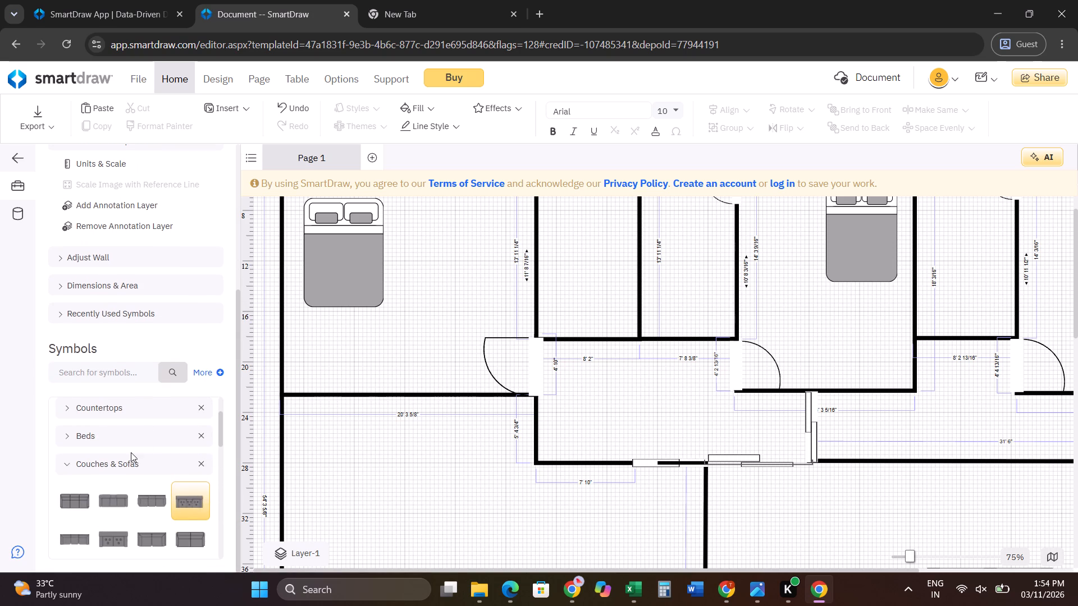
scroll(117, 428, "down", 1)
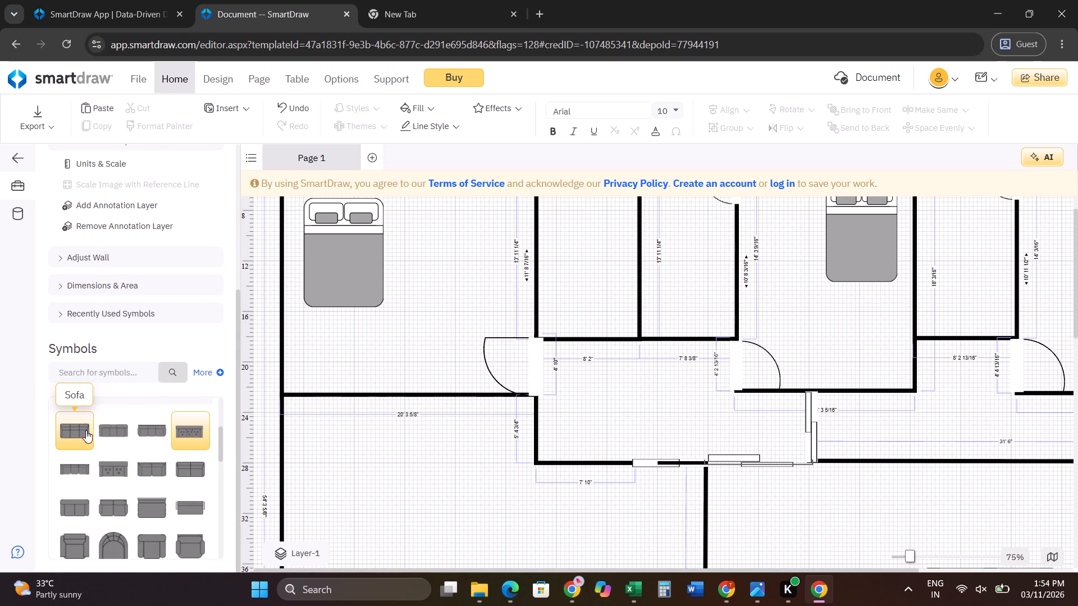
left_click(104, 406)
left_click(116, 400)
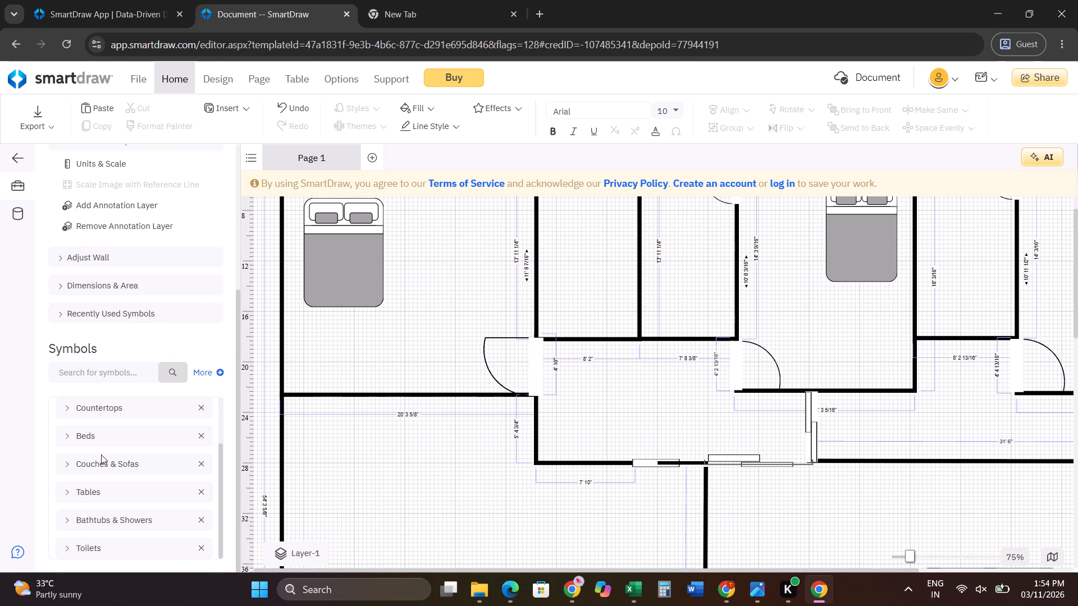
left_click(108, 438)
left_click(74, 436)
left_click(89, 486)
Place a Family Dinner Table in the room below the leftmost bedroom, at Left 8' 4" and Top 29' 8".
scroll(121, 480, "down", 1)
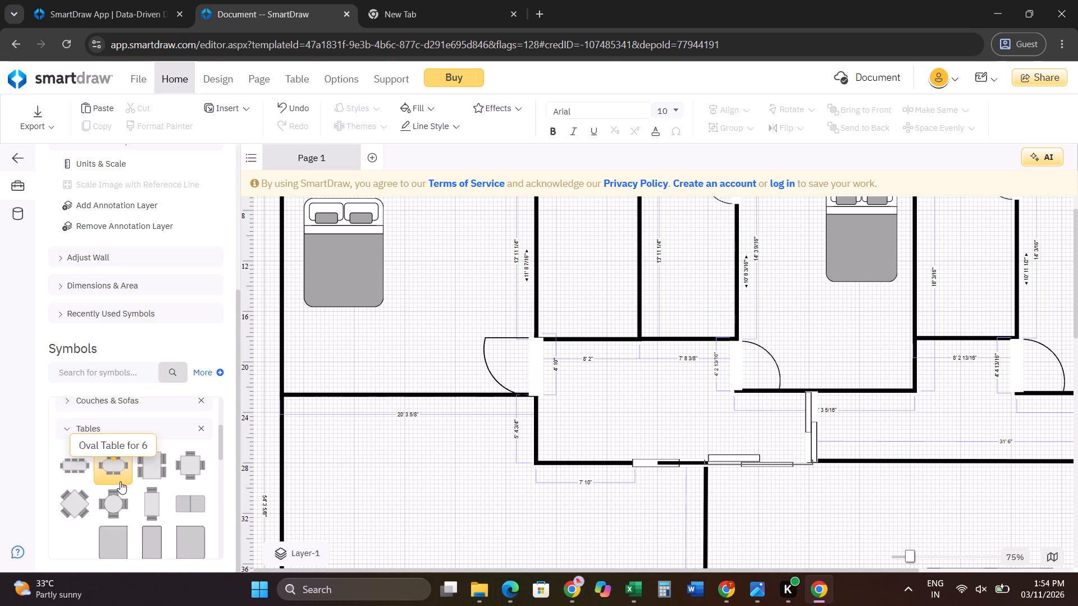
scroll(99, 490, "up", 1)
left_click(75, 526)
left_click_drag(74, 524, 121, 506)
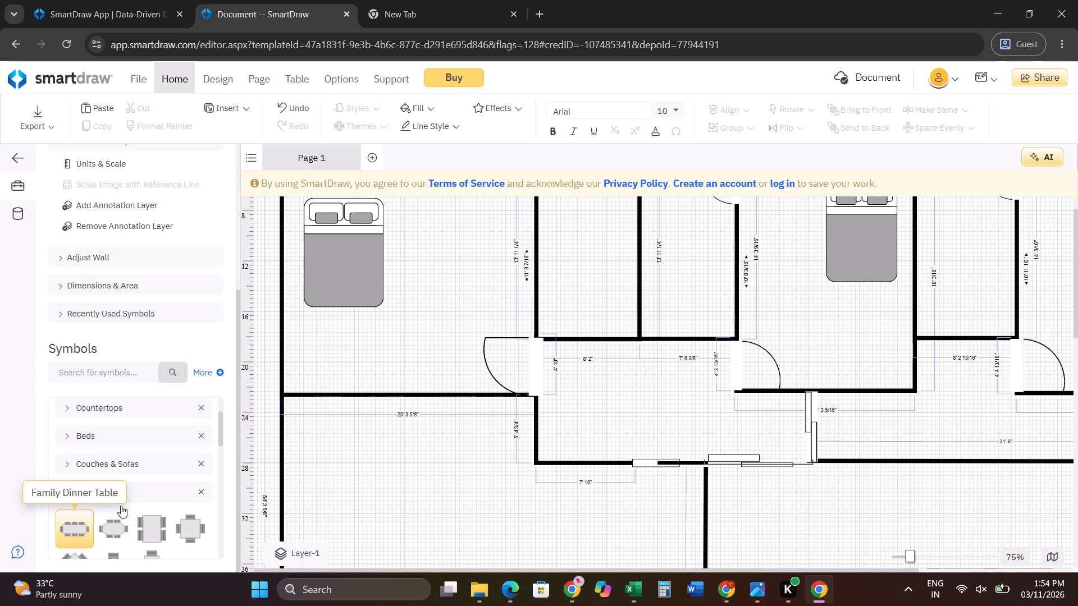
left_click_drag(121, 506, 413, 506)
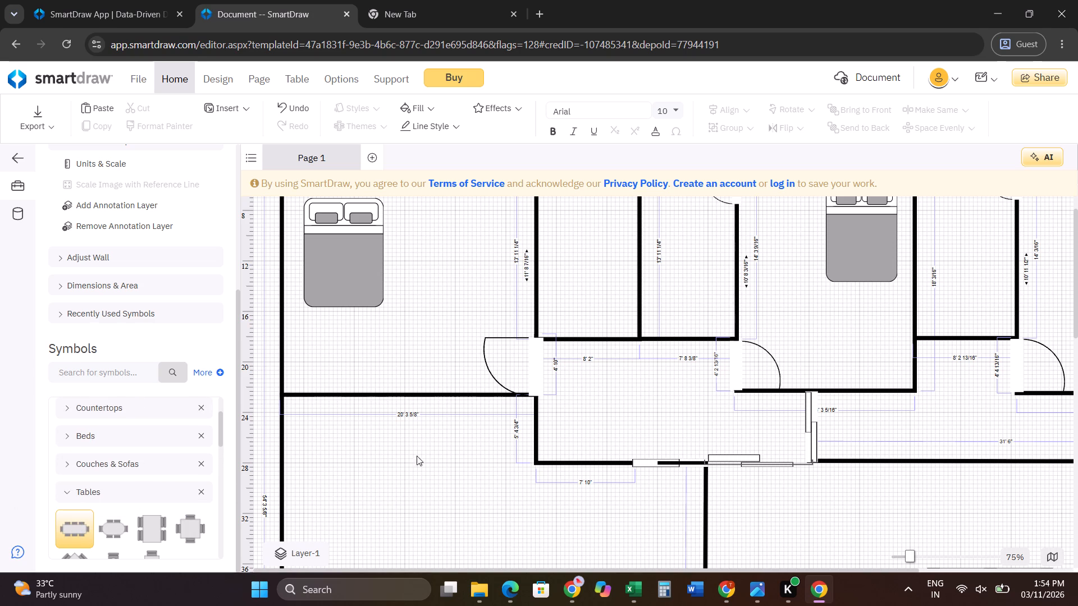
scroll(424, 447, "down", 2)
left_click_drag(73, 536, 430, 383)
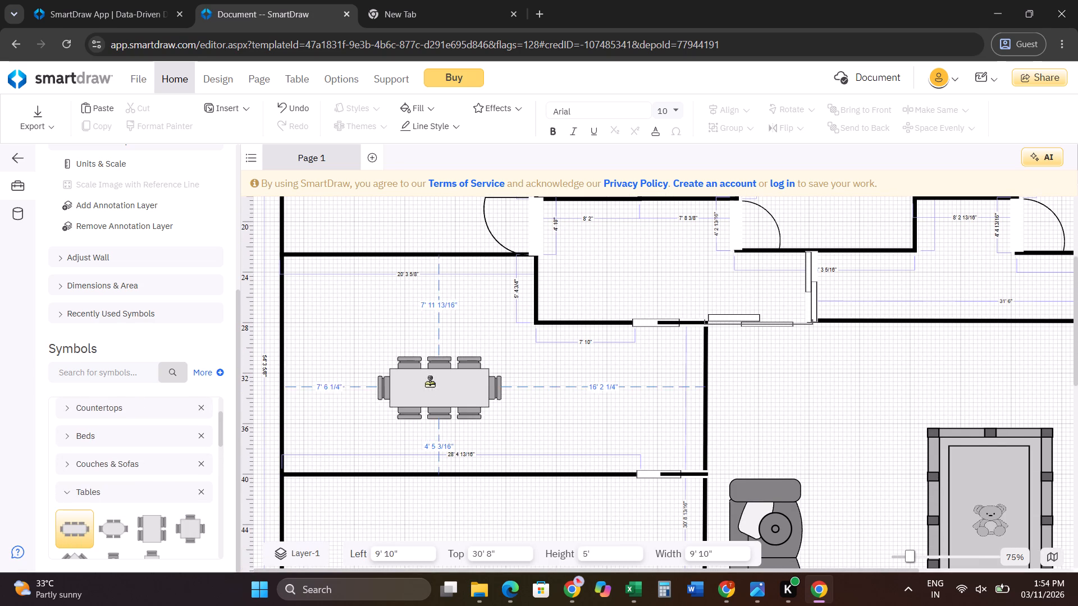
left_click_drag(430, 383, 414, 380)
Enlarge the dinner table to 12' 4" wide by 6' 3 1/4" high and position it at Left 7' 8", Top 29' 4".
left_click_drag(473, 351, 480, 348)
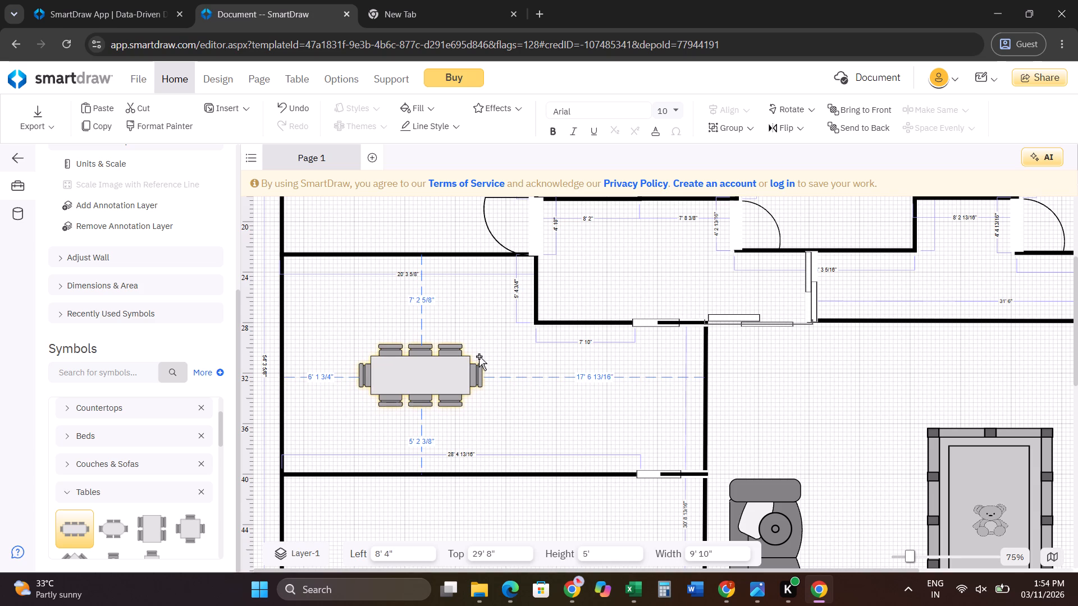
left_click(473, 352)
left_click_drag(483, 346, 506, 339)
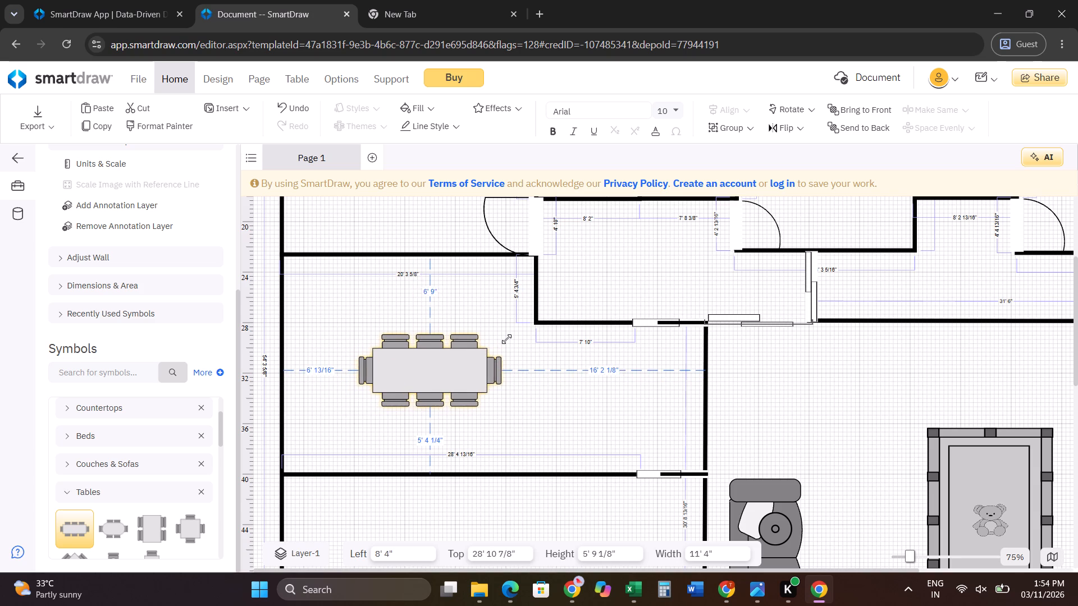
left_click_drag(506, 339, 513, 339)
left_click_drag(451, 359, 431, 369)
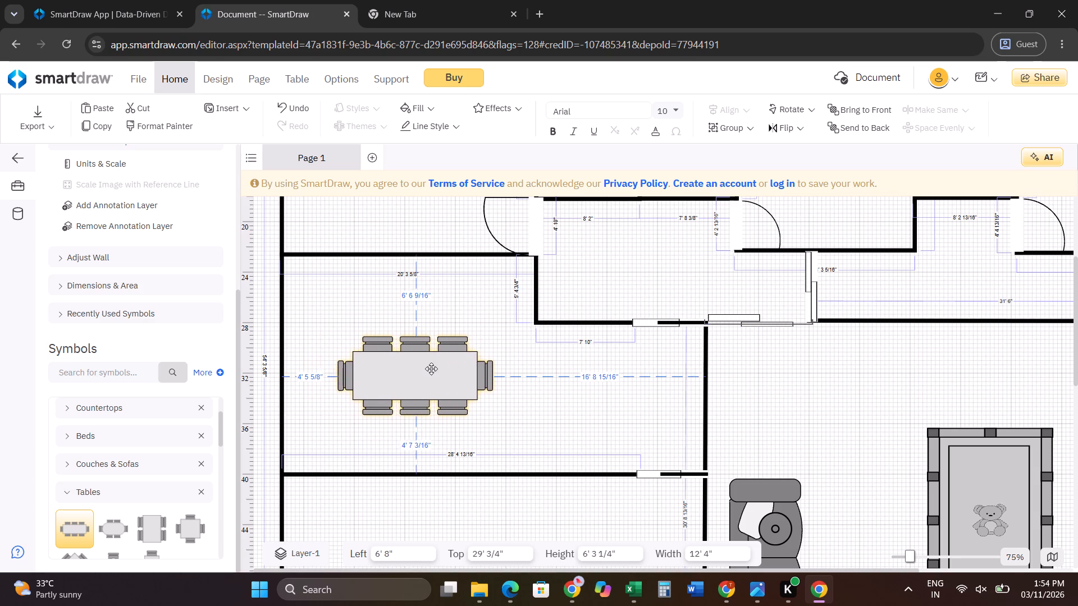
left_click_drag(431, 369, 444, 370)
Place the 2' square glossy table with round corner legs between the L-shaped sofa and the teddy-bear crib, at Left 46' 4", Top 44'.
scroll(108, 485, "down", 1)
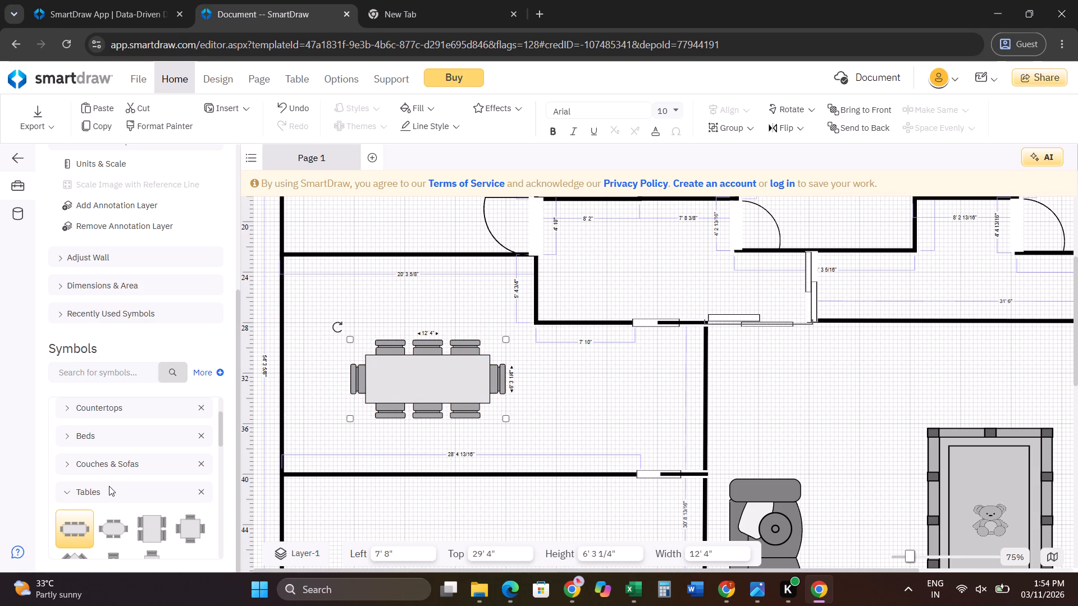
scroll(144, 504, "down", 2)
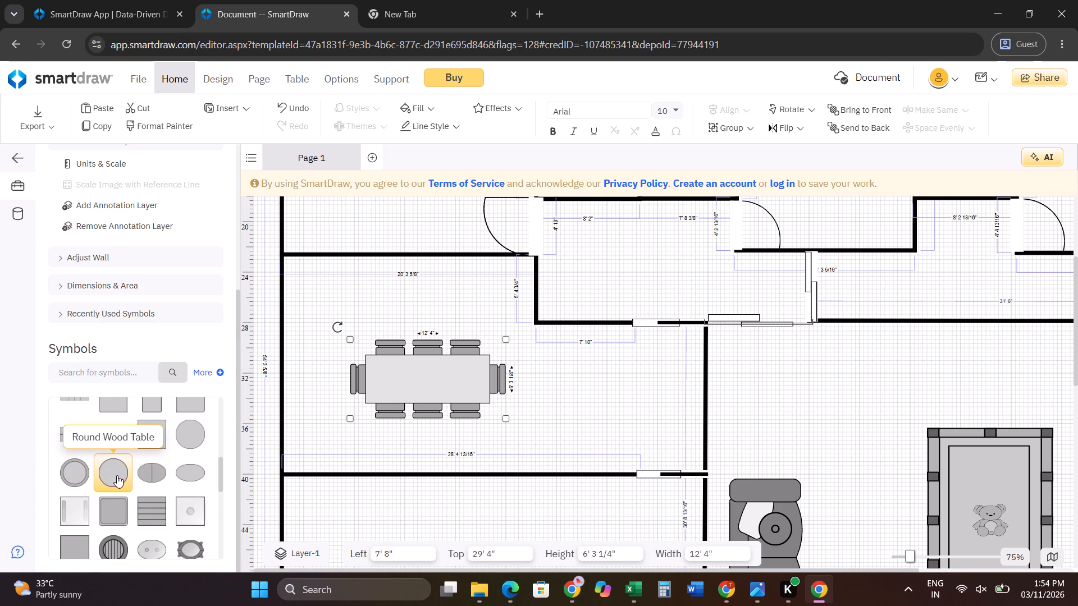
scroll(127, 492, "down", 1)
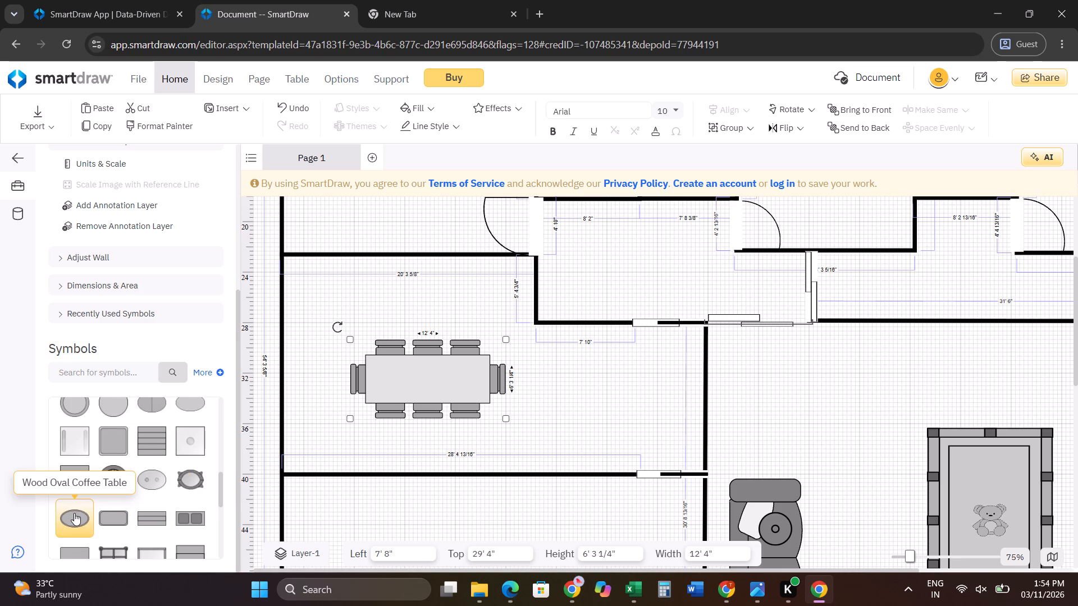
scroll(82, 514, "down", 1)
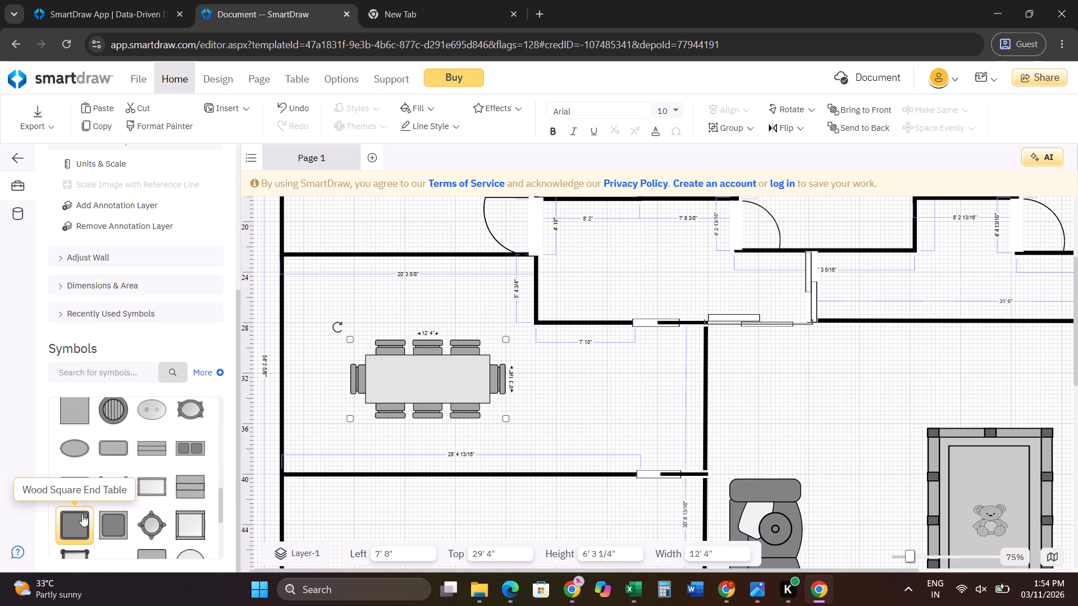
scroll(161, 514, "down", 1)
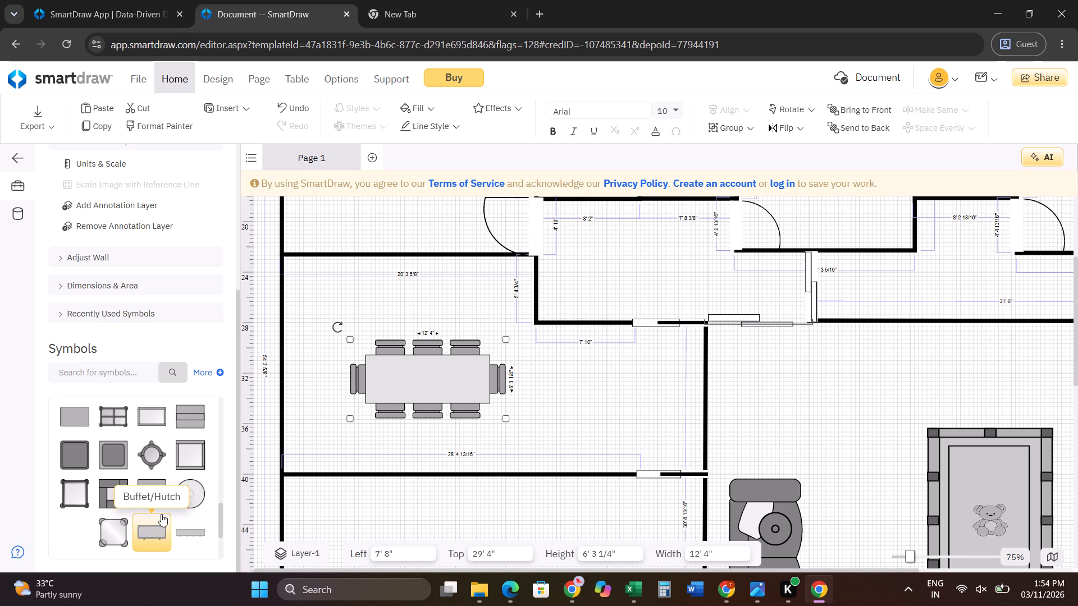
scroll(117, 529, "down", 1)
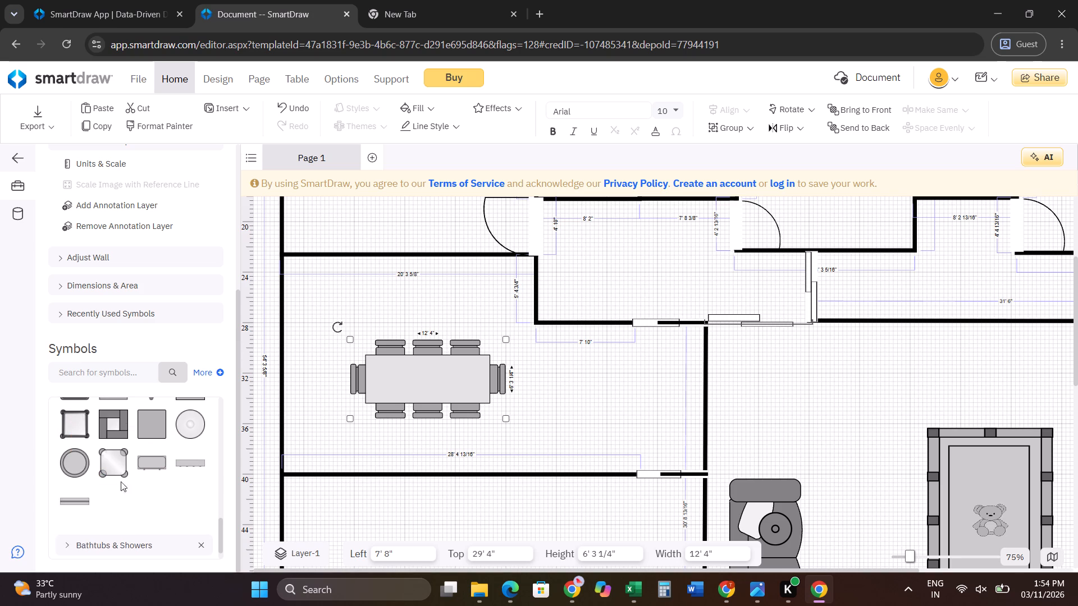
left_click(118, 465)
left_click_drag(102, 462, 843, 522)
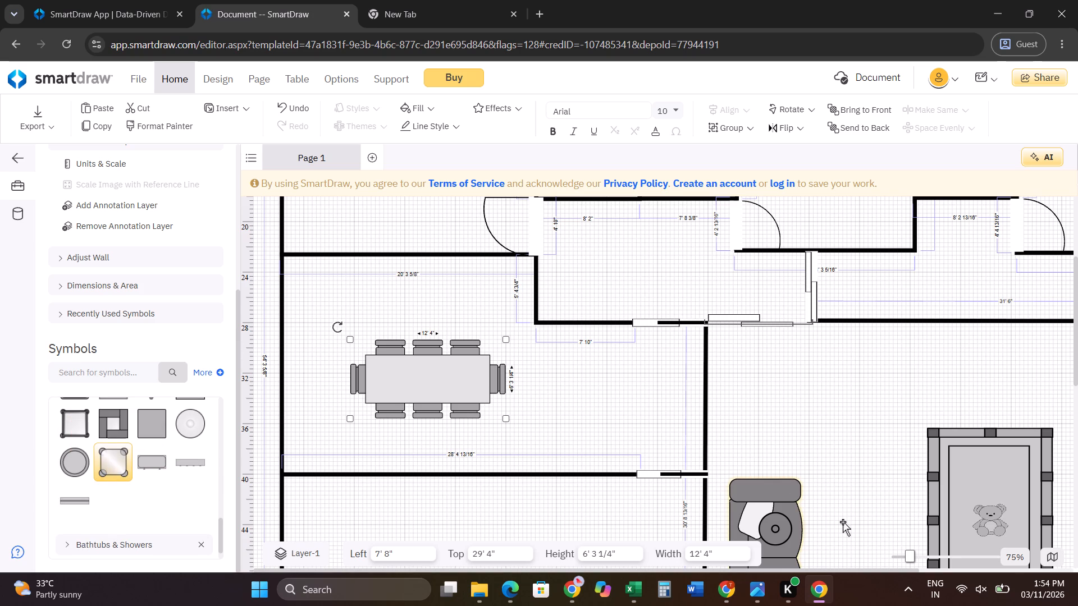
left_click_drag(843, 522, 855, 517)
scroll(853, 516, "down", 2)
left_click_drag(110, 465, 852, 398)
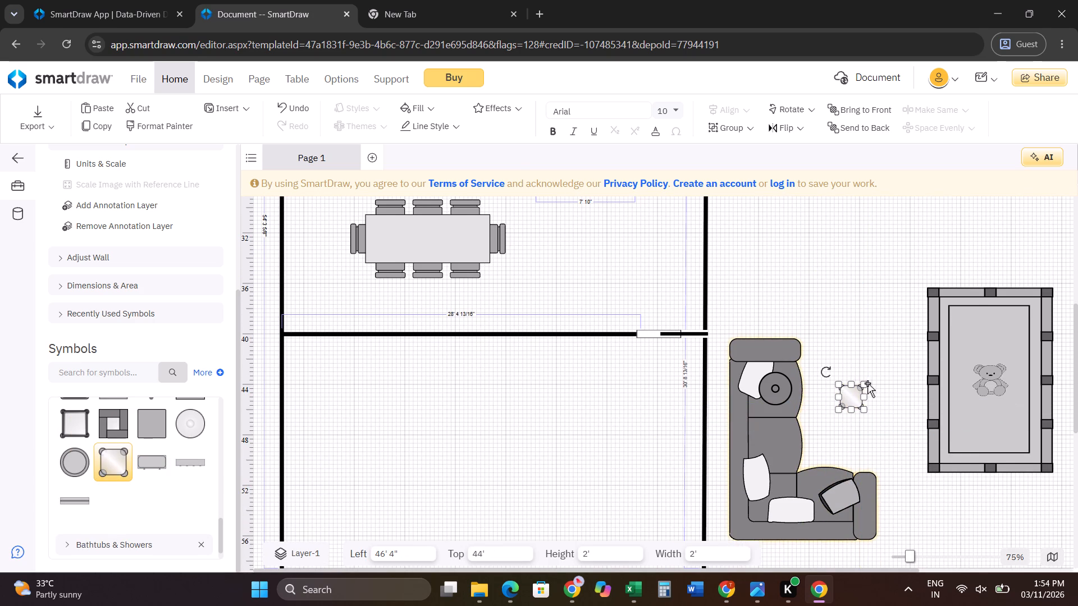
Enlarge the small table to 3' 4" wide by 3' 8" high and move it to Left 45' 4", Top 44'.
left_click_drag(864, 383, 881, 362)
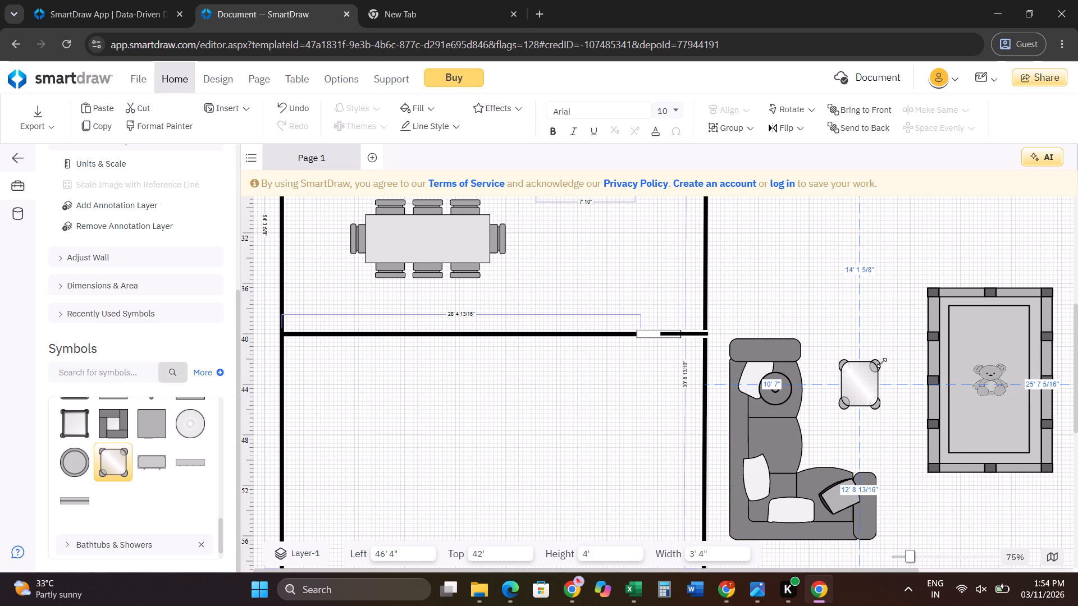
left_click_drag(881, 362, 880, 363)
left_click_drag(867, 379, 857, 400)
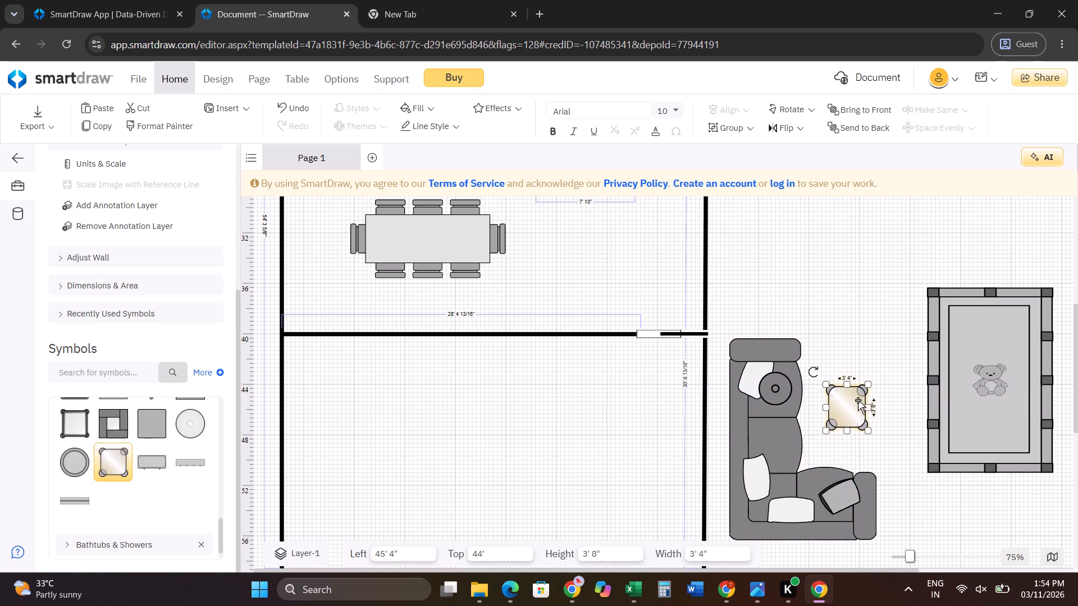
left_click(847, 463)
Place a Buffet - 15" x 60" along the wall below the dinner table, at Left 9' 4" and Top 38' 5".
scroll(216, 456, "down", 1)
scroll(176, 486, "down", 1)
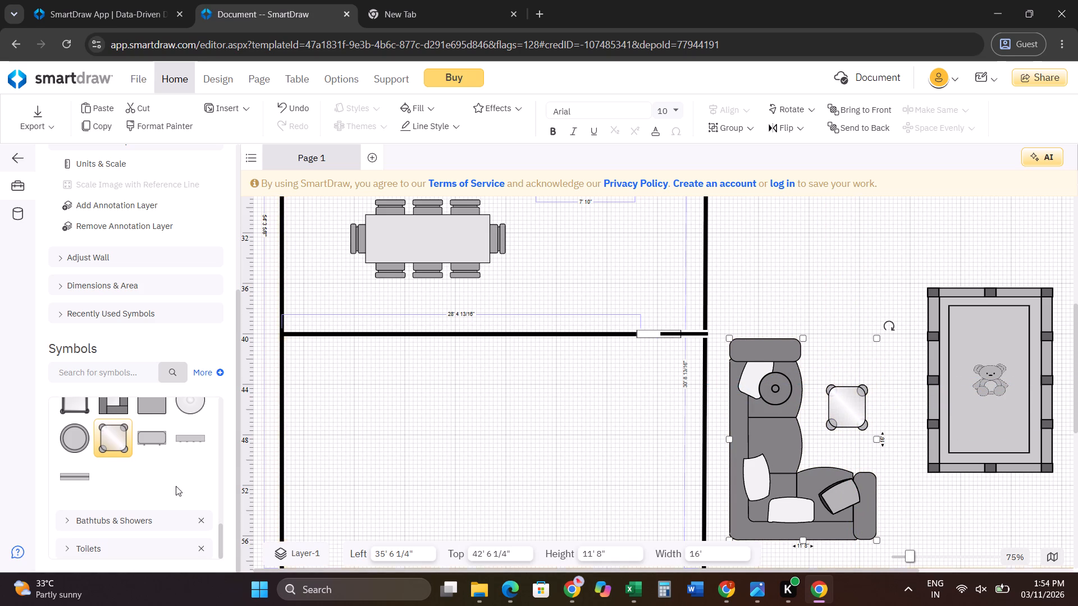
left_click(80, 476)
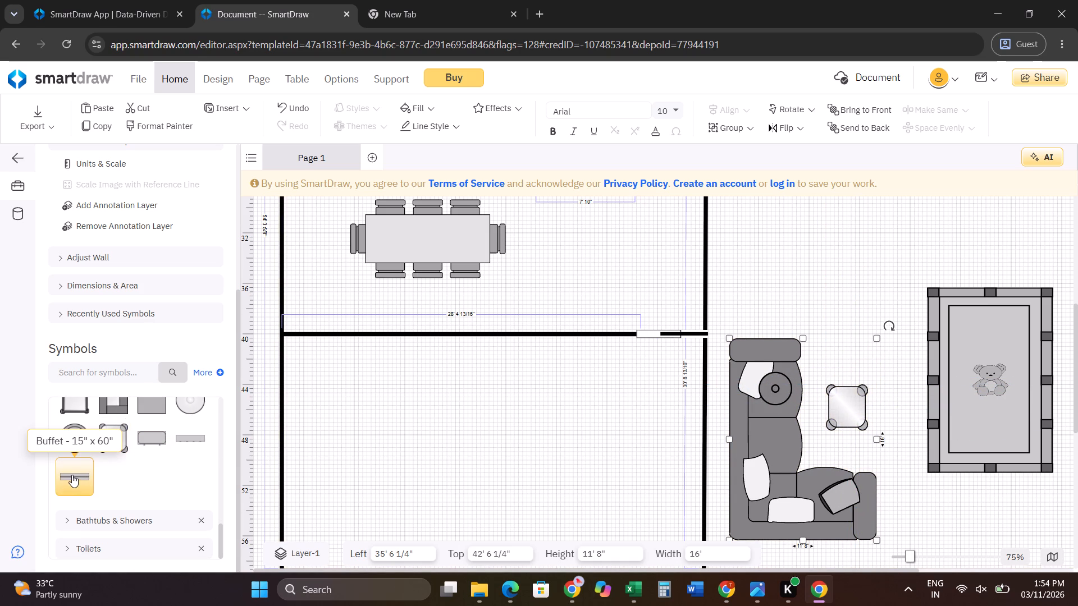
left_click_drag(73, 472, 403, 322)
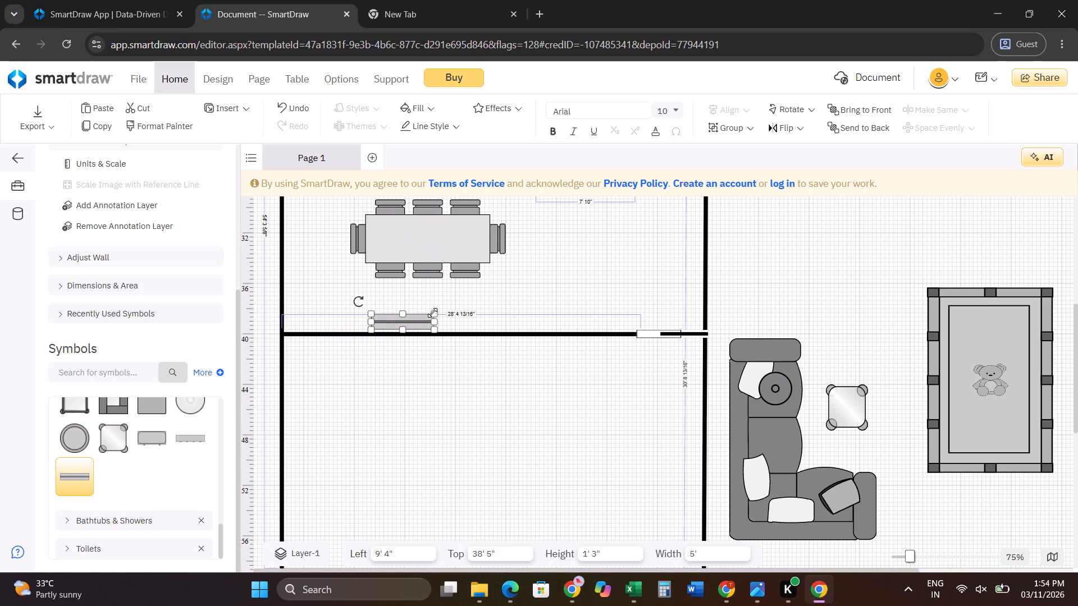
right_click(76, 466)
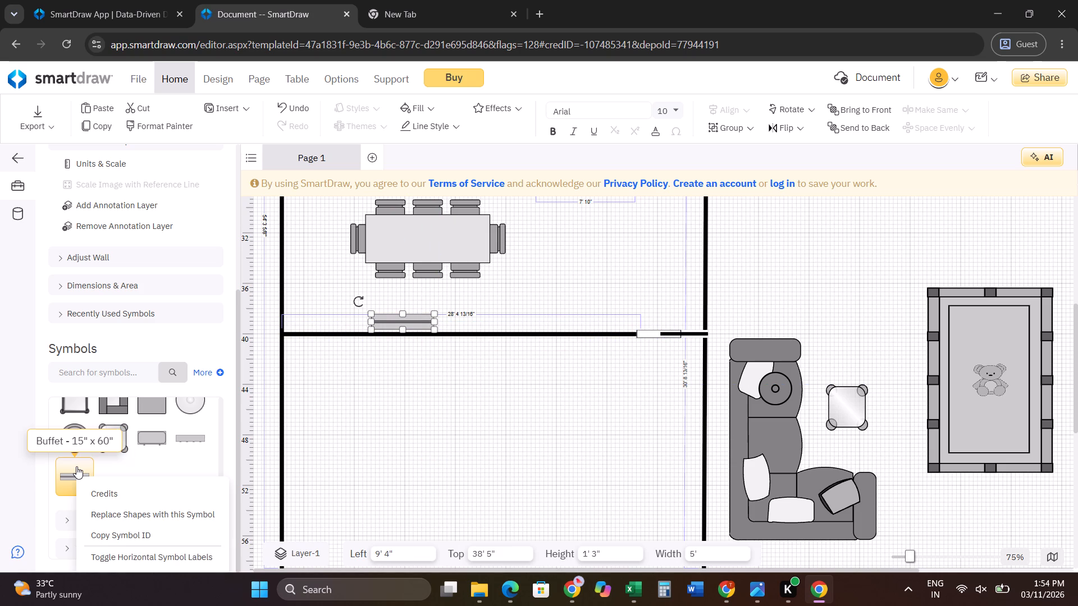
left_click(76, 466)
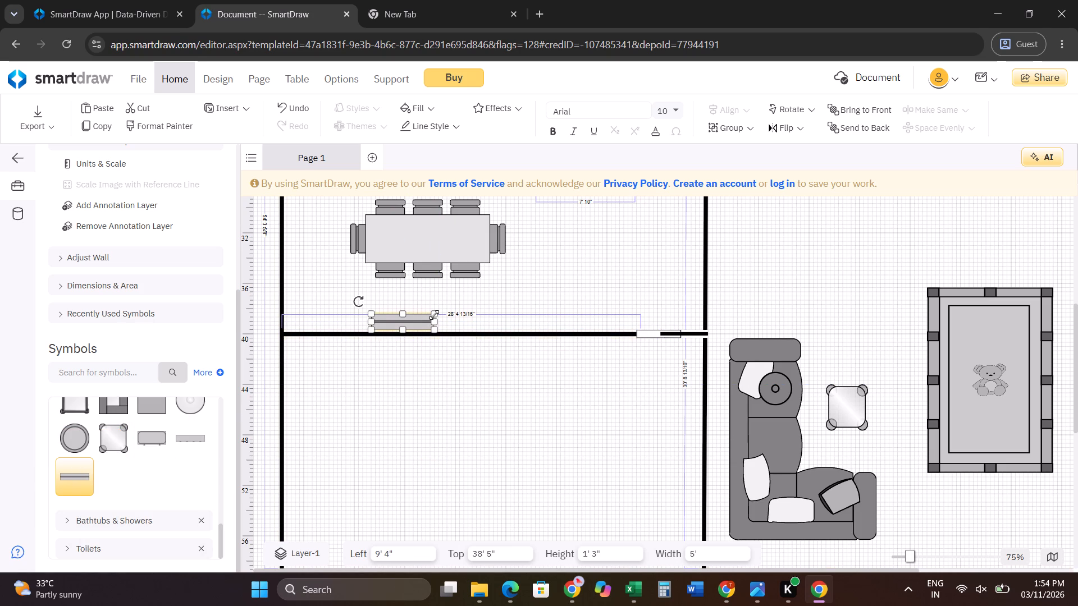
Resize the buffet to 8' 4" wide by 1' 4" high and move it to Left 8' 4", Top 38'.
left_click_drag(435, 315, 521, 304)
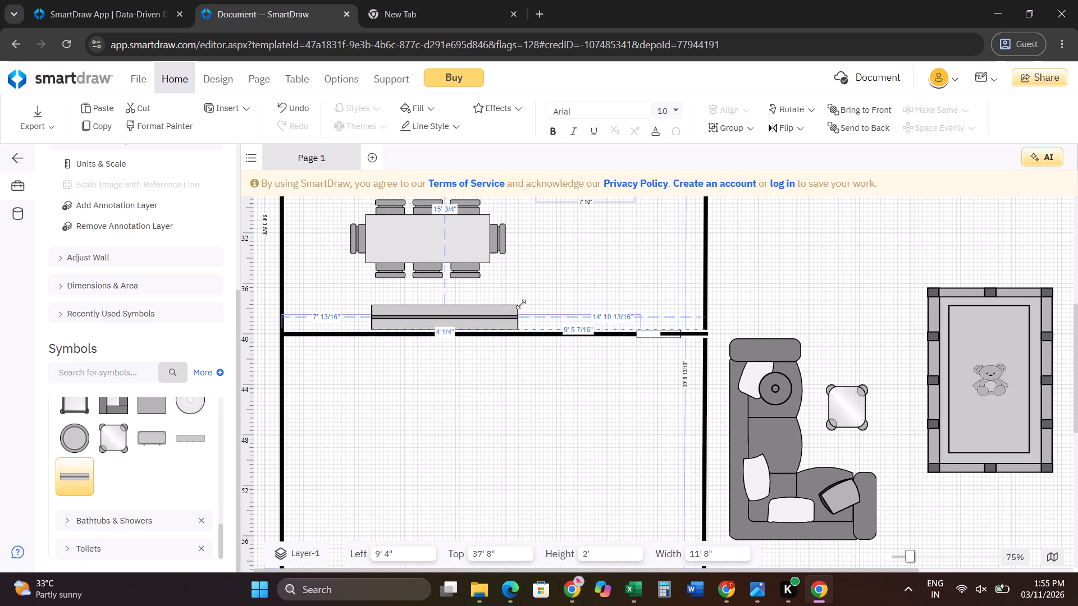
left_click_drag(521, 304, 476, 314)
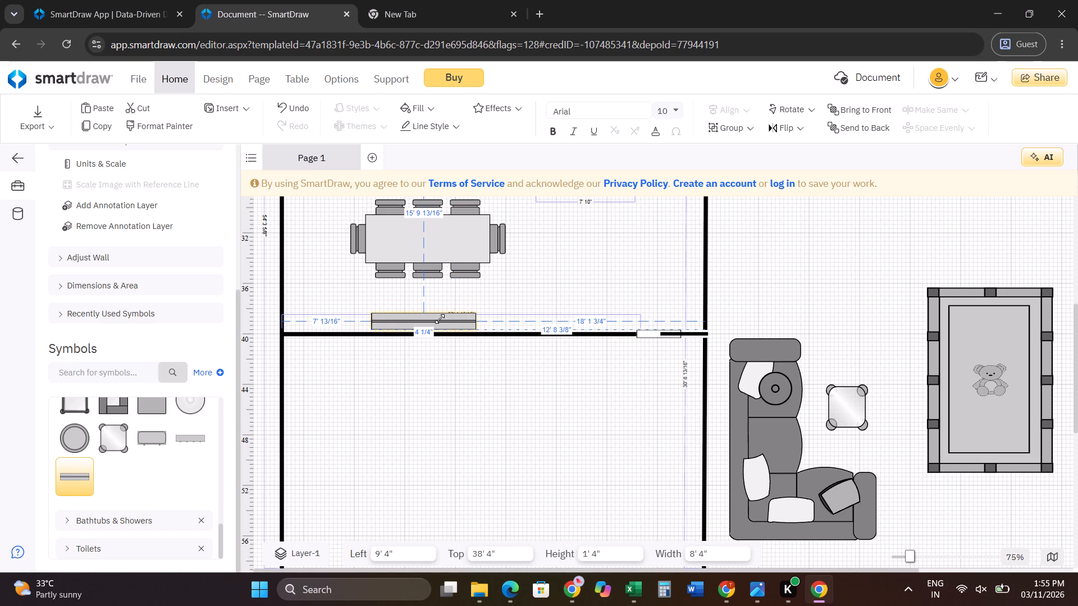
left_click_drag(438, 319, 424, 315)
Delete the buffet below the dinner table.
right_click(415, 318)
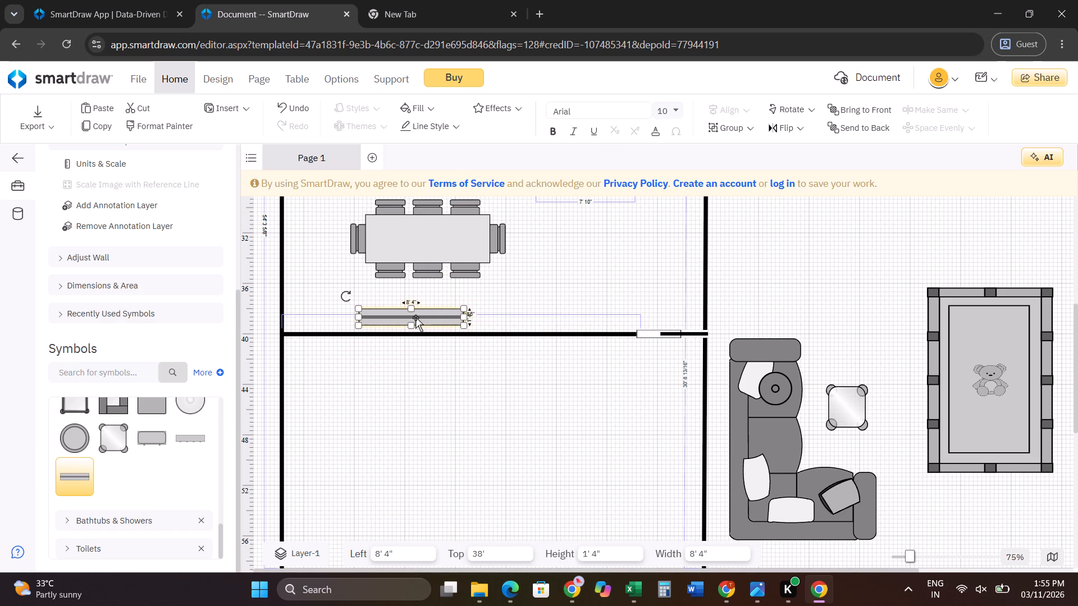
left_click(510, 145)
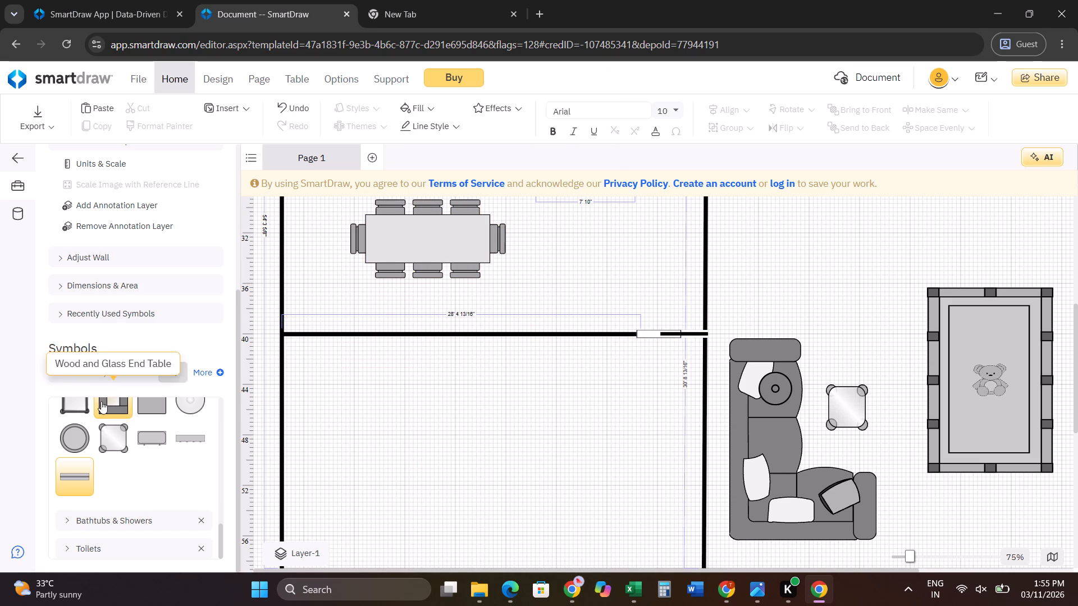
Collapse the Tables symbols, expand the Bathtubs & Showers symbols and look through them.
scroll(135, 423, "up", 4)
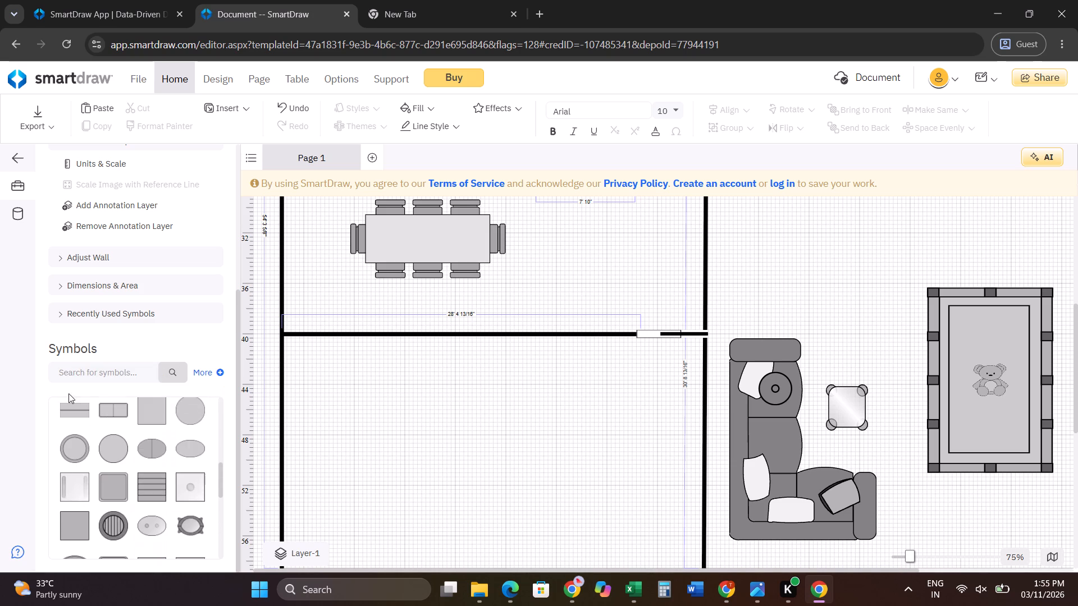
scroll(137, 415, "up", 1)
scroll(109, 454, "up", 2)
left_click(104, 465)
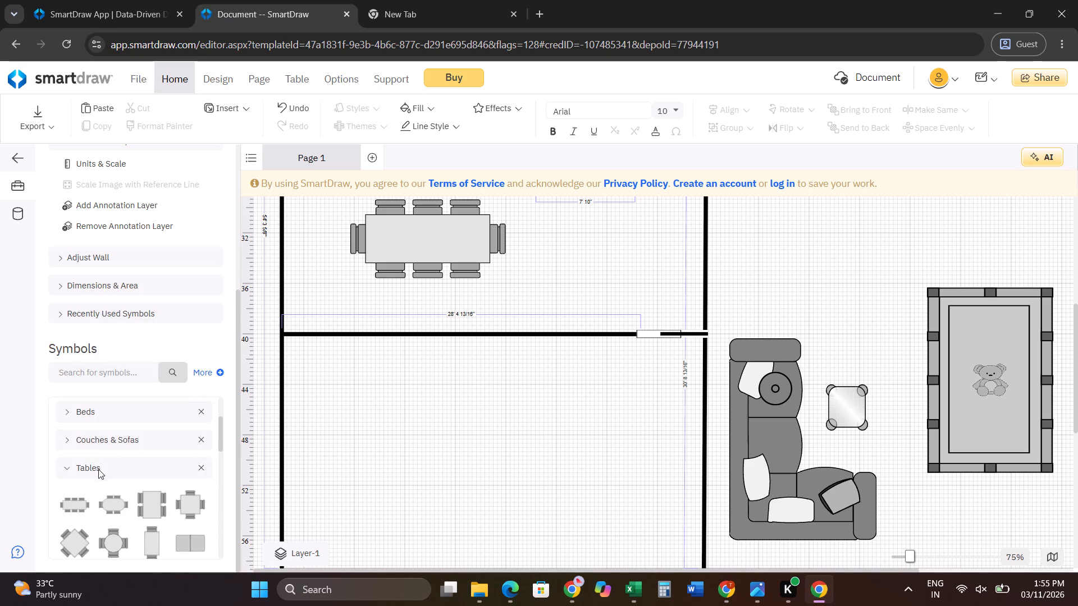
left_click(93, 469)
scroll(95, 520, "down", 1)
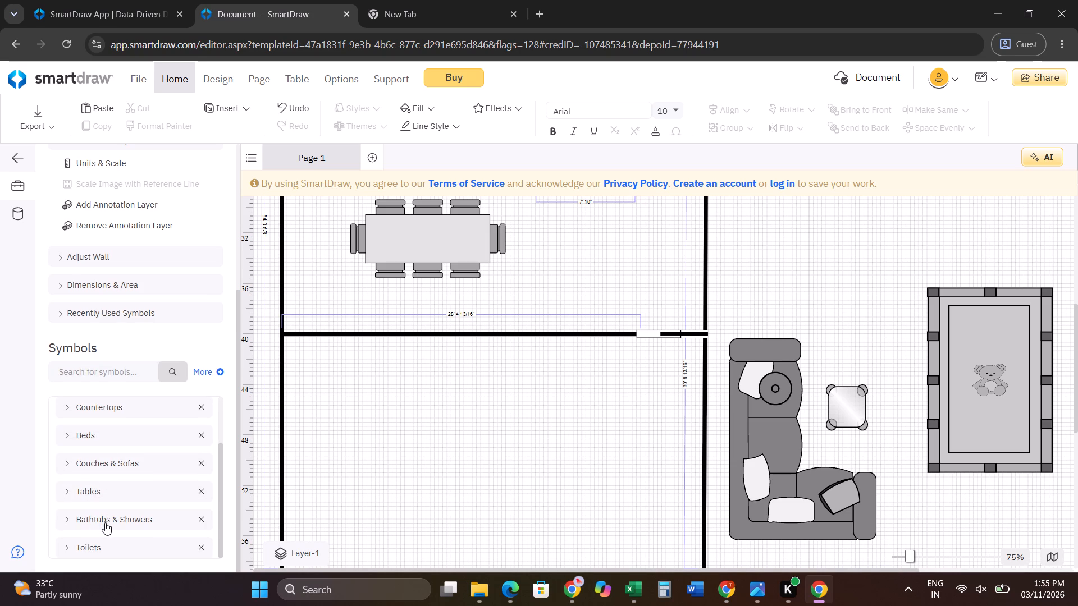
left_click(105, 522)
scroll(120, 524, "down", 2)
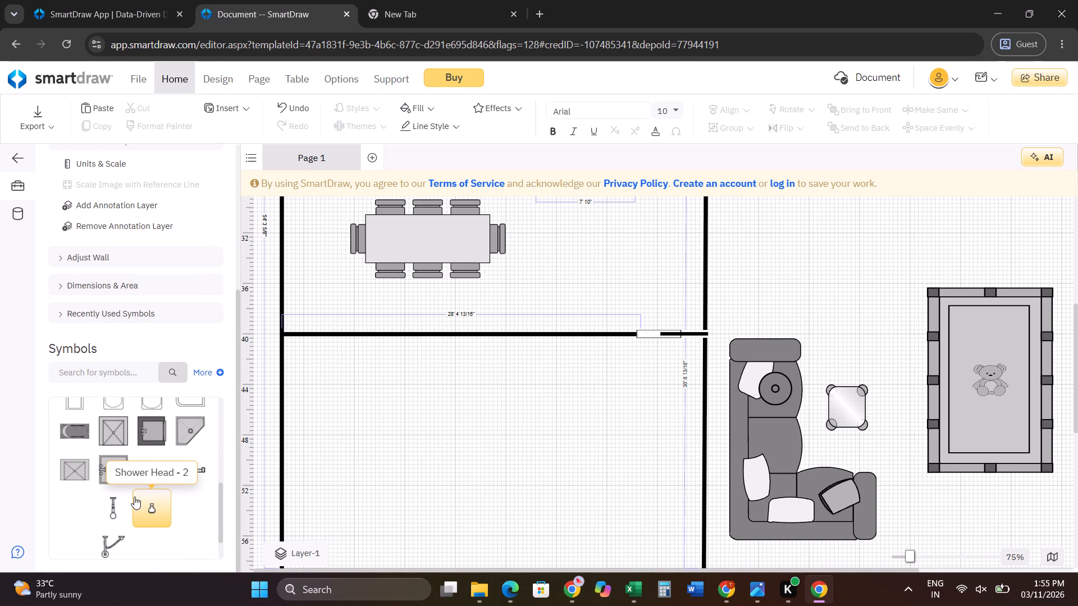
scroll(133, 548, "up", 2)
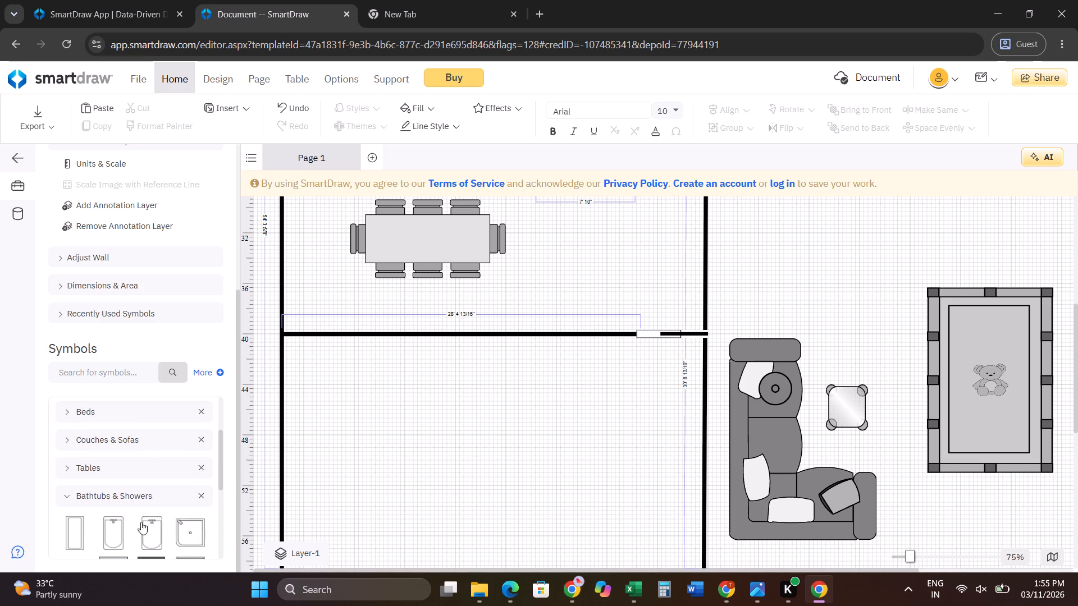
scroll(107, 529, "down", 1)
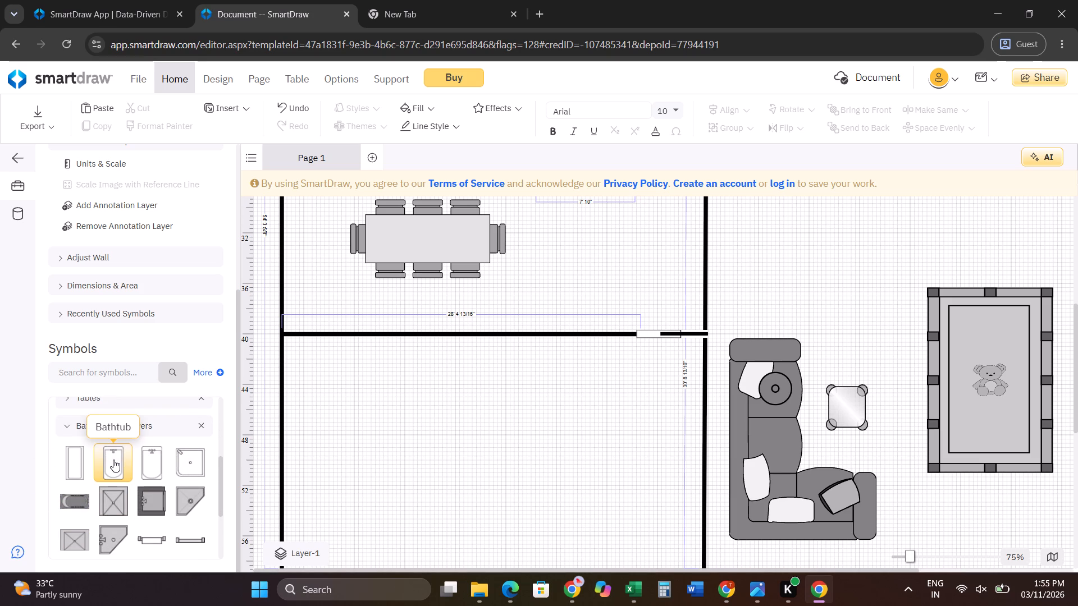
Place a Combination Bath/Shower in the small room beside the plan's upper-left bedroom, at Left 26' 4", Top 11' 8", rotated 180°.
scroll(161, 479, "up", 2)
scroll(570, 483, "up", 4)
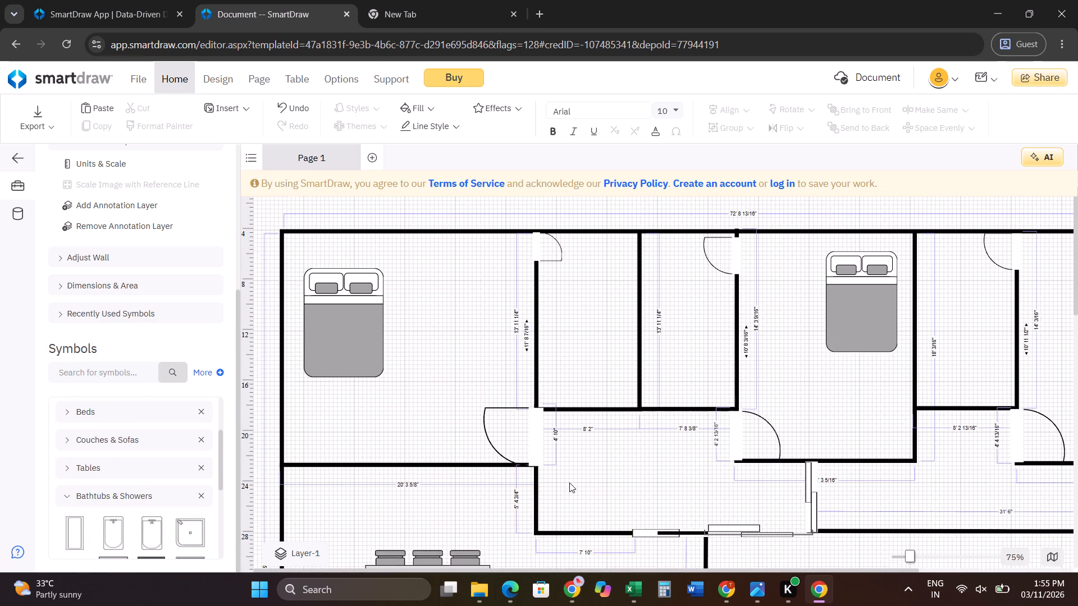
left_click(117, 532)
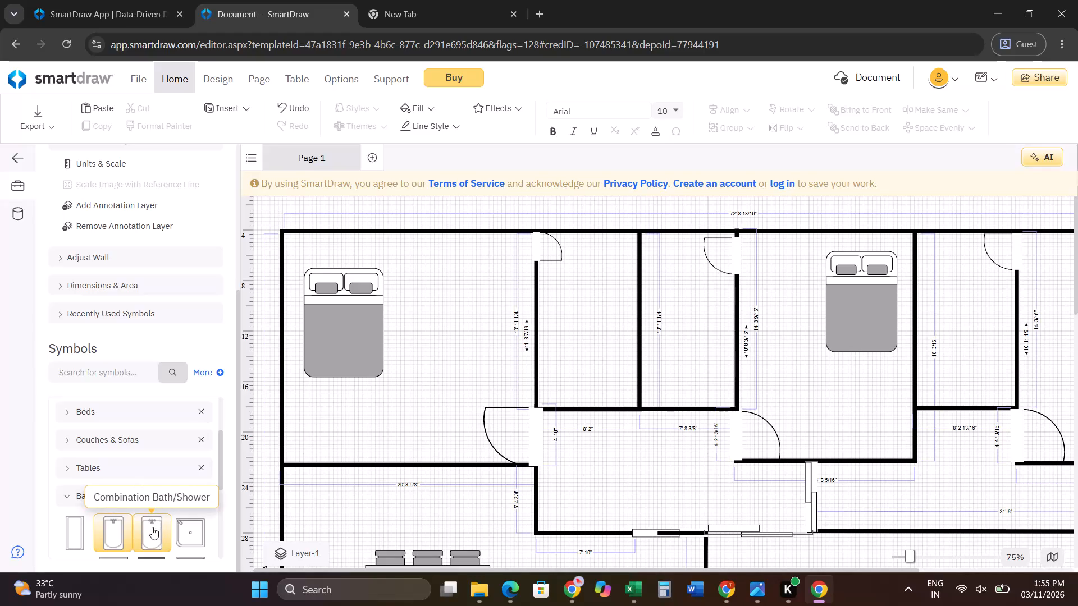
left_click_drag(152, 527, 668, 331)
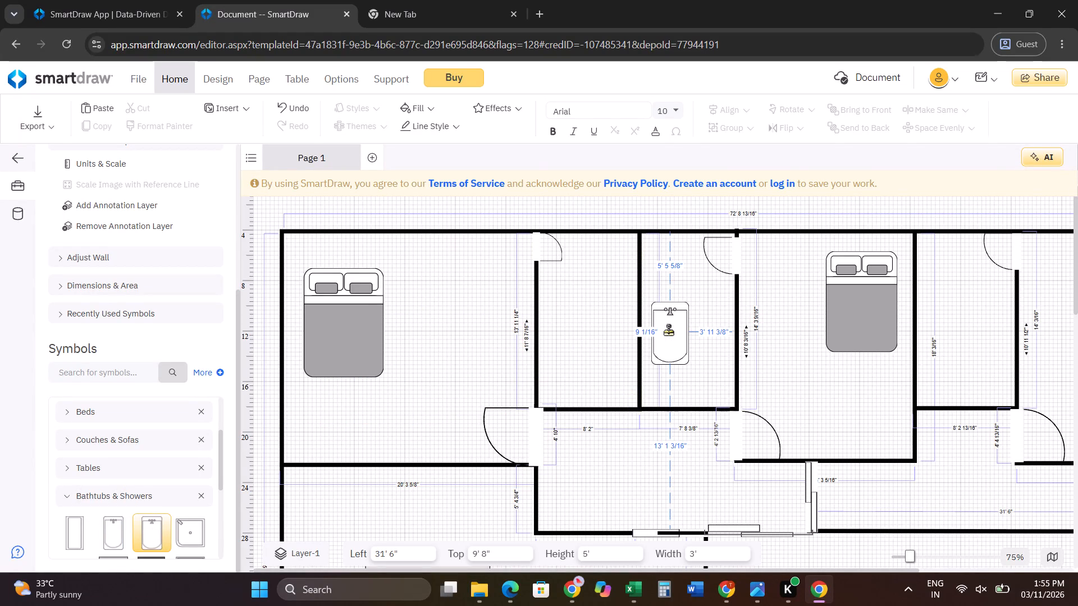
left_click_drag(668, 331, 670, 330)
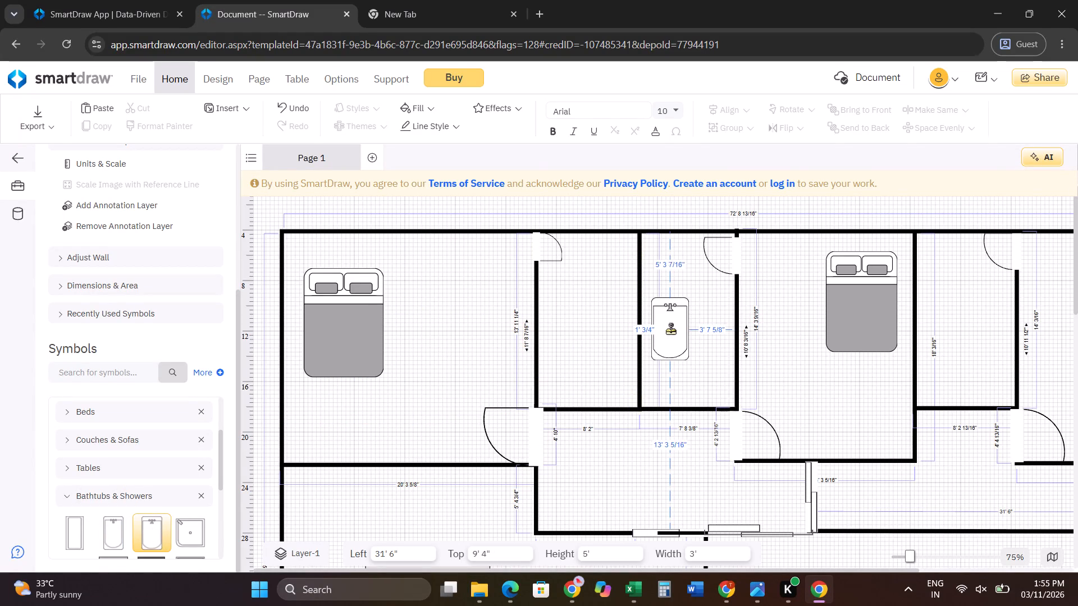
left_click_drag(670, 330, 607, 315)
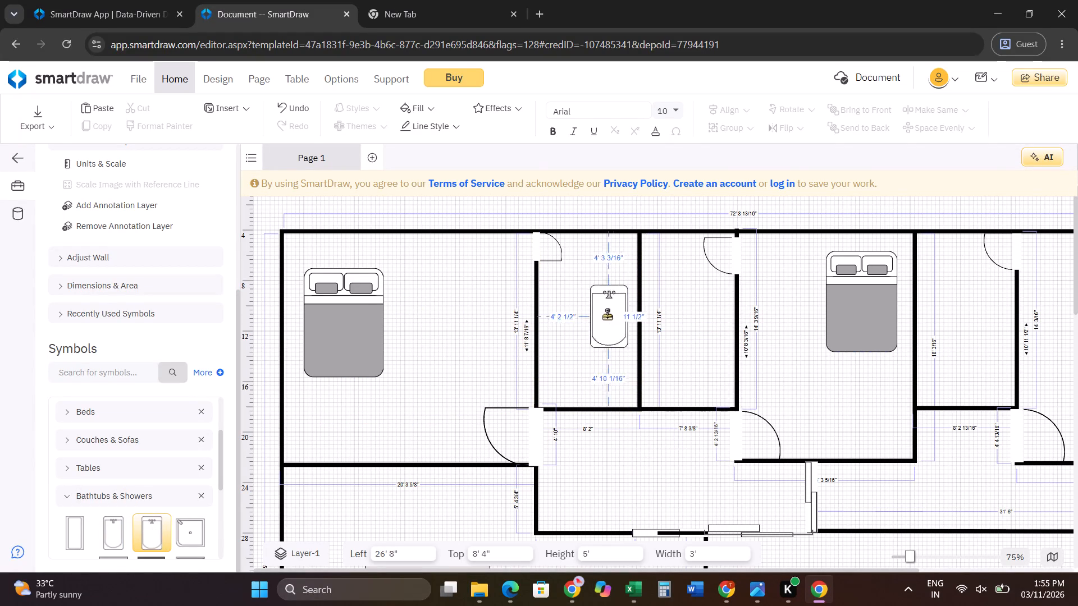
left_click_drag(607, 315, 606, 360)
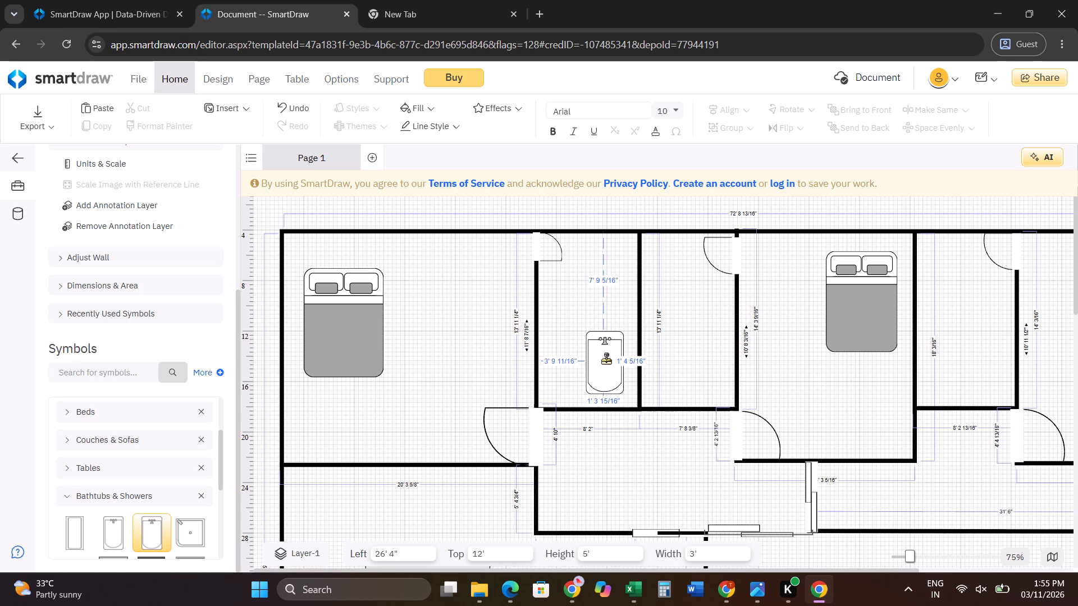
left_click_drag(606, 360, 607, 360)
left_click_drag(577, 314, 649, 401)
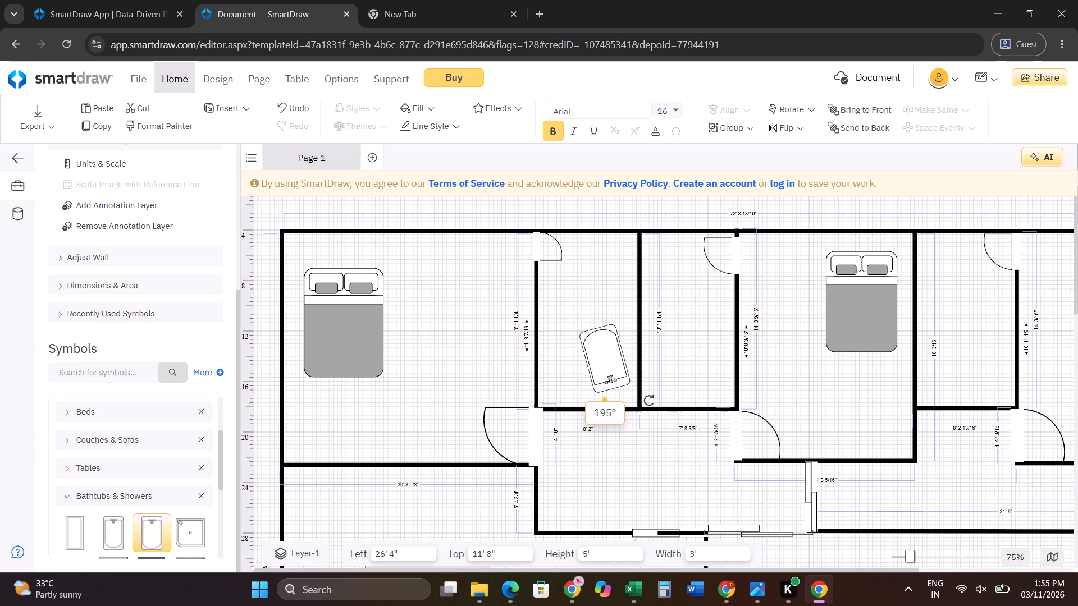
left_click_drag(649, 401, 632, 403)
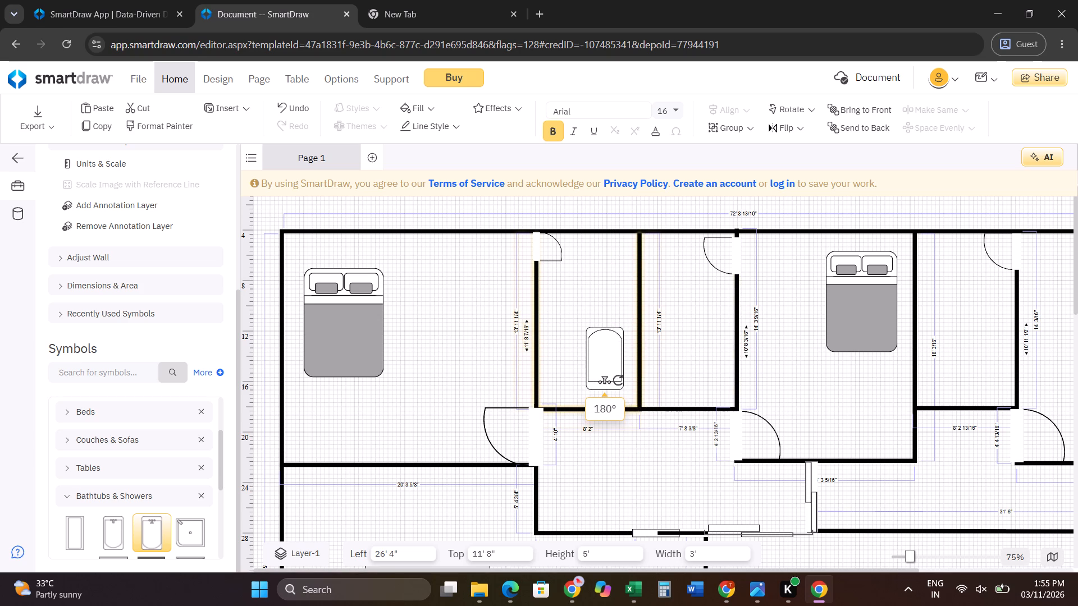
Enlarge the bathtub to 3' 8" wide by 5' 8" high and move it to Left 26' 3 3/4", Top 11' 7 3/4".
left_click(609, 337)
left_click_drag(584, 328, 575, 320)
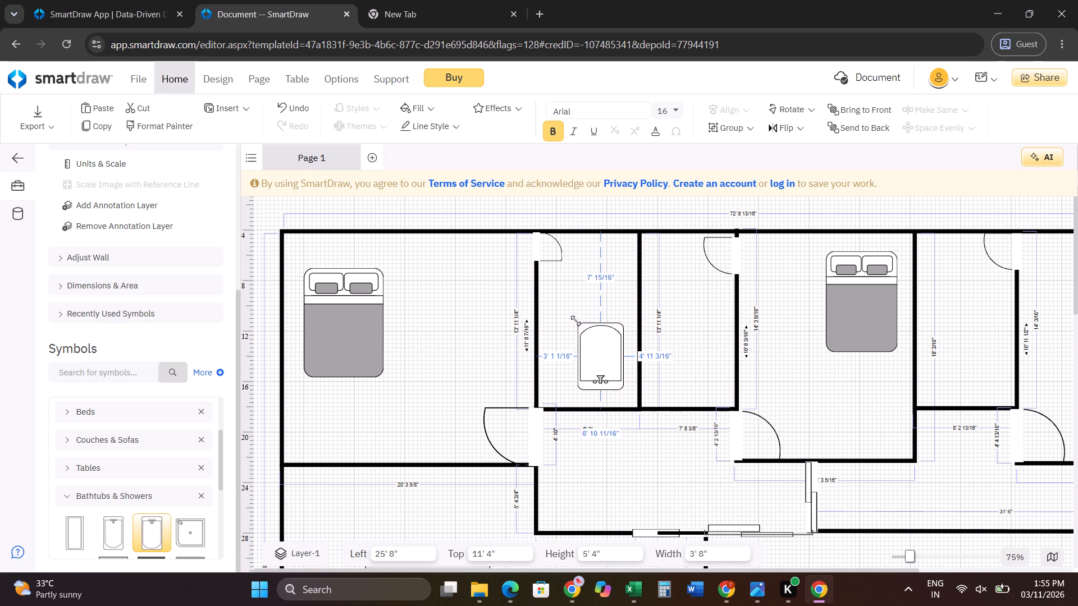
left_click_drag(575, 320, 575, 307)
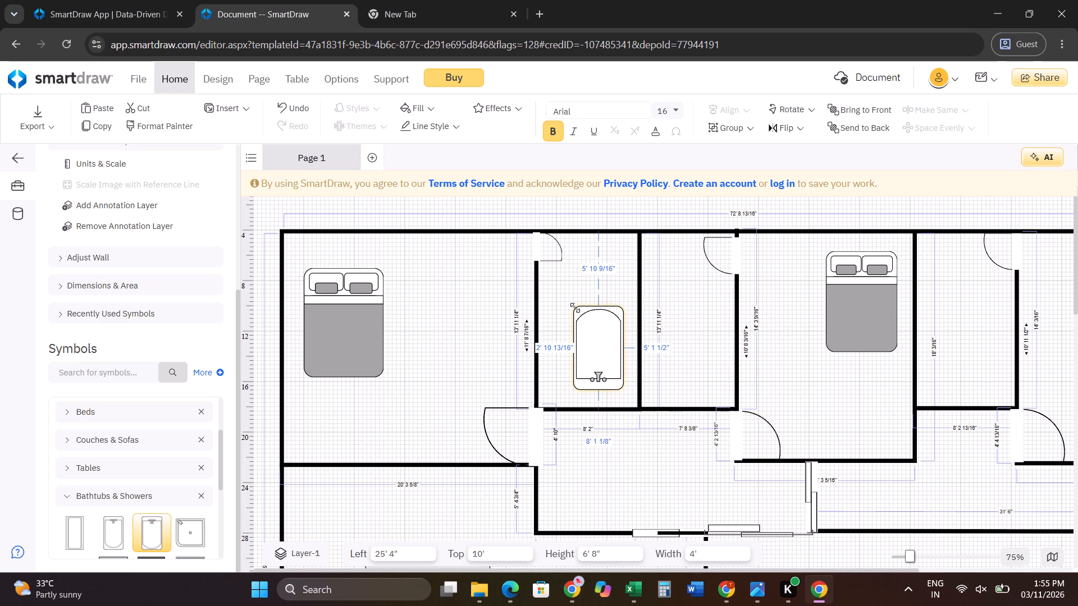
left_click_drag(575, 307, 578, 319)
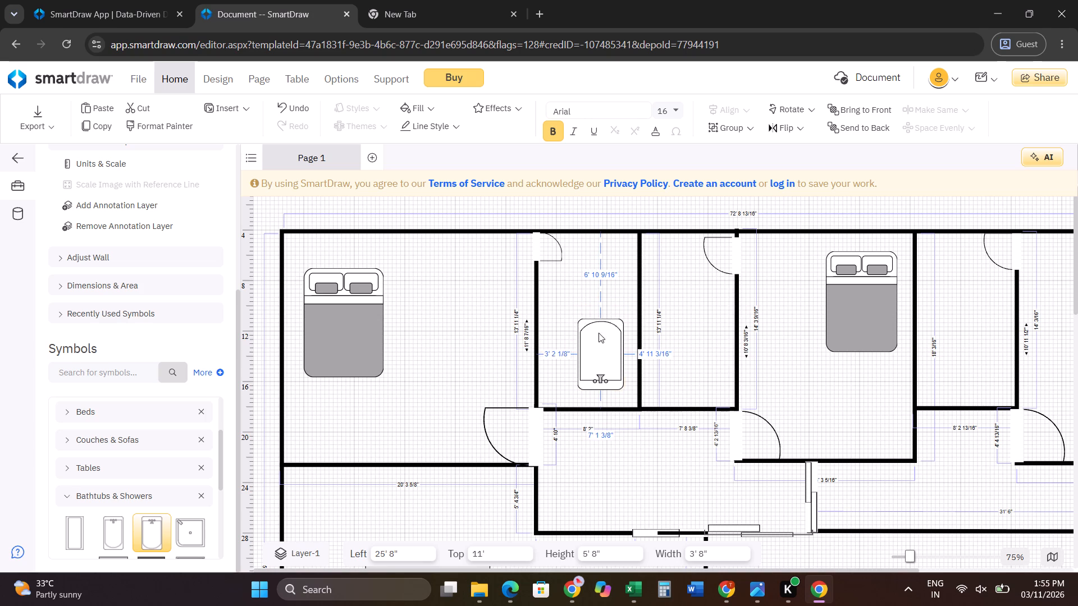
left_click_drag(600, 347, 606, 355)
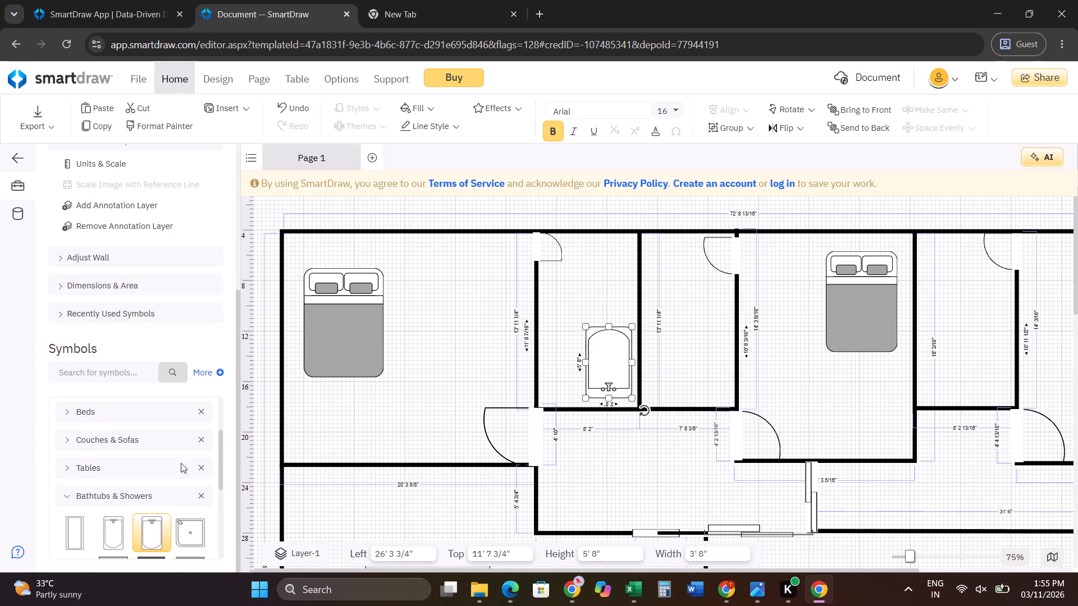
Place a second Combination Bath/Shower in the adjoining small room, at Left 33' 4", Top 10', rotated 180°.
left_click_drag(151, 531, 692, 338)
left_click_drag(660, 290, 724, 375)
left_click(707, 330)
left_click_drag(731, 375, 729, 380)
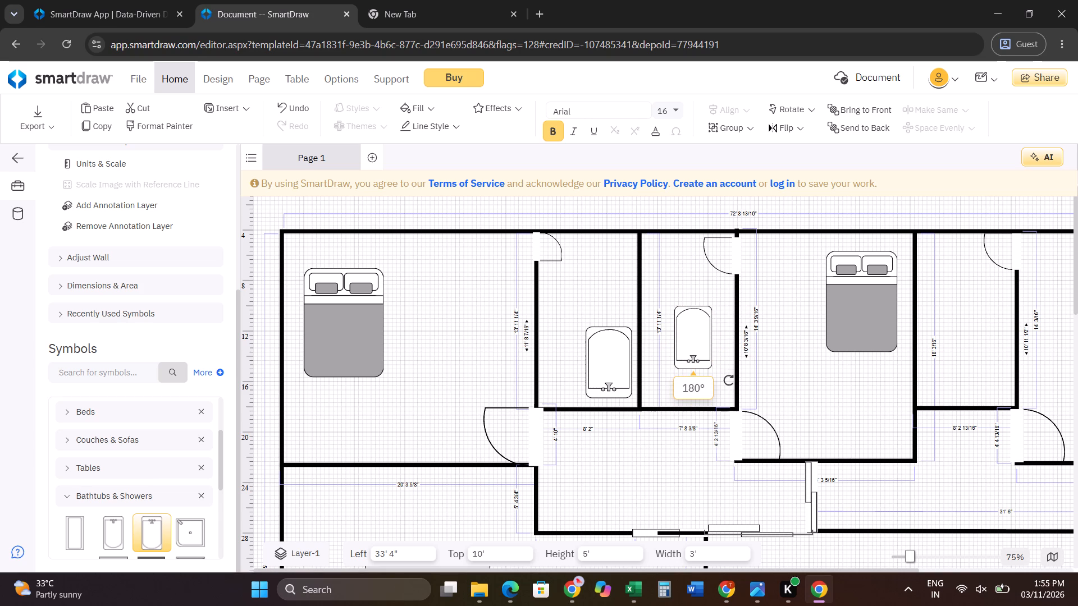
left_click_drag(729, 380, 728, 382)
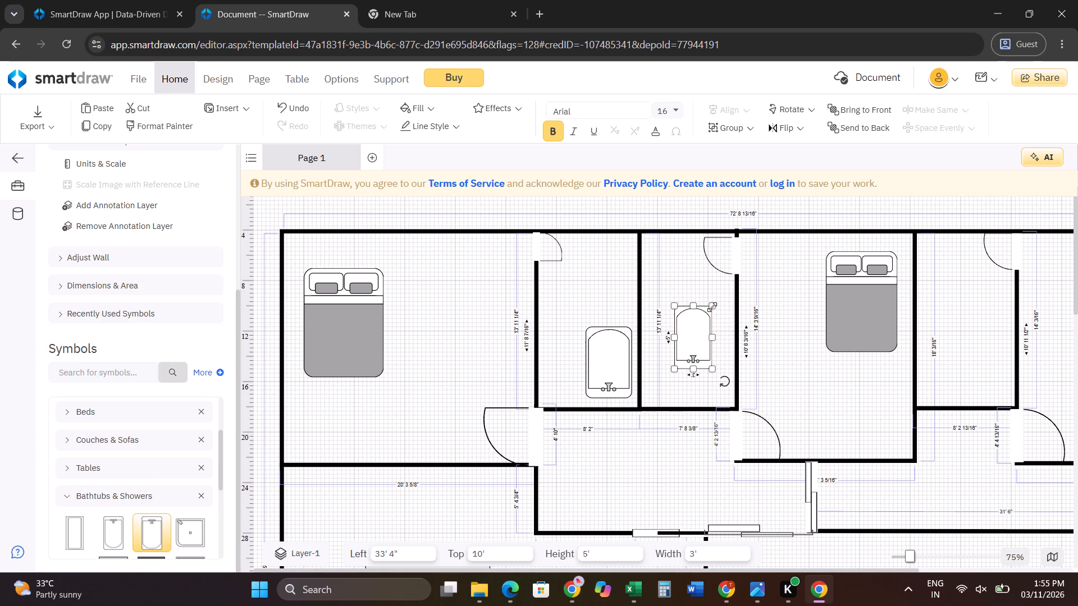
Enlarge the second bathtub to 3' 7 3/4" wide by 5' 8 1/4" high and move it to Left 32' 1/4", Top 11' 7 1/2".
left_click_drag(712, 307, 715, 297)
left_click_drag(694, 328, 677, 367)
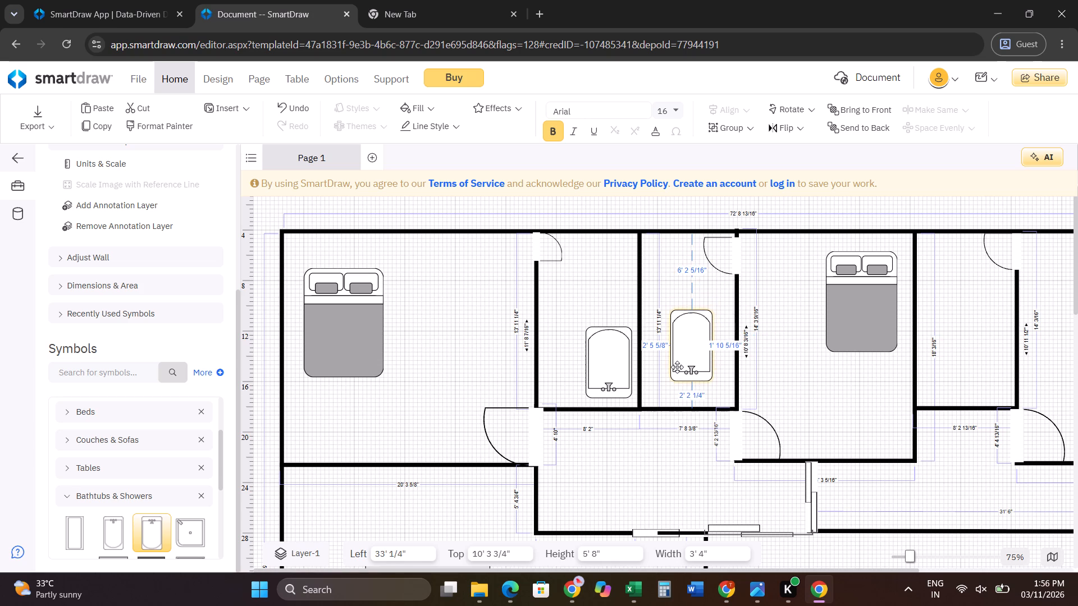
left_click_drag(677, 367, 678, 357)
left_click(702, 325)
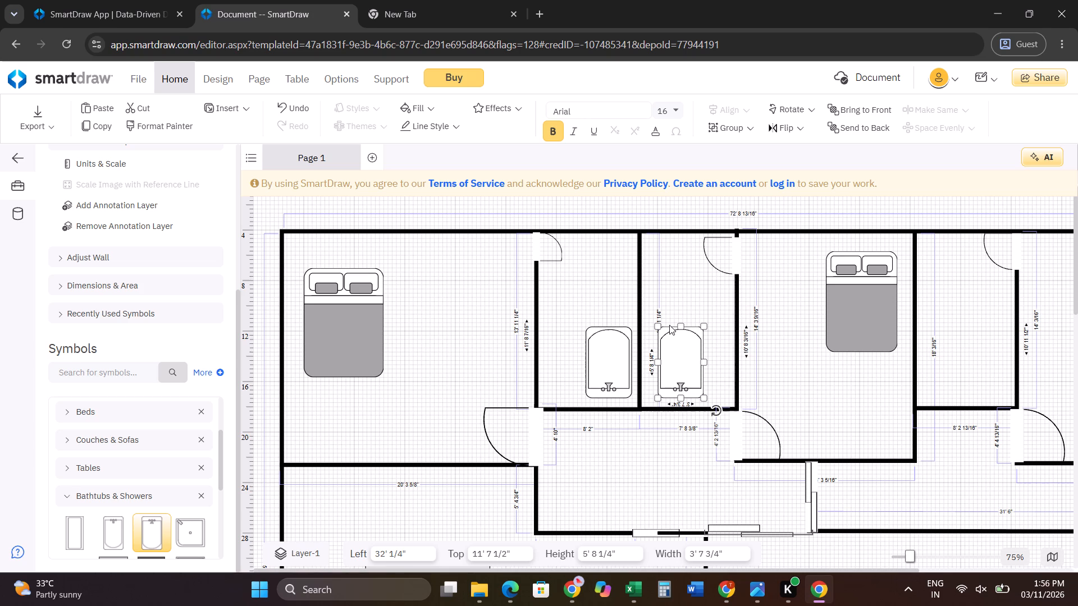
Collapse the Bathtubs & Showers symbols, expand the Toilets symbols and look through them.
scroll(862, 384, "down", 1)
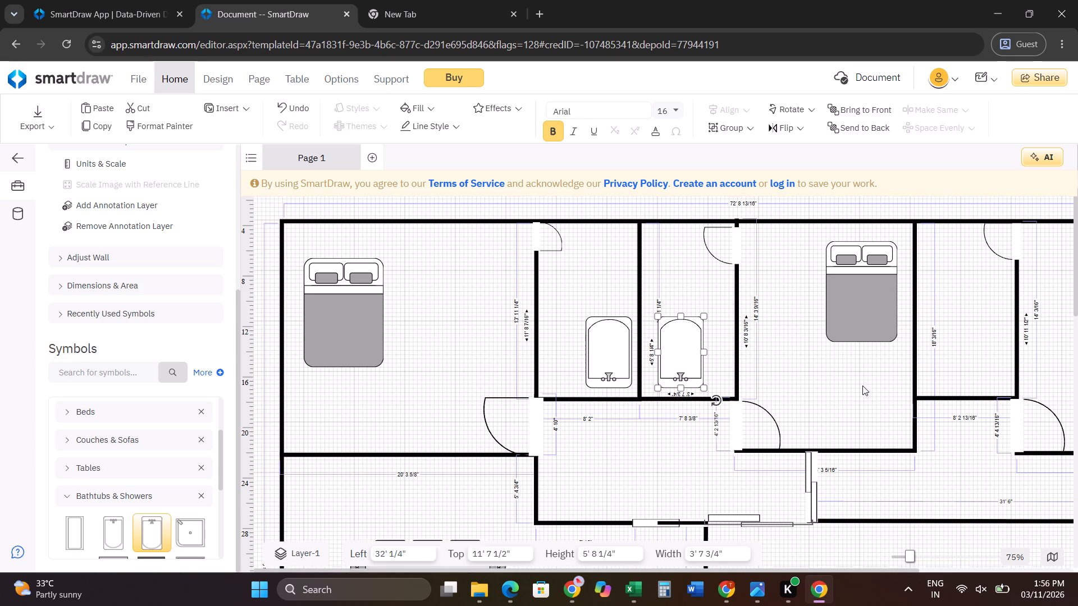
scroll(862, 385, "down", 2)
scroll(739, 420, "down", 2)
scroll(529, 432, "down", 2)
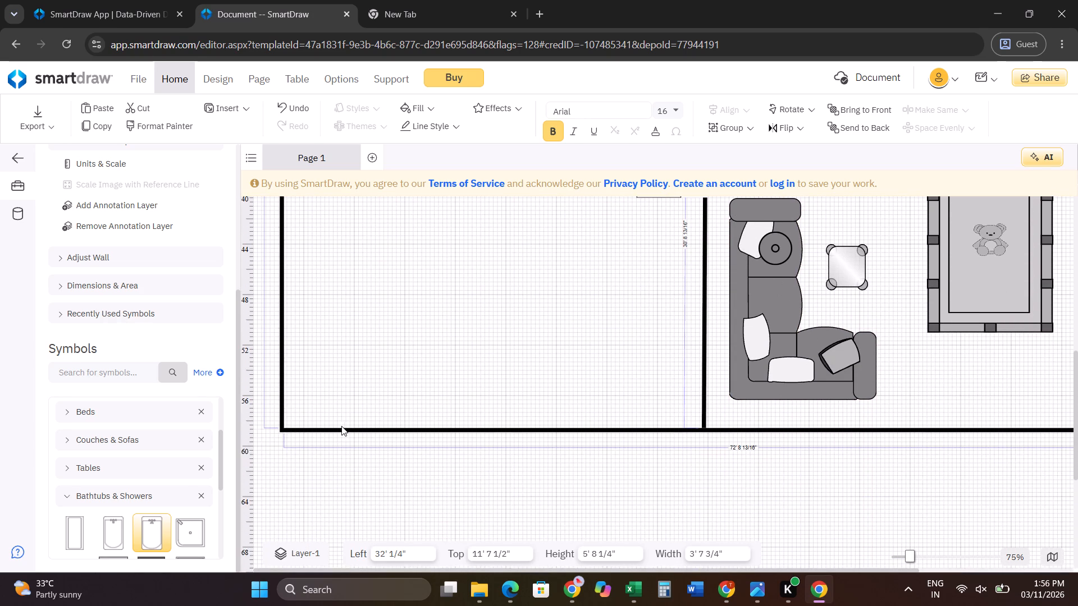
scroll(135, 498, "down", 1)
left_click(148, 423)
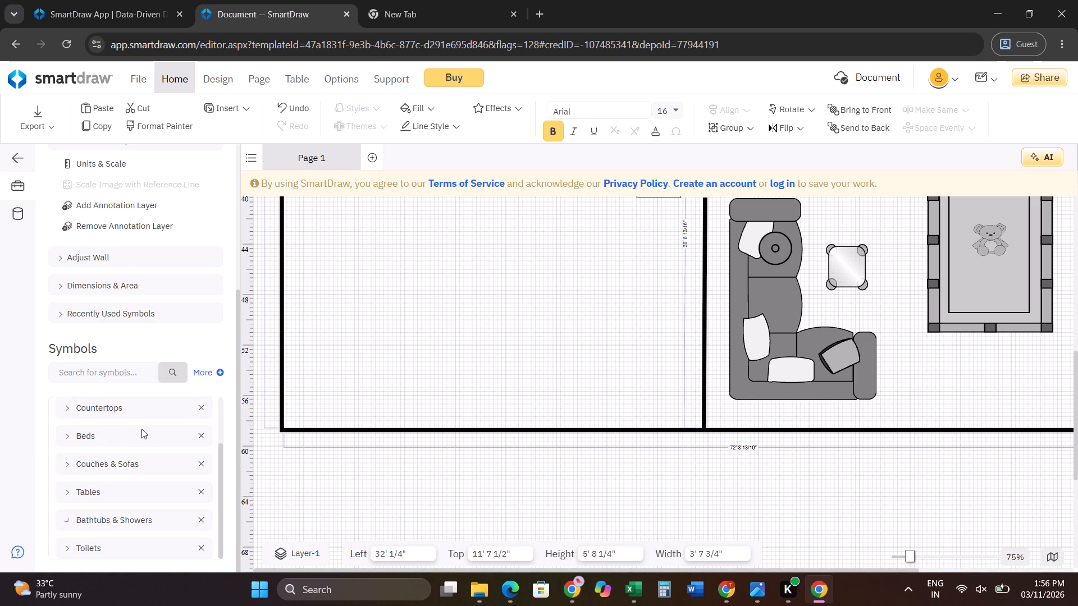
scroll(115, 480, "down", 2)
scroll(104, 543, "down", 1)
left_click(102, 547)
scroll(93, 536, "down", 1)
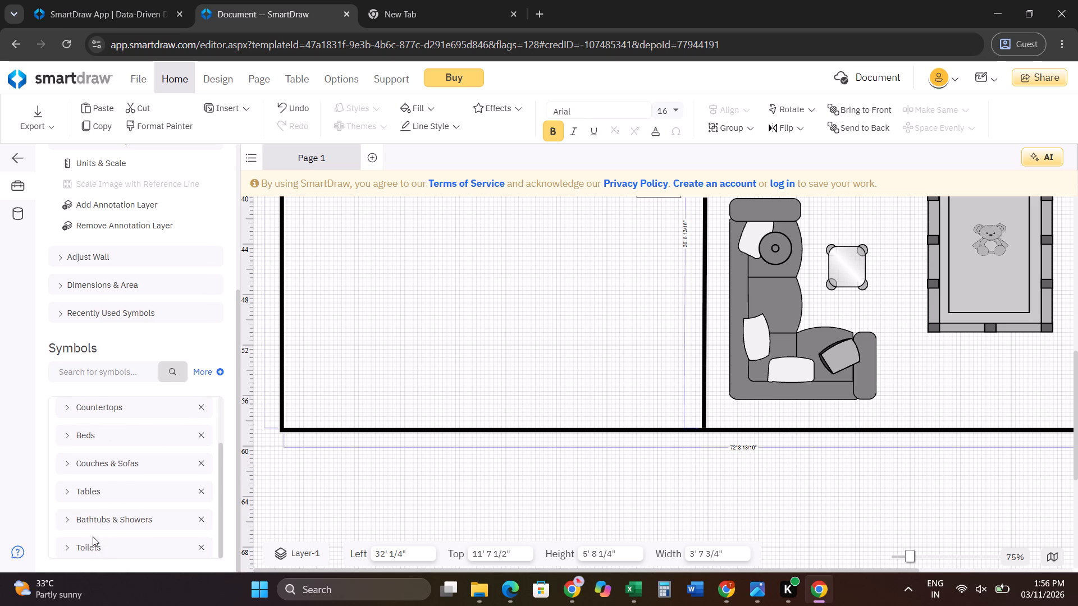
scroll(93, 536, "down", 1)
left_click(80, 547)
scroll(127, 528, "down", 3)
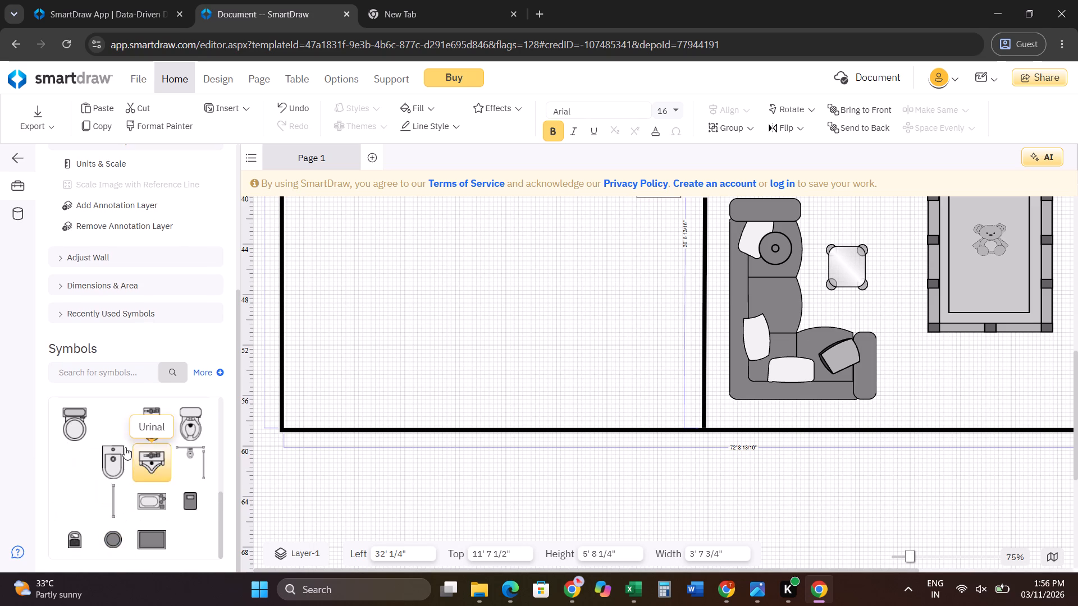
scroll(145, 444, "down", 1)
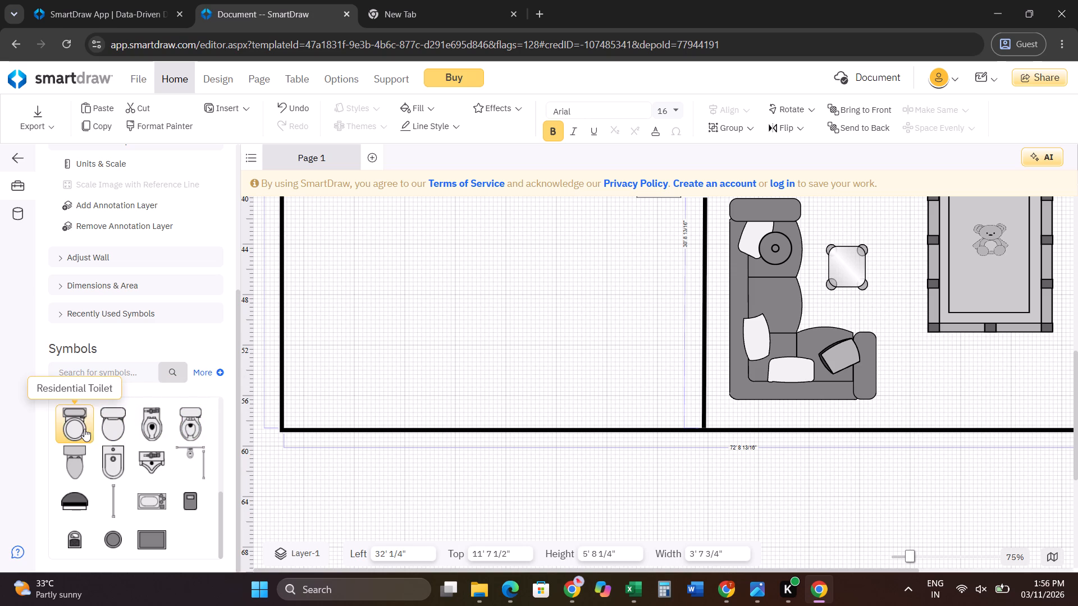
Place a Residential Toilet - 2 near the top wall of the first bathroom, at Left 27' 4 3/4", Top 5' 4".
scroll(582, 451, "up", 5)
scroll(487, 473, "up", 3)
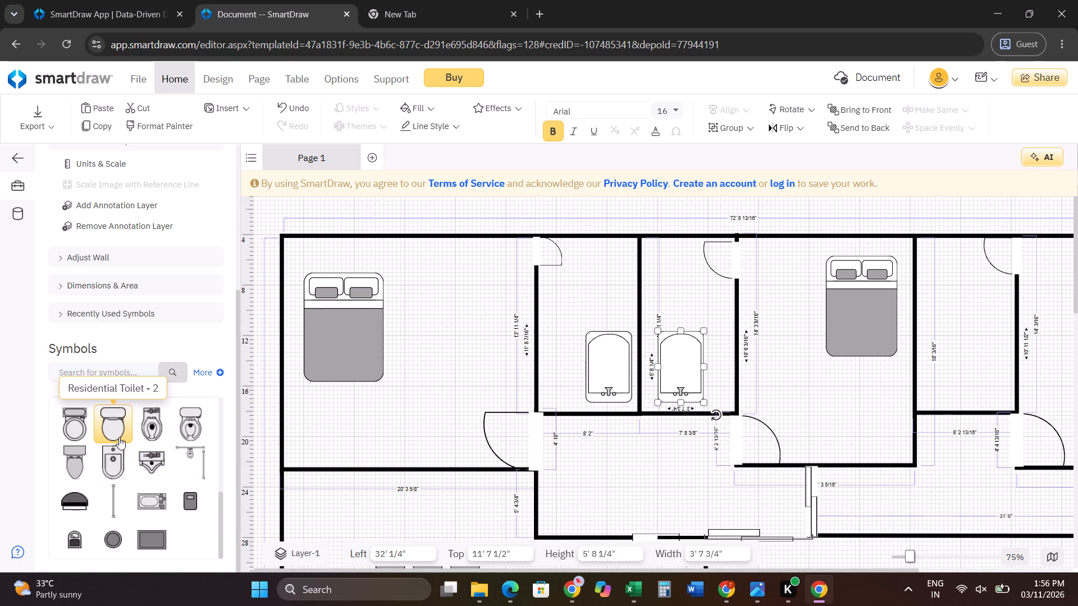
left_click_drag(113, 423, 609, 303)
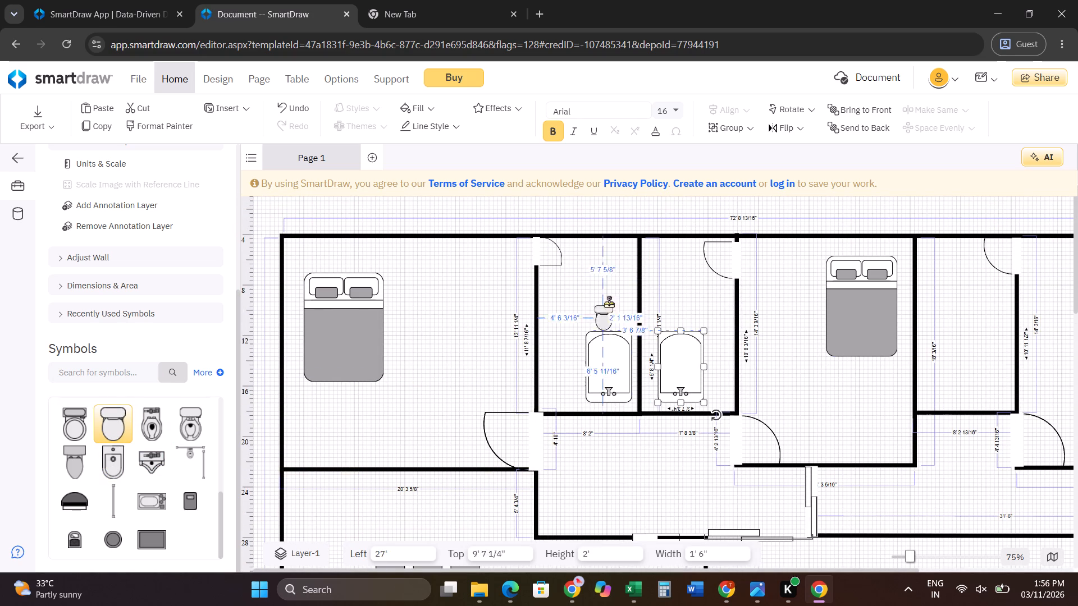
left_click_drag(609, 303, 609, 264)
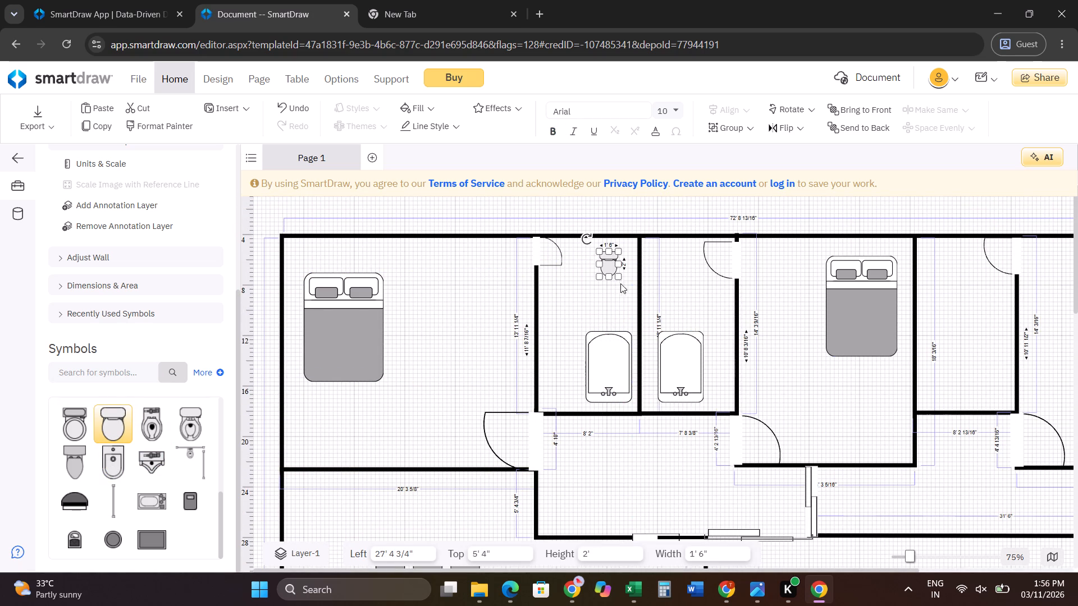
Enlarge the toilet to 2' 3 1/4" wide by 3' high and move it to Left 27' 8 3/4", Top 4' 8".
left_click_drag(620, 277, 624, 292)
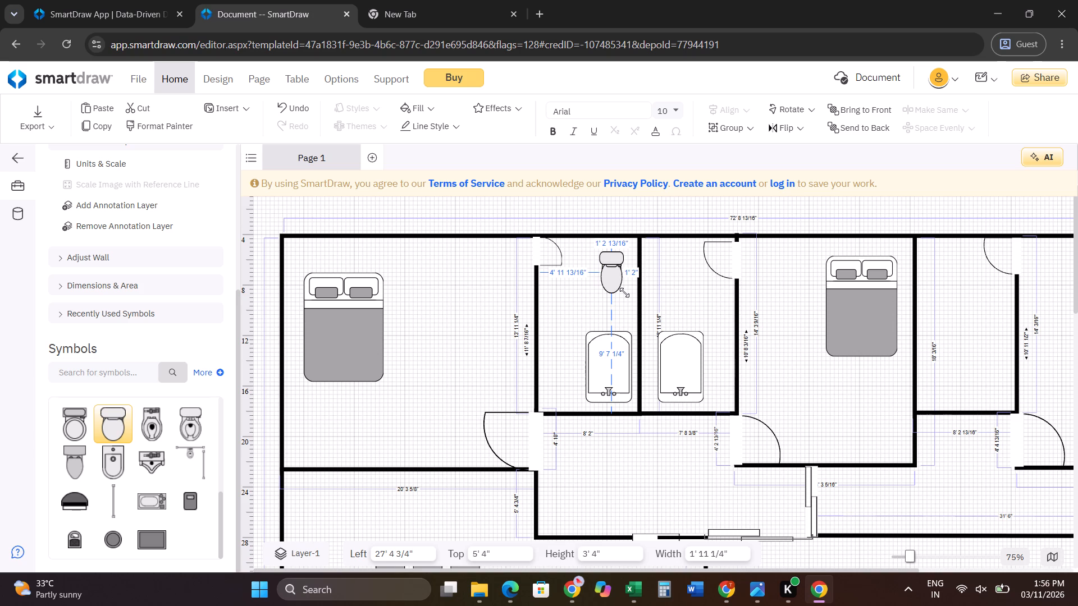
left_click_drag(624, 292, 628, 290)
left_click_drag(614, 268, 617, 259)
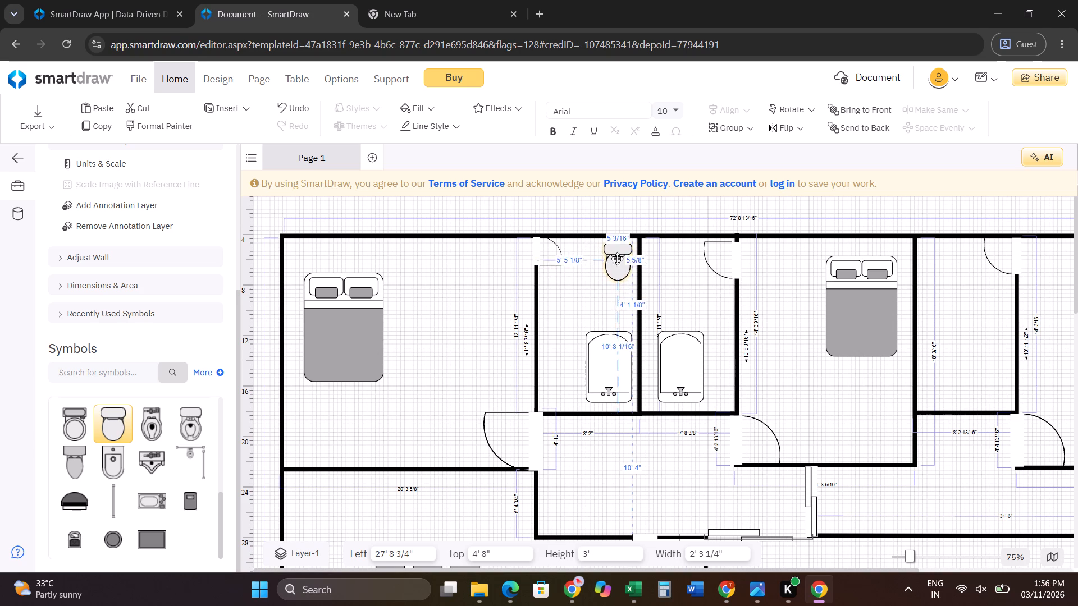
left_click_drag(617, 259, 618, 260)
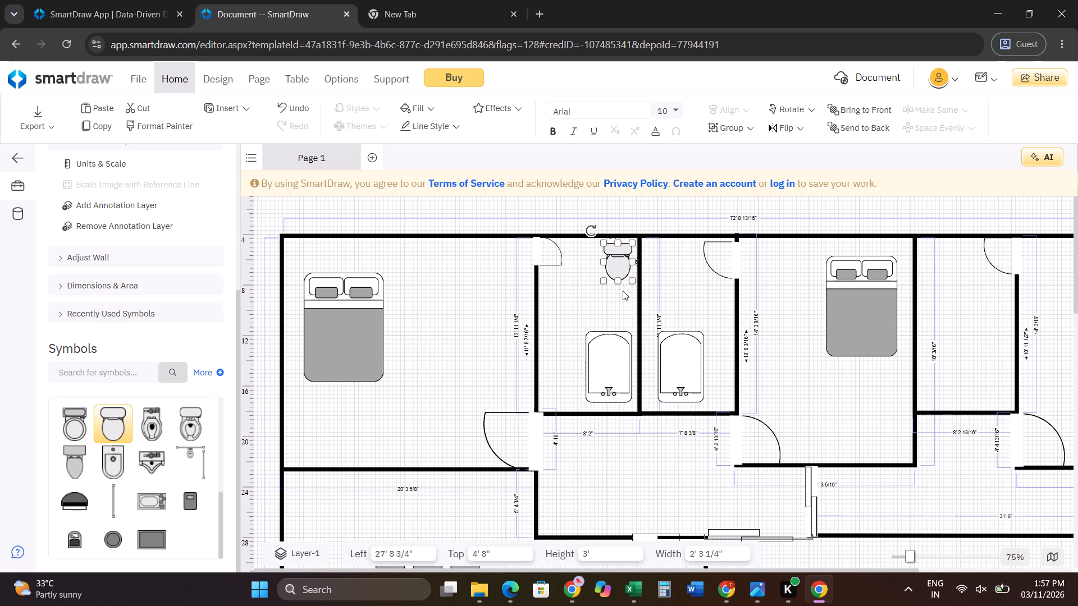
left_click(588, 290)
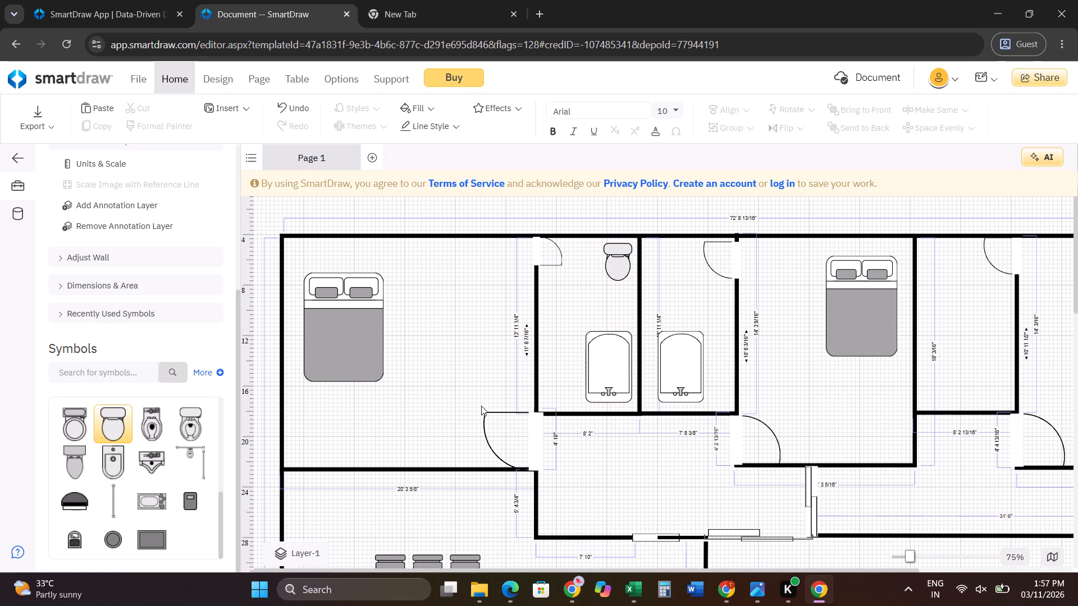
Place a Residential Toilet - 2 in the second bathroom, sized 2' 4" wide by 2' 8" high, at Left 31' 8", Top 4' 8".
left_click_drag(115, 423, 611, 333)
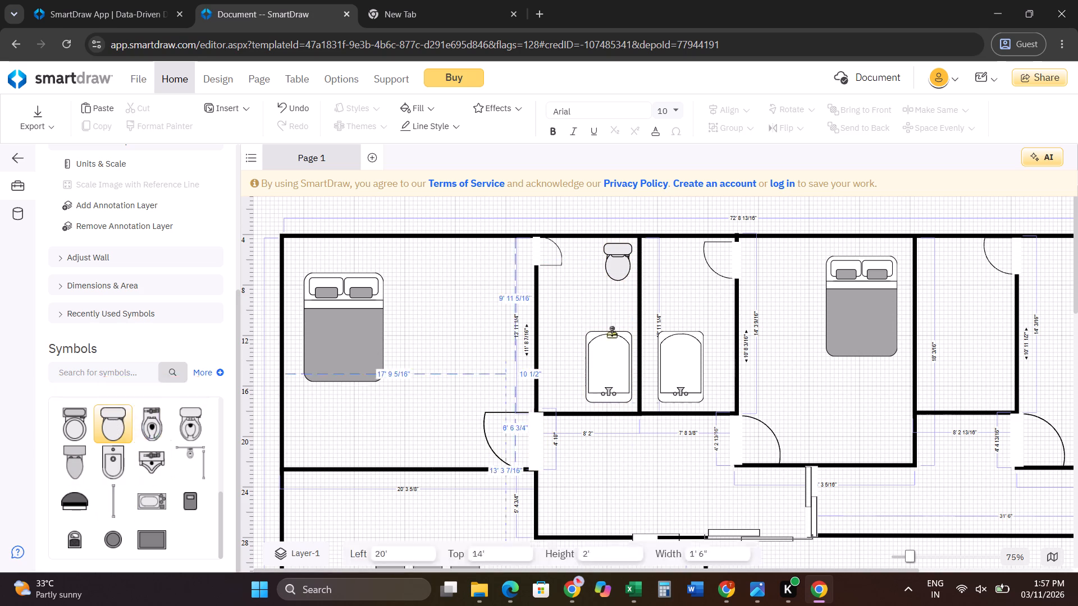
left_click_drag(611, 333, 659, 258)
left_click_drag(666, 272, 678, 279)
left_click(669, 267)
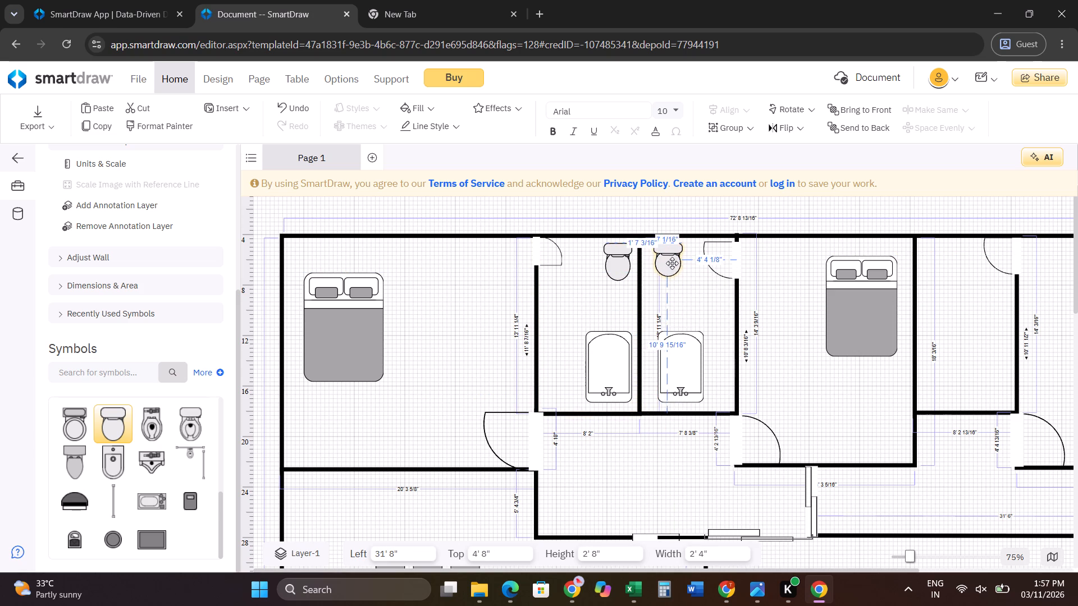
left_click(743, 319)
Place a Residential Toilet - 2 in the third bathroom, sized 2' 4" wide by 2' 8" high, at Left 53' 4", Top 5'.
left_click_drag(891, 570, 947, 563)
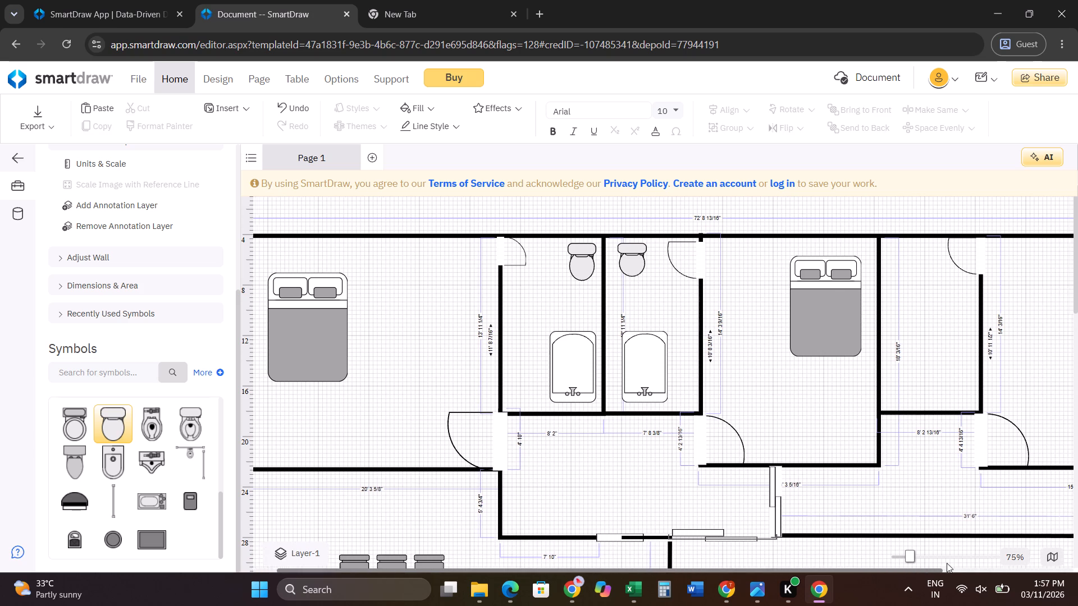
left_click_drag(947, 563, 998, 561)
left_click_drag(115, 416, 712, 356)
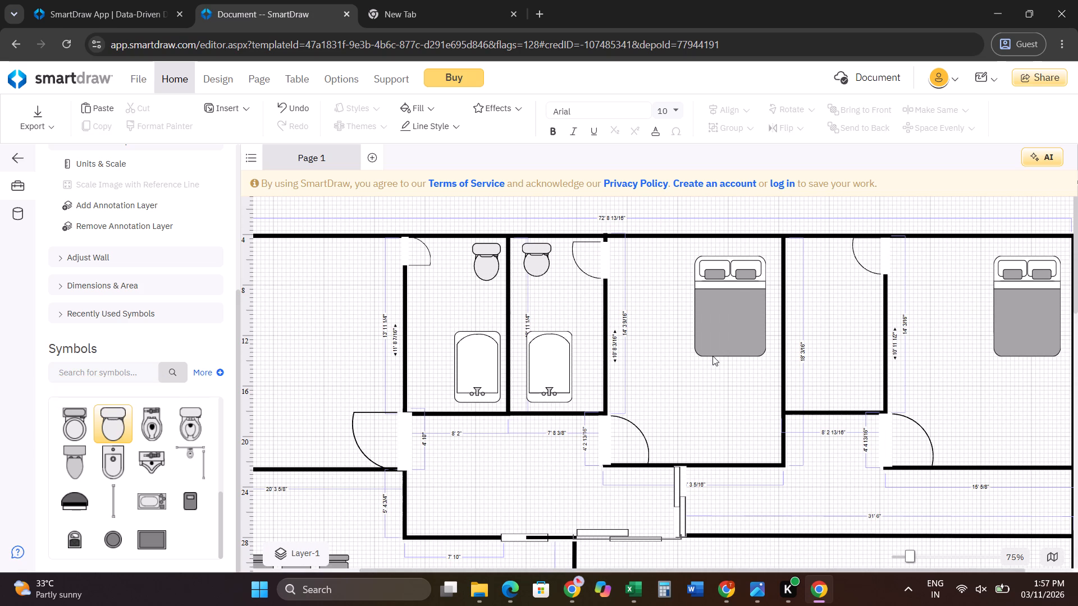
left_click_drag(712, 356, 813, 325)
left_click_drag(814, 322, 804, 255)
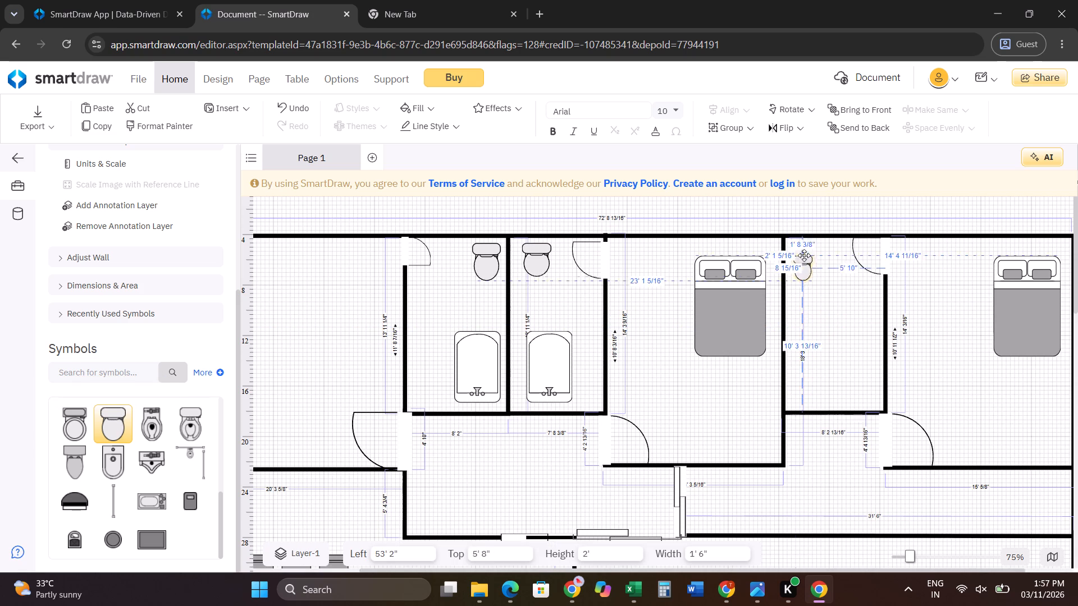
left_click_drag(804, 255, 806, 255)
left_click_drag(816, 273, 824, 276)
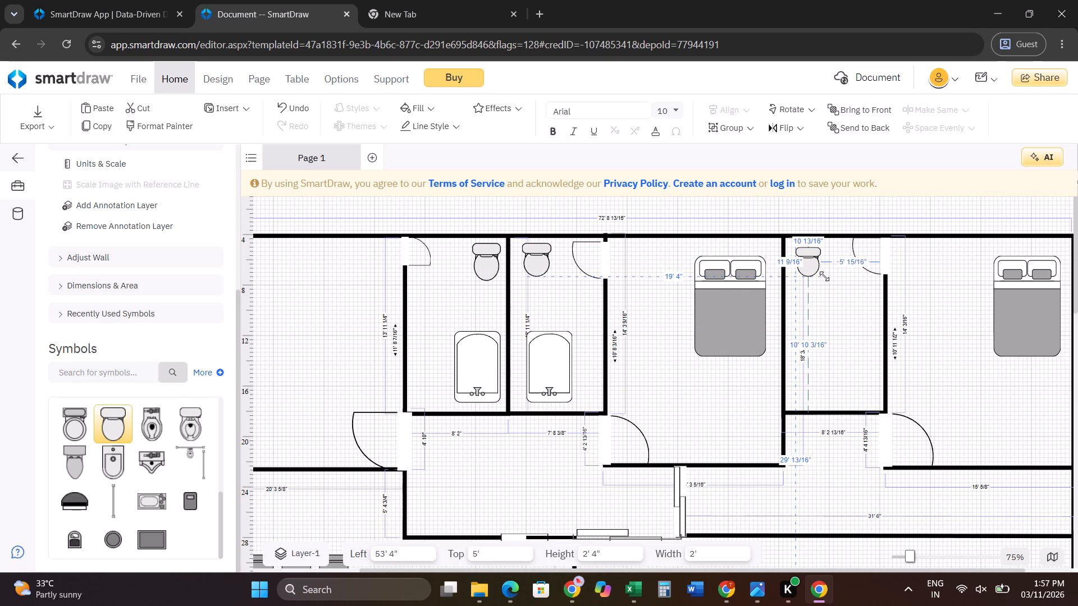
left_click_drag(824, 276, 823, 282)
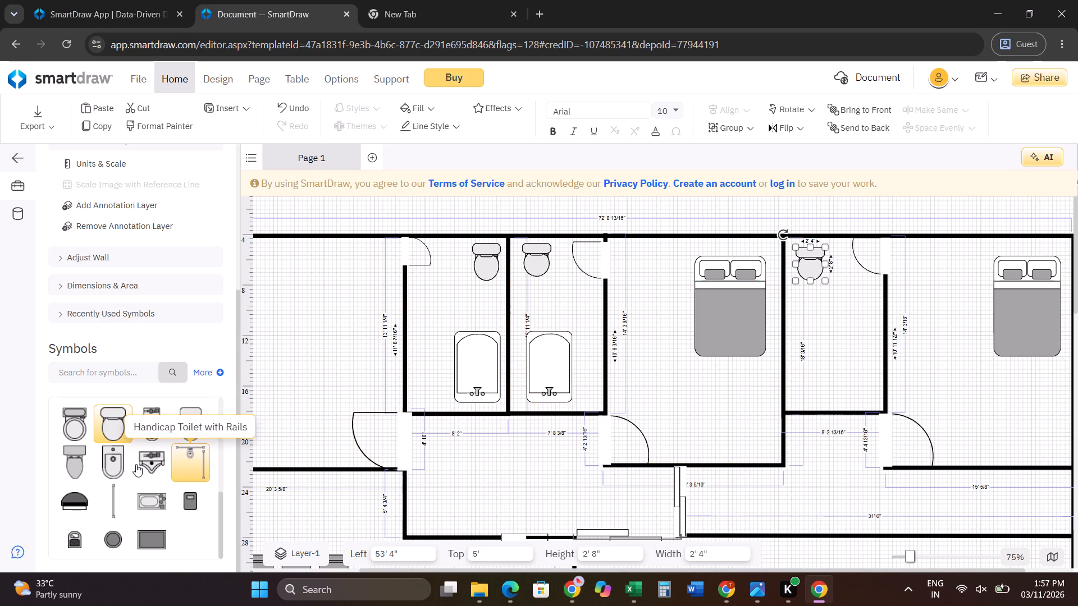
Expand the Bathtubs & Showers symbols and place a Square Tub in the third bathroom at Left 54' 8", Top 10' 4".
left_click(112, 465)
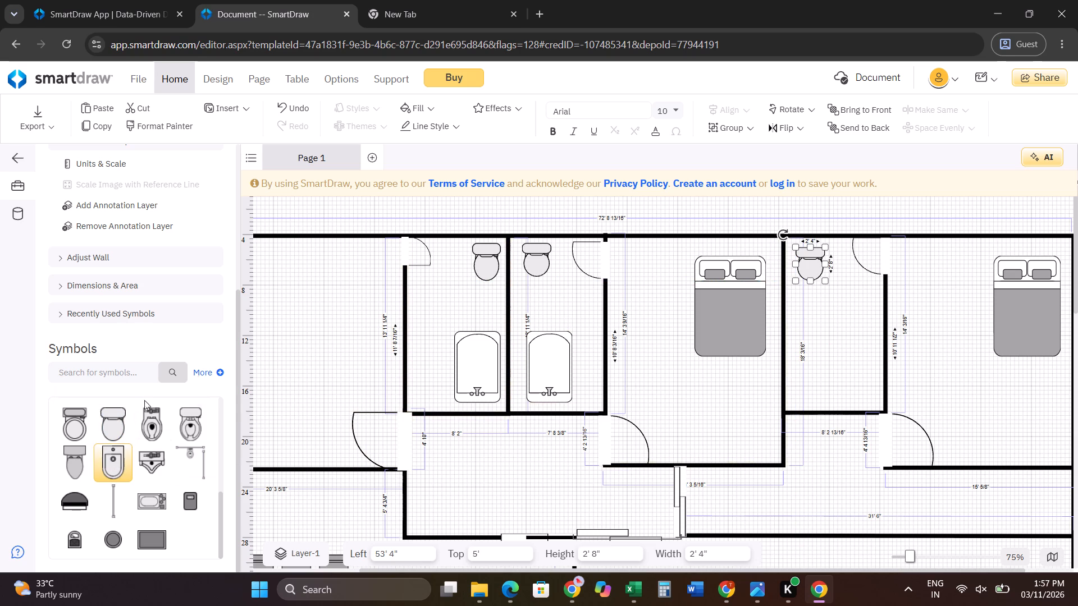
scroll(147, 454, "up", 1)
left_click(102, 457)
left_click(109, 424)
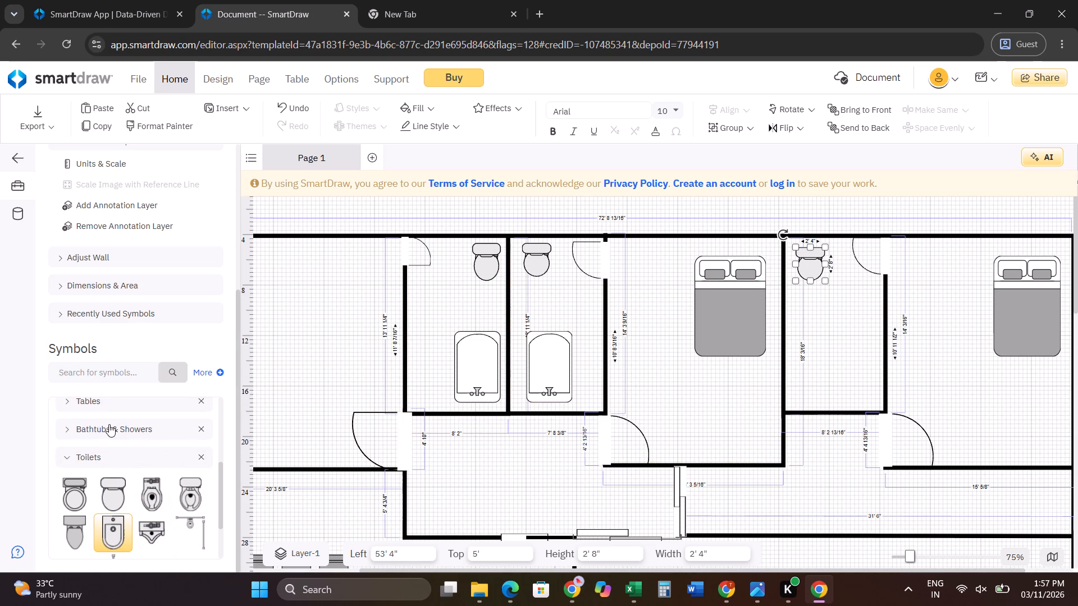
left_click_drag(112, 463, 358, 441)
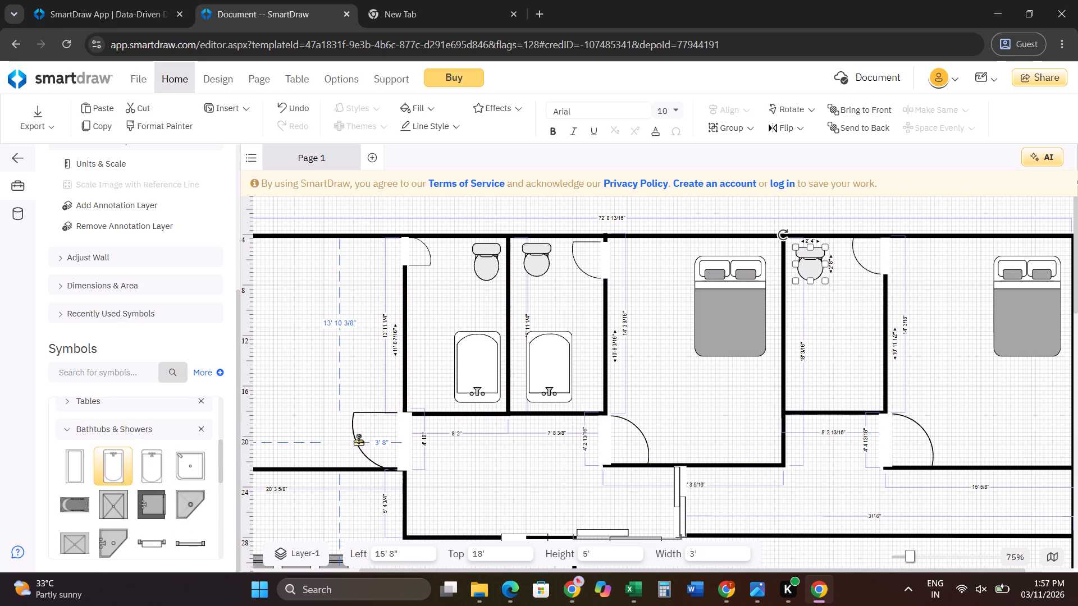
left_click_drag(358, 441, 124, 462)
left_click(166, 465)
left_click(215, 469)
left_click(197, 465)
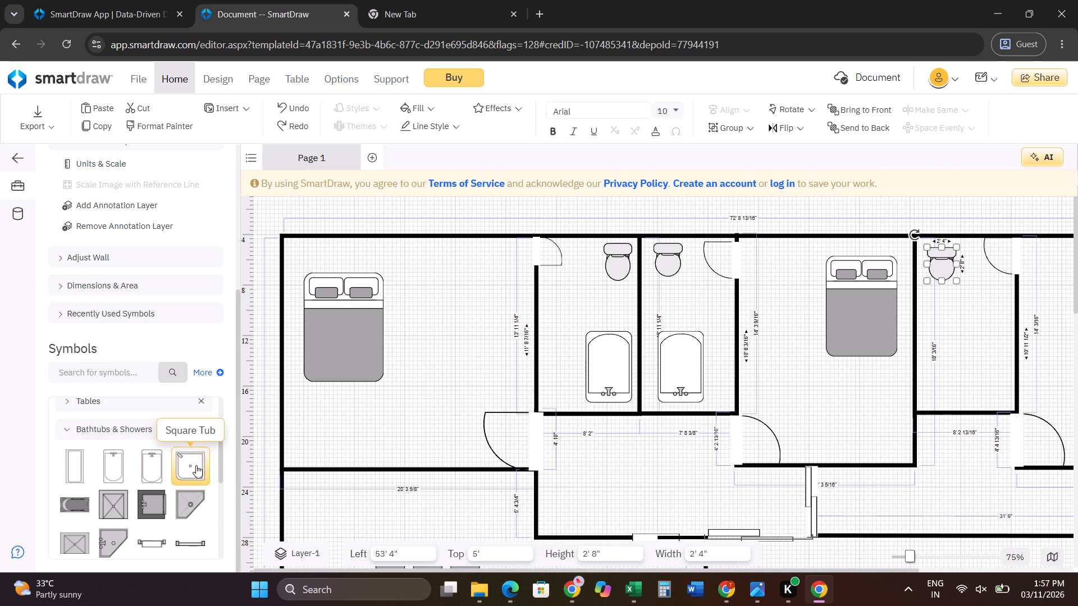
left_click(155, 464)
left_click(179, 463)
left_click_drag(191, 465, 962, 334)
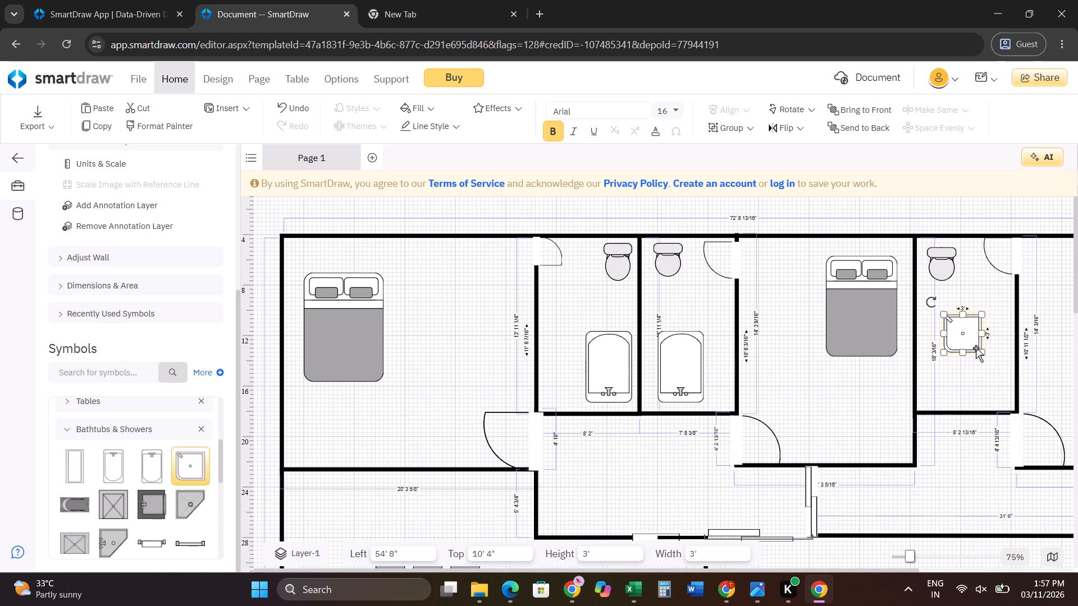
Enlarge the Square Tub to 4' 4" wide by 5' high and move it into the lower-left corner of the third bathroom.
left_click_drag(982, 351, 1000, 379)
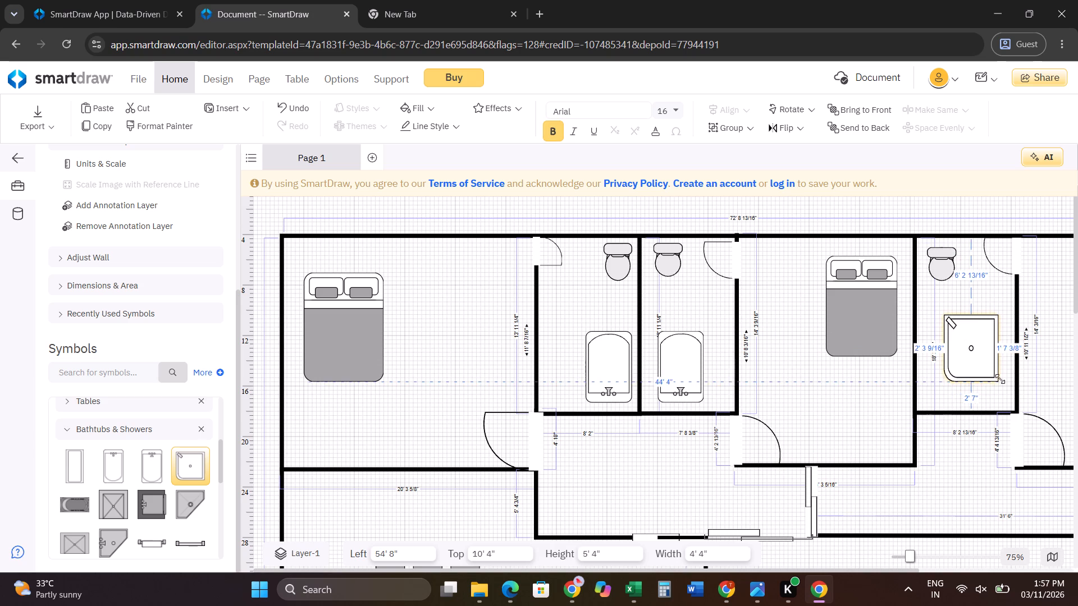
left_click_drag(1000, 379, 997, 379)
left_click_drag(979, 354, 954, 379)
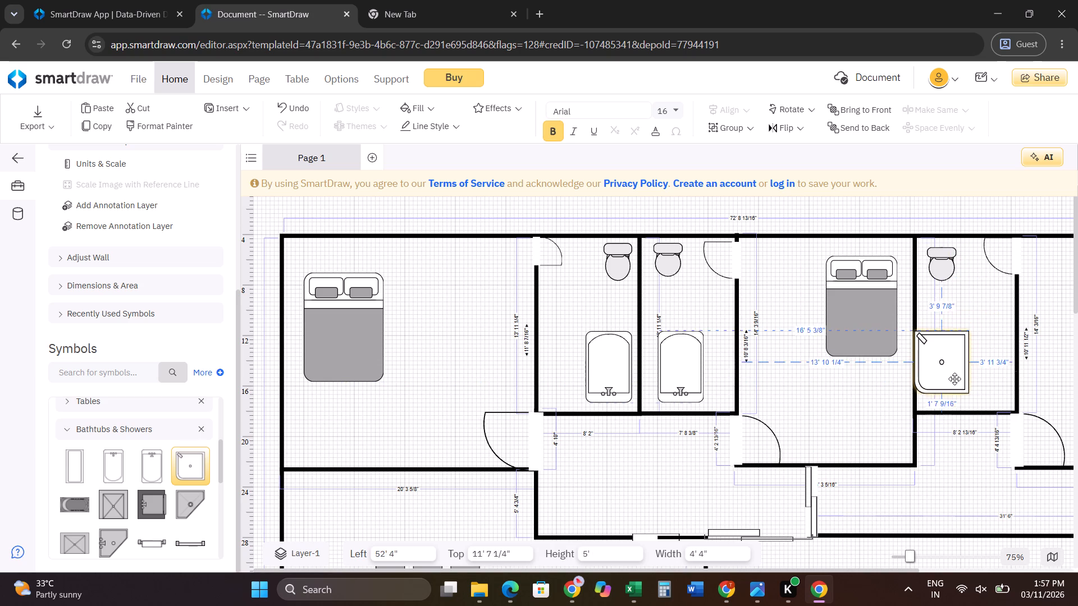
left_click_drag(954, 379, 956, 377)
left_click(783, 407)
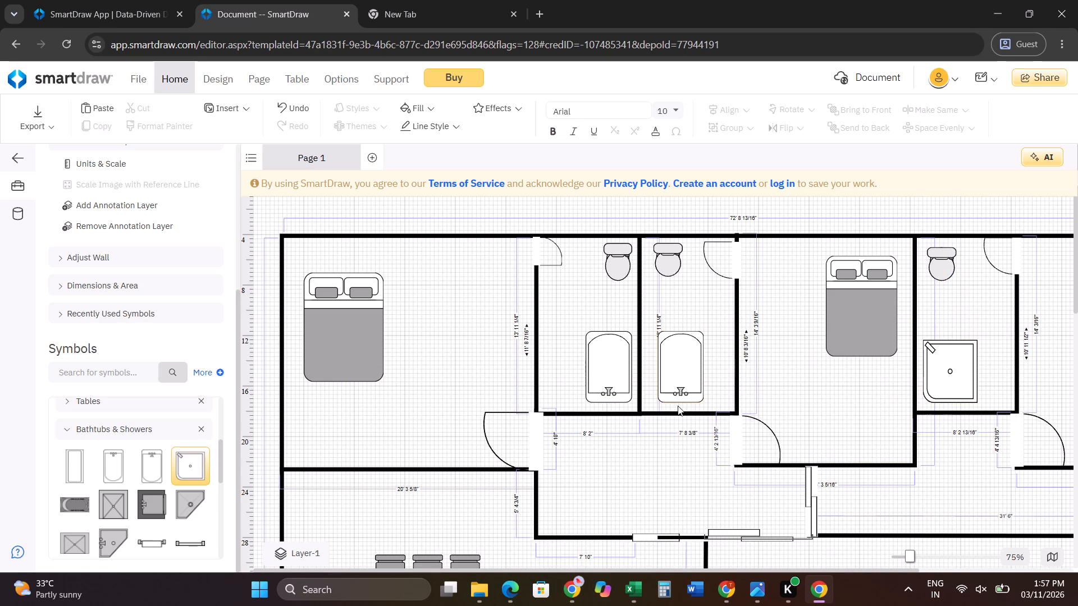
Place a bar symbol from Bathtubs & Showers beside the first bathroom's bathtub, lengthen it to 2' 8" and rotate it vertical.
scroll(132, 465, "down", 1)
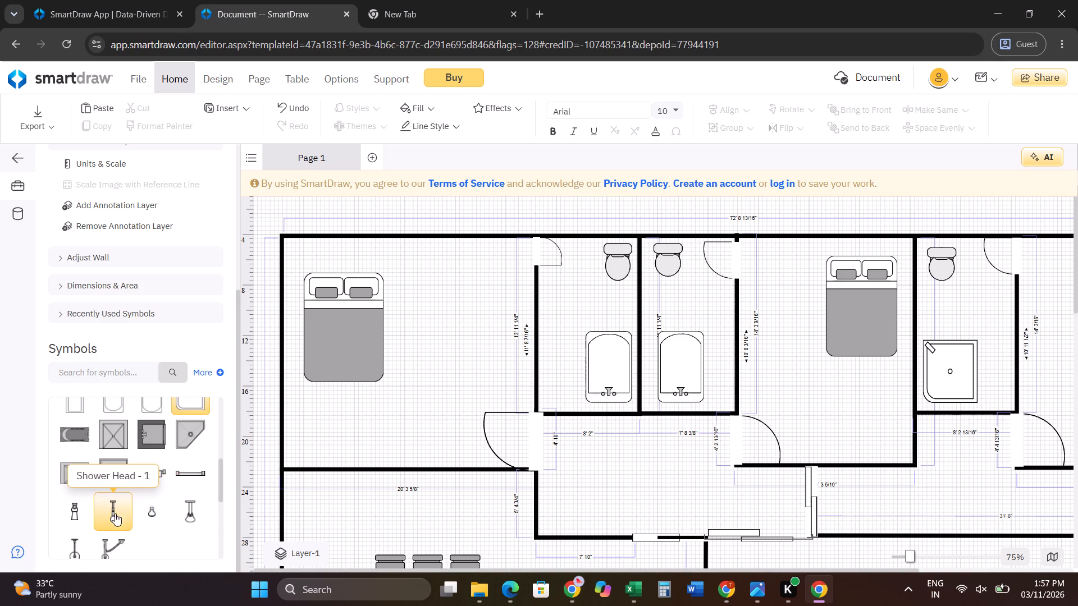
left_click_drag(195, 476, 446, 400)
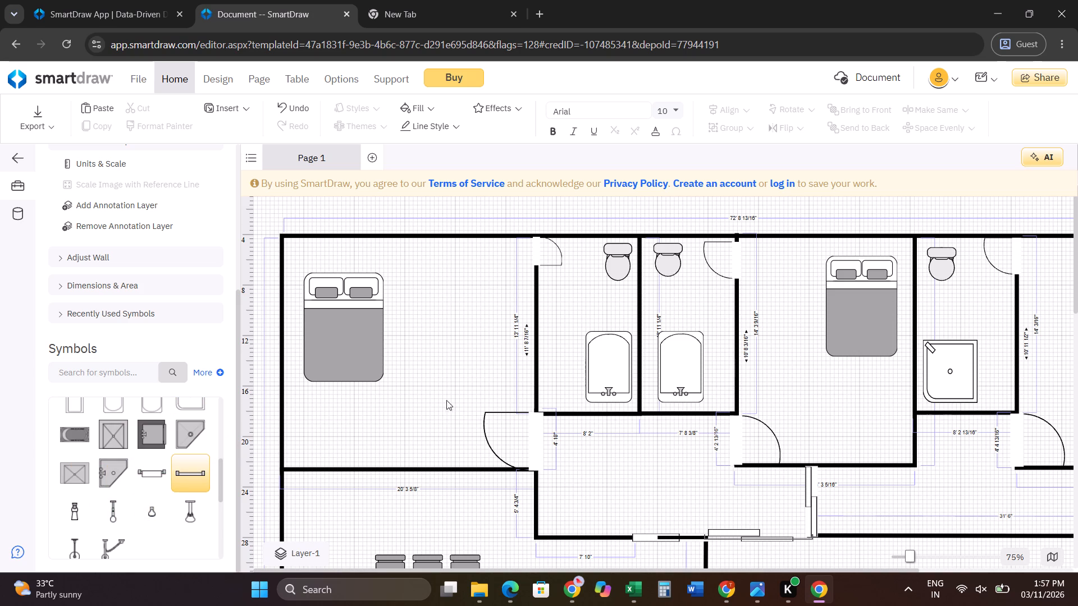
left_click_drag(446, 400, 560, 342)
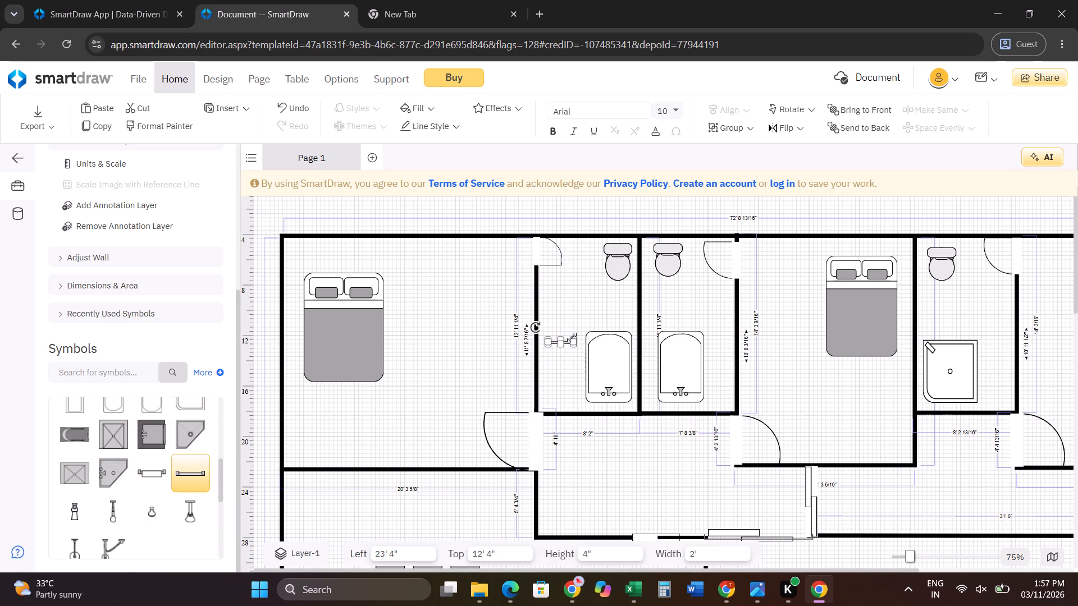
left_click_drag(574, 339, 583, 338)
left_click_drag(535, 331, 590, 391)
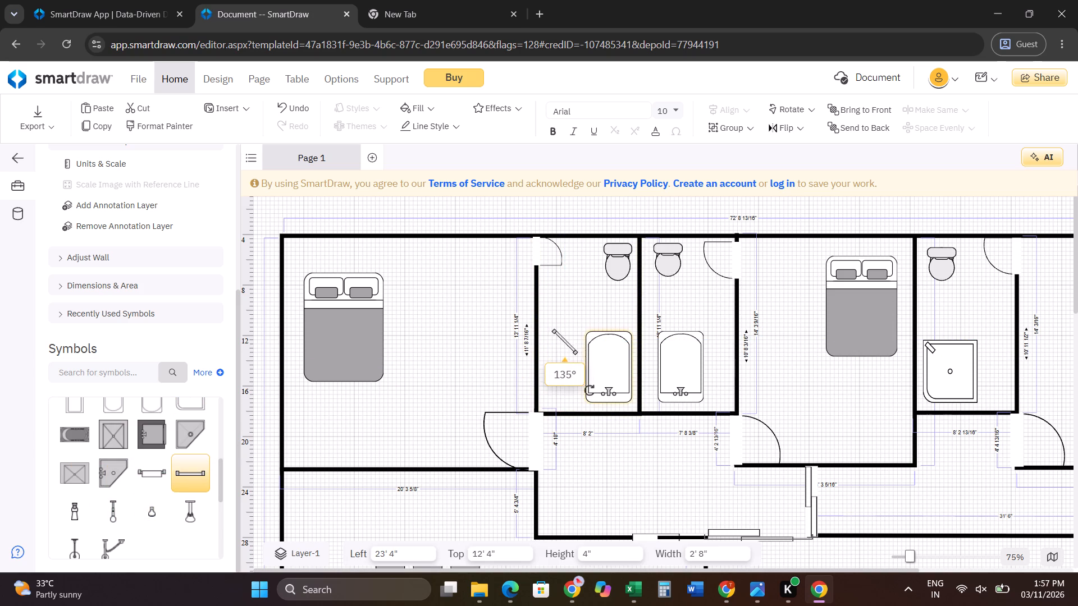
left_click_drag(590, 391, 547, 394)
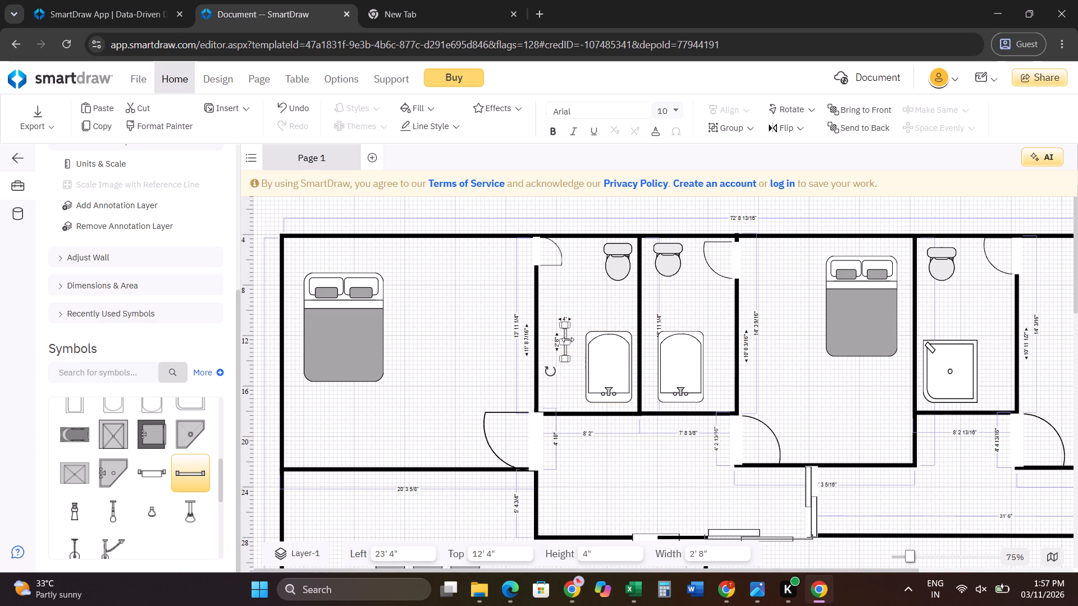
Thicken the bar to 6" and move it against the first bathroom's left wall at Left 21' 7 1/4", Top 12' 8 3/4".
left_click(563, 341)
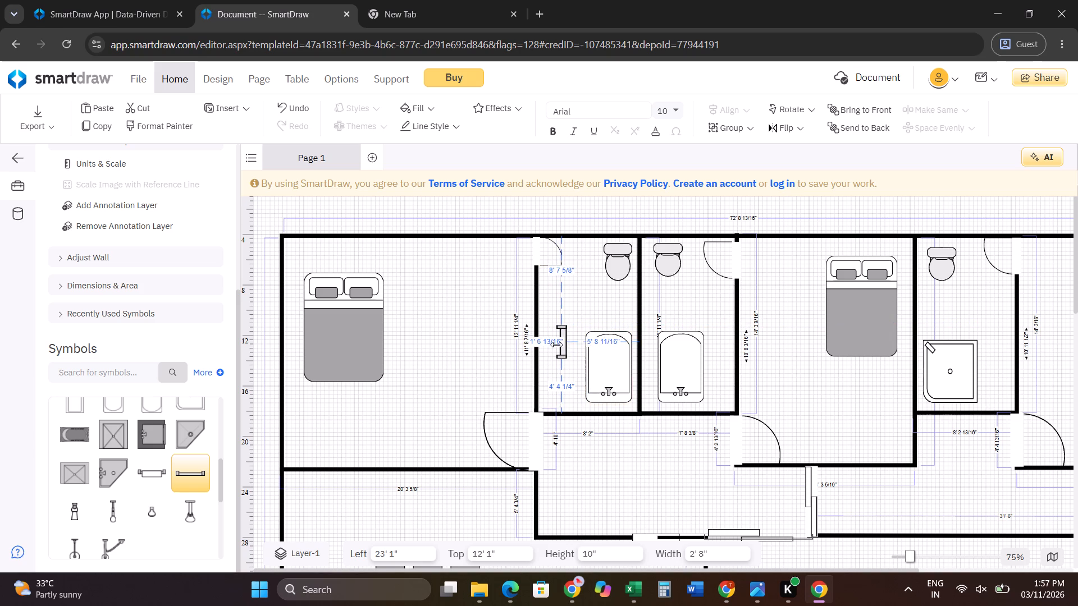
left_click_drag(564, 335, 541, 341)
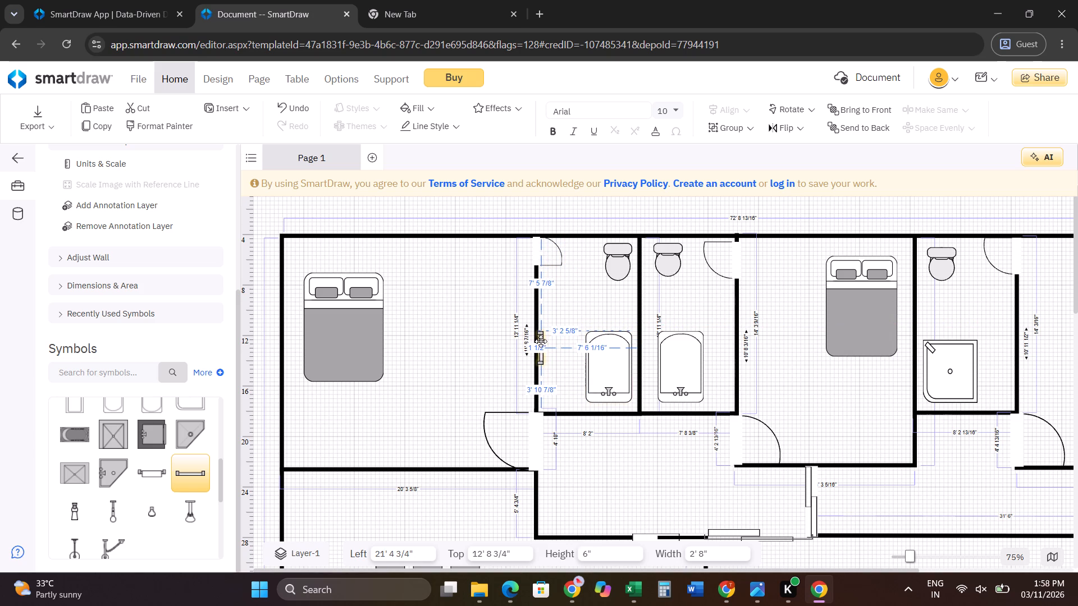
left_click_drag(541, 341, 542, 343)
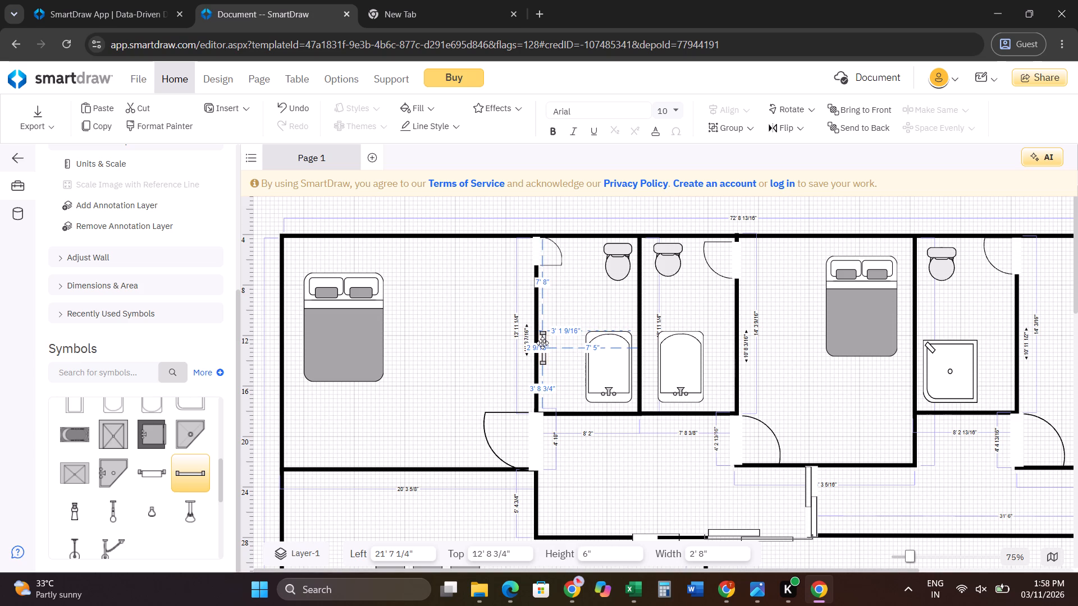
left_click_drag(542, 343, 542, 340)
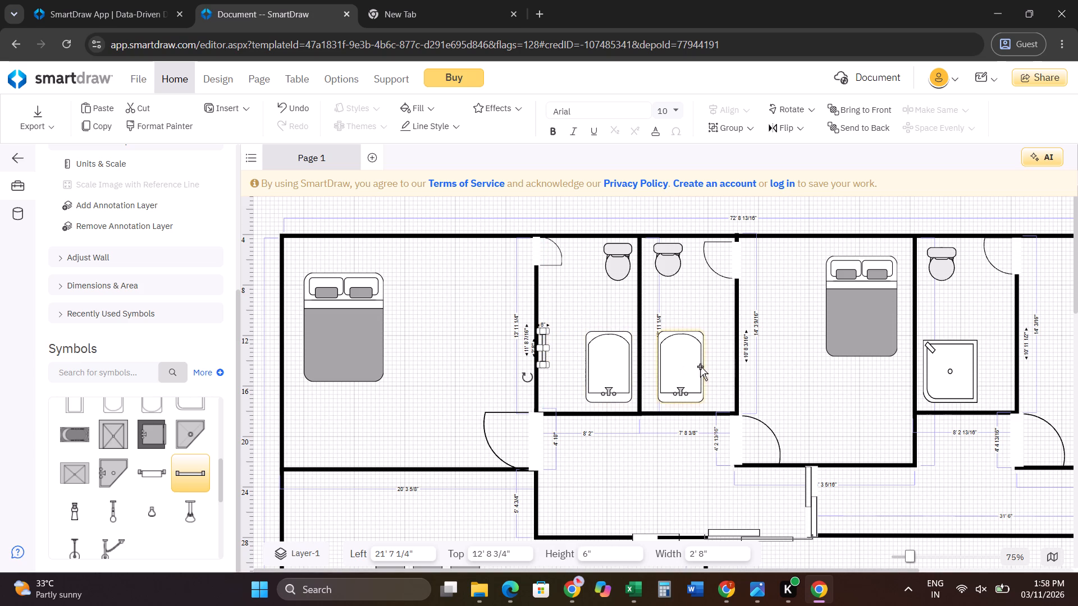
Duplicate the bar, thin the copy to 3" and move it into the second bedroom at Left 40' 5 3/4", Top 14' 10 3/4".
key("ctrl+c")
left_click(778, 355)
key("ctrl+v")
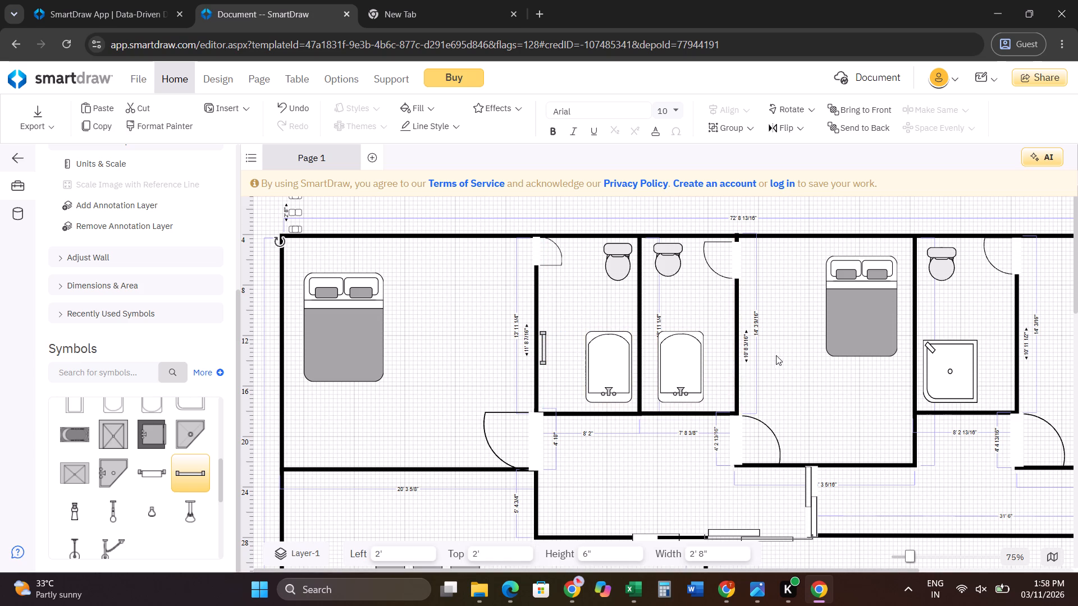
left_click(295, 209)
left_click_drag(294, 201, 321, 225)
left_click_drag(296, 208, 332, 227)
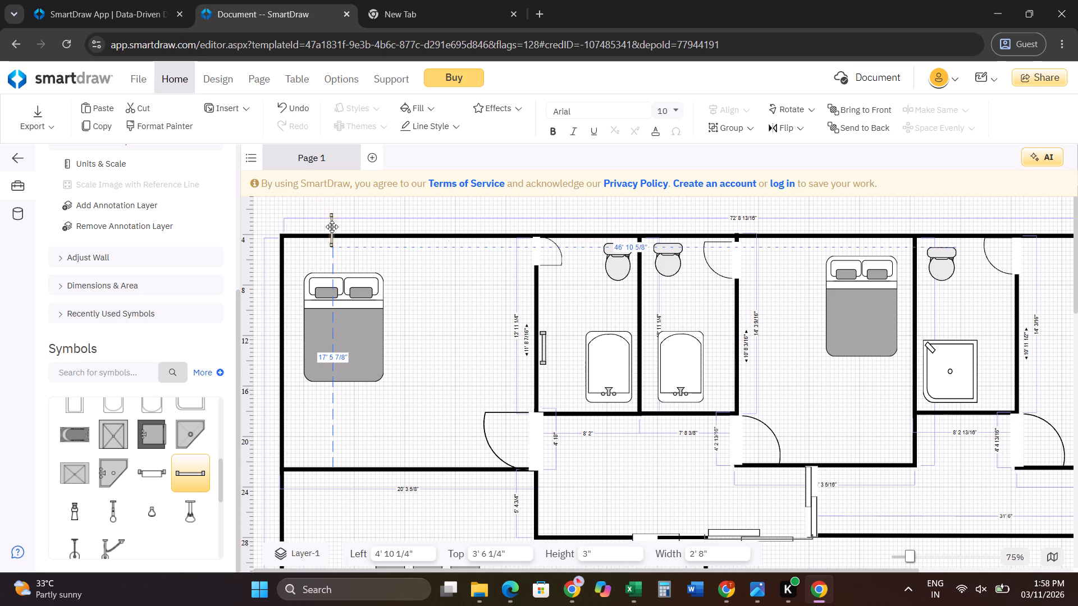
left_click_drag(332, 227, 779, 369)
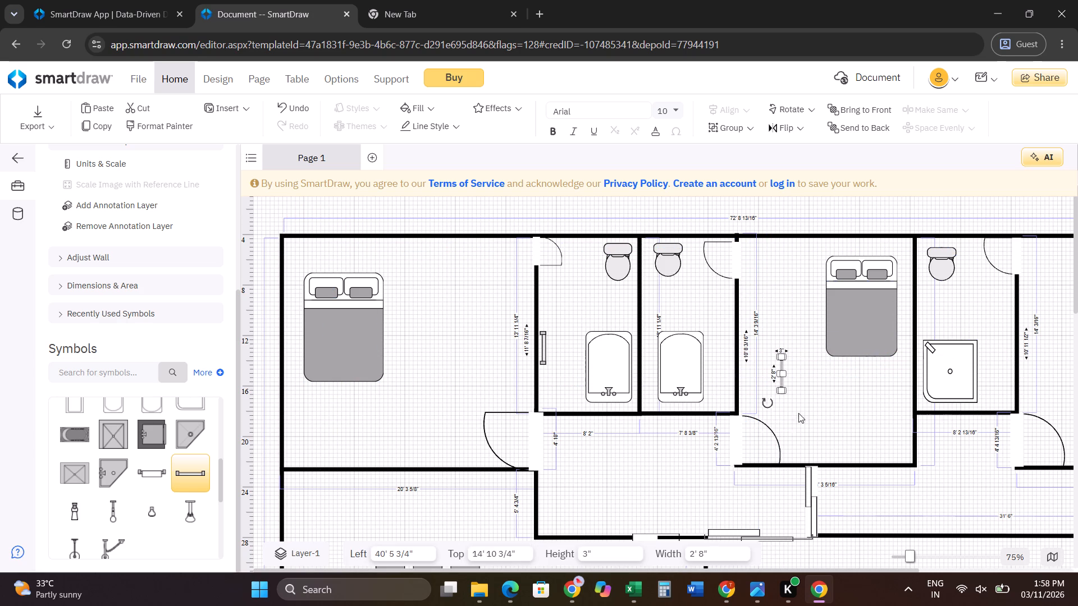
Resize the copied bar to 2' 7 3/4" by 3 3/4" and move it beside the second bathroom's bathtub at Left 35' 6", Top 13' 6 1/4".
left_click(786, 391)
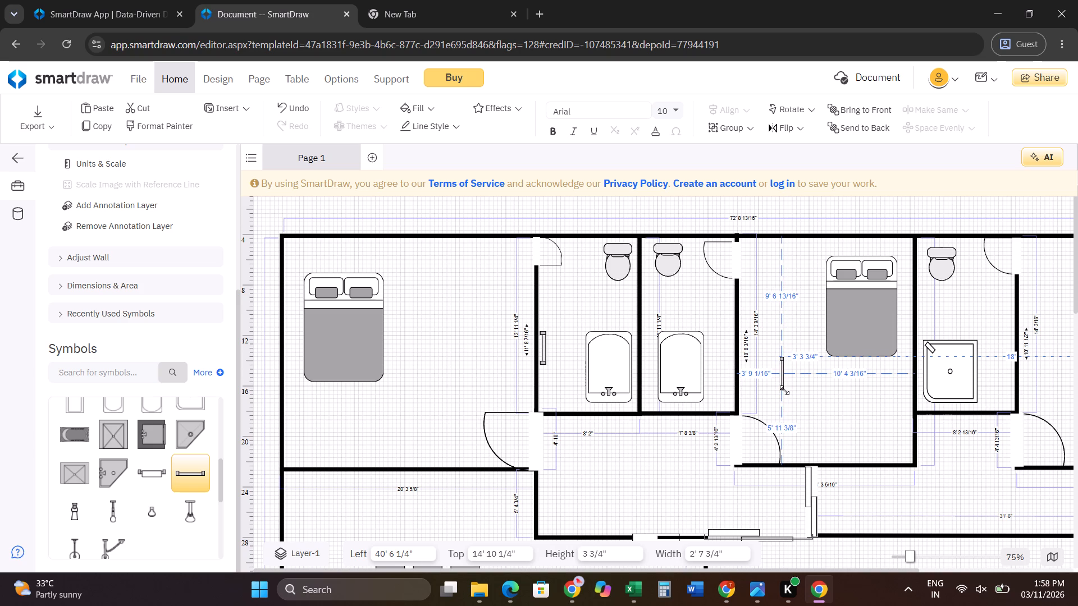
left_click_drag(780, 366, 776, 366)
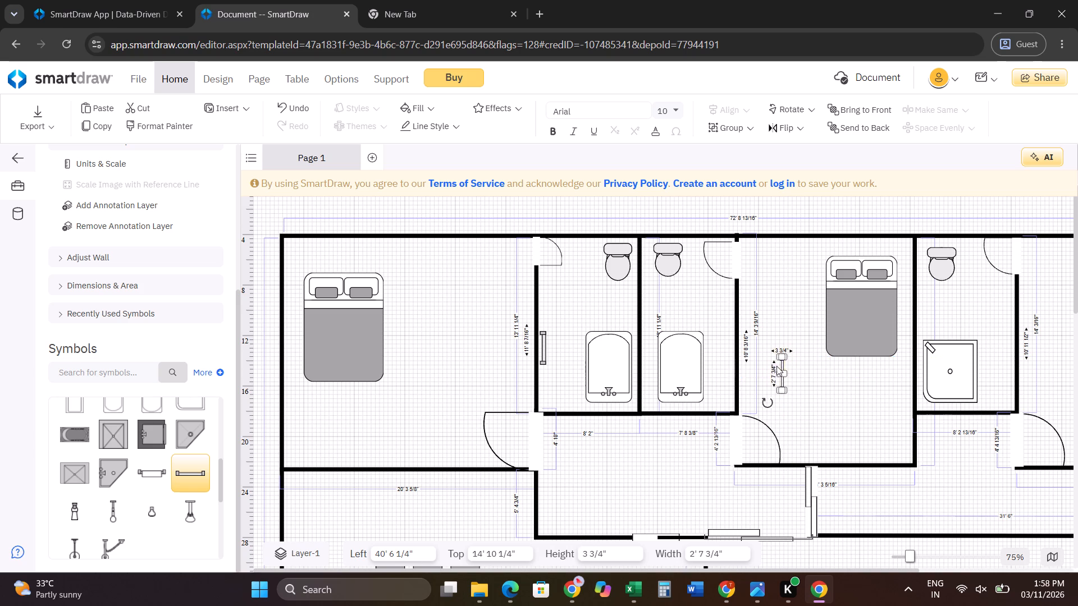
left_click_drag(776, 366, 746, 352)
left_click(784, 370)
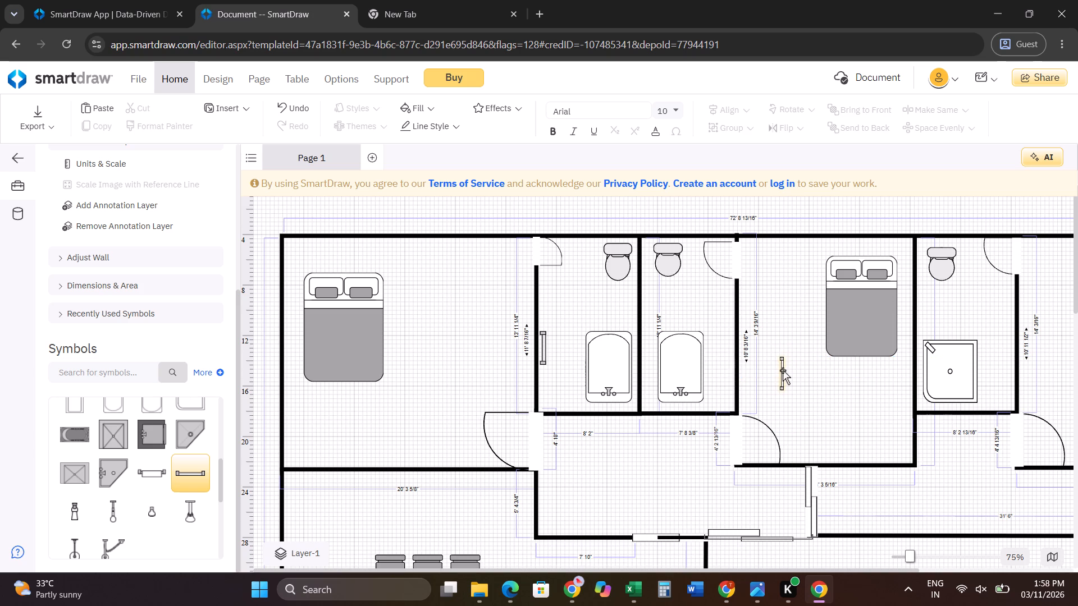
left_click_drag(783, 370, 648, 320)
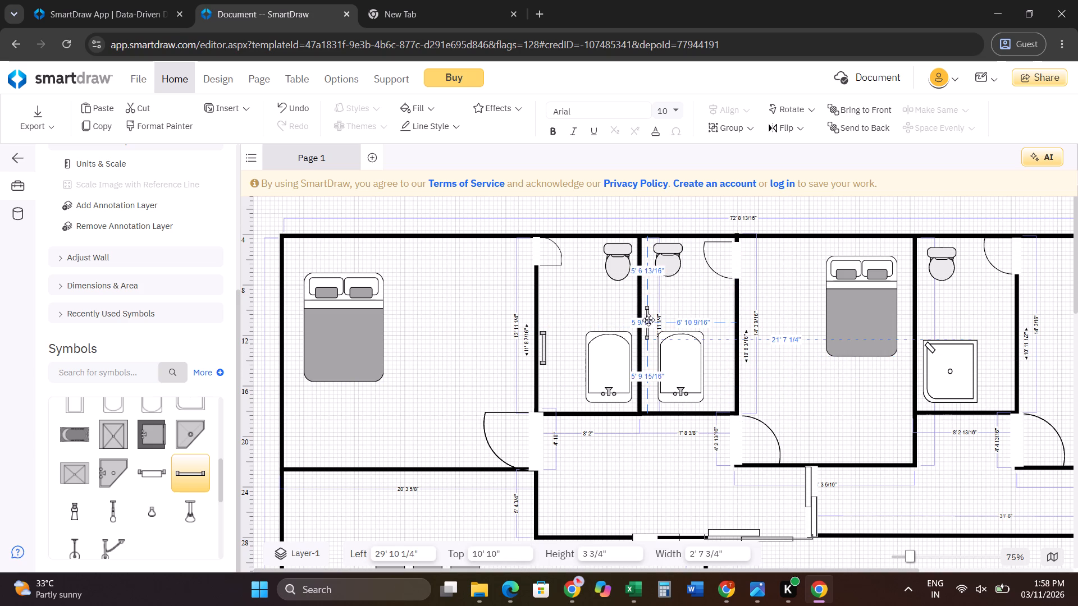
left_click_drag(648, 320, 719, 352)
Rotate the copied bar half a turn so it stands vertical facing the opposite way.
left_click_drag(700, 384, 770, 310)
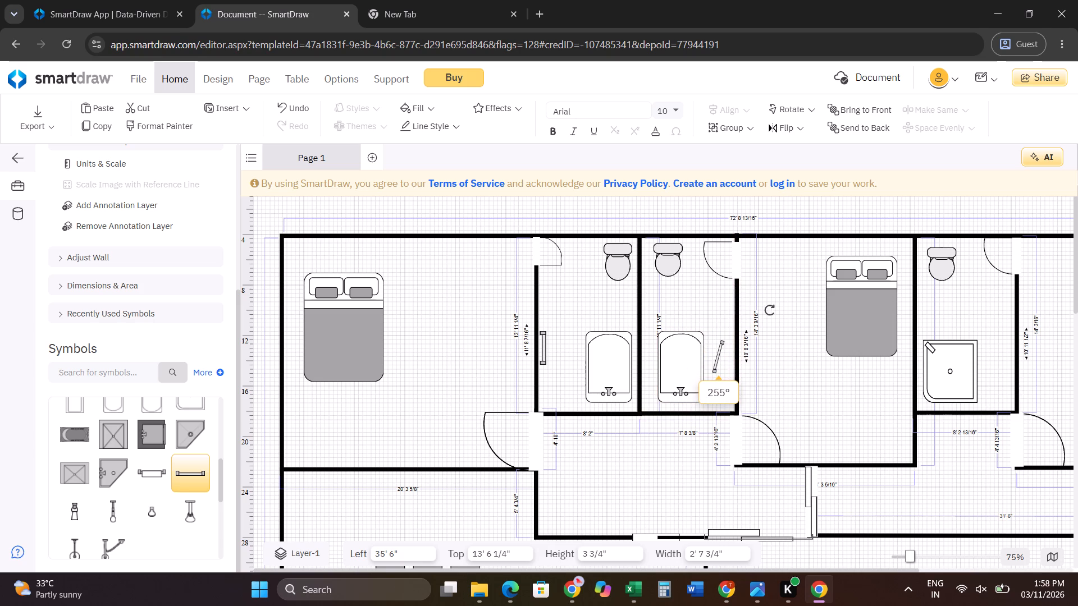
left_click_drag(770, 310, 747, 309)
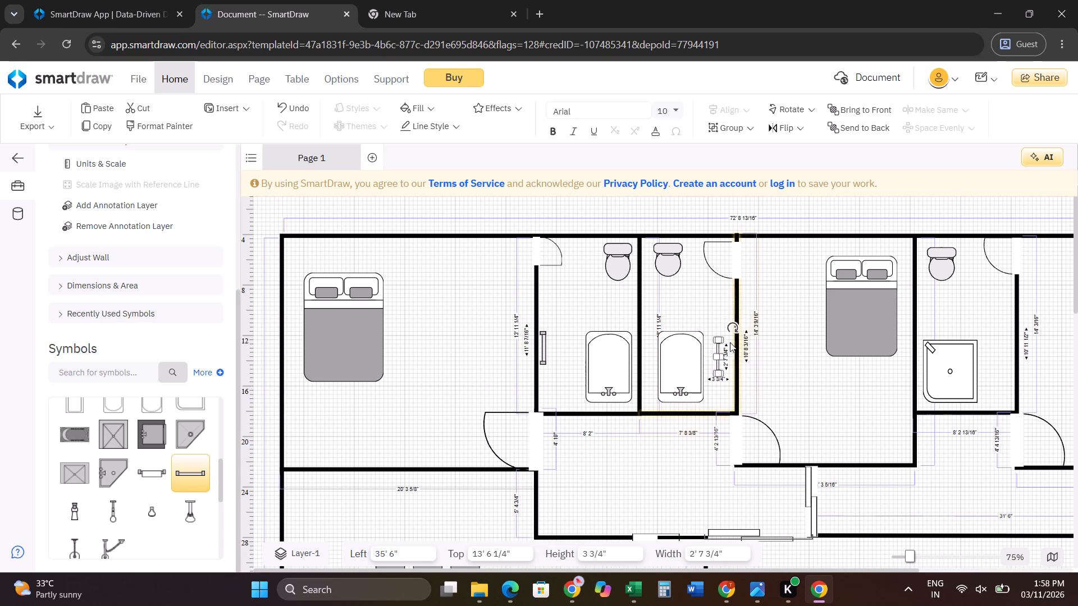
Move the copied bar against the second bathroom's right wall at Left 36' 6 1/4", Top 13' 6 1/4".
left_click_drag(719, 349, 727, 348)
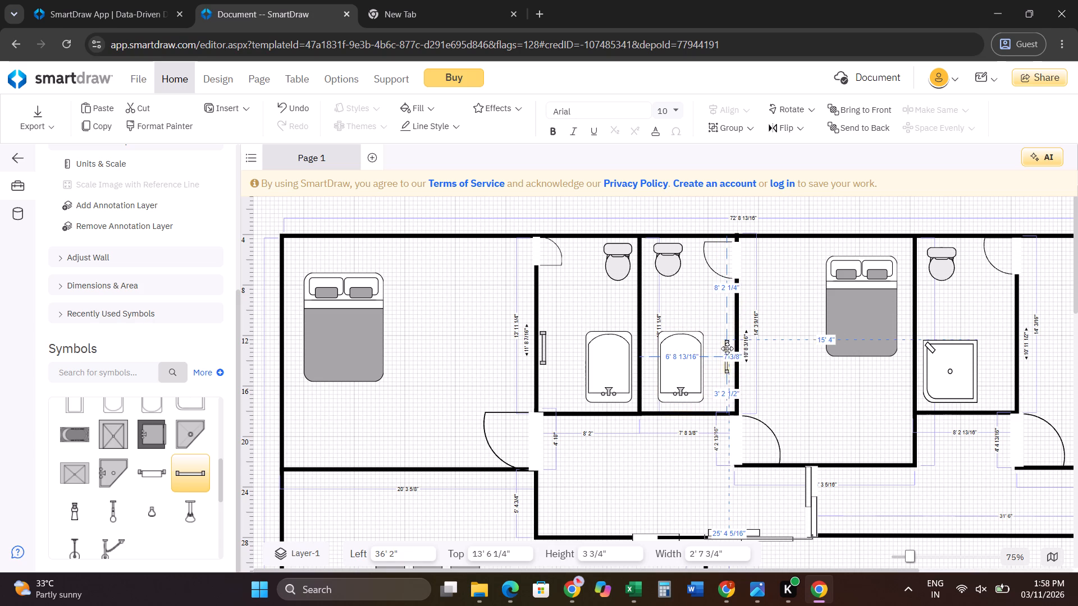
left_click_drag(727, 348, 734, 347)
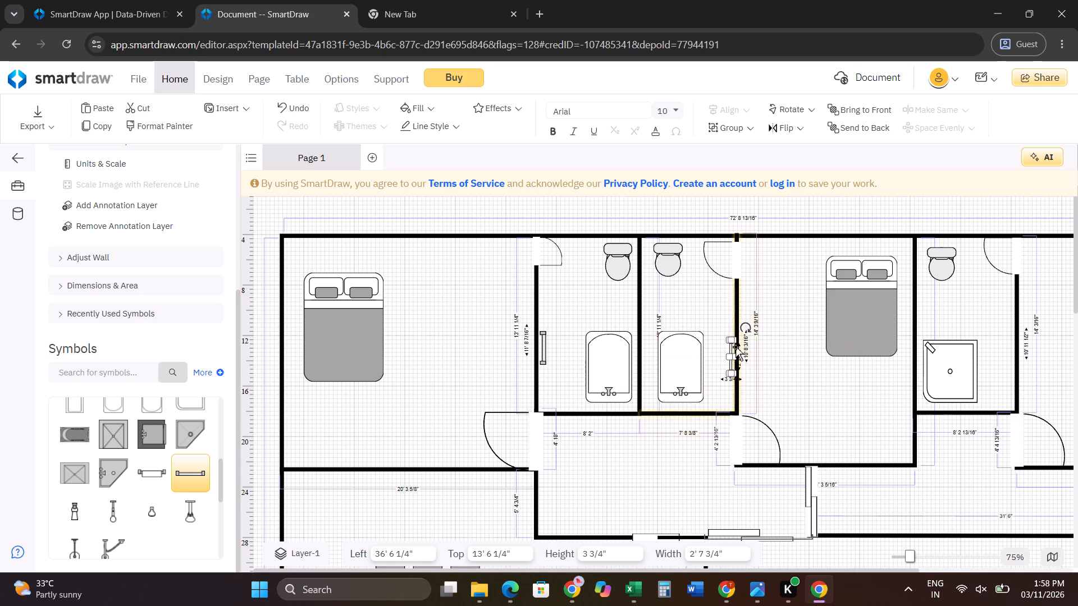
left_click(793, 413)
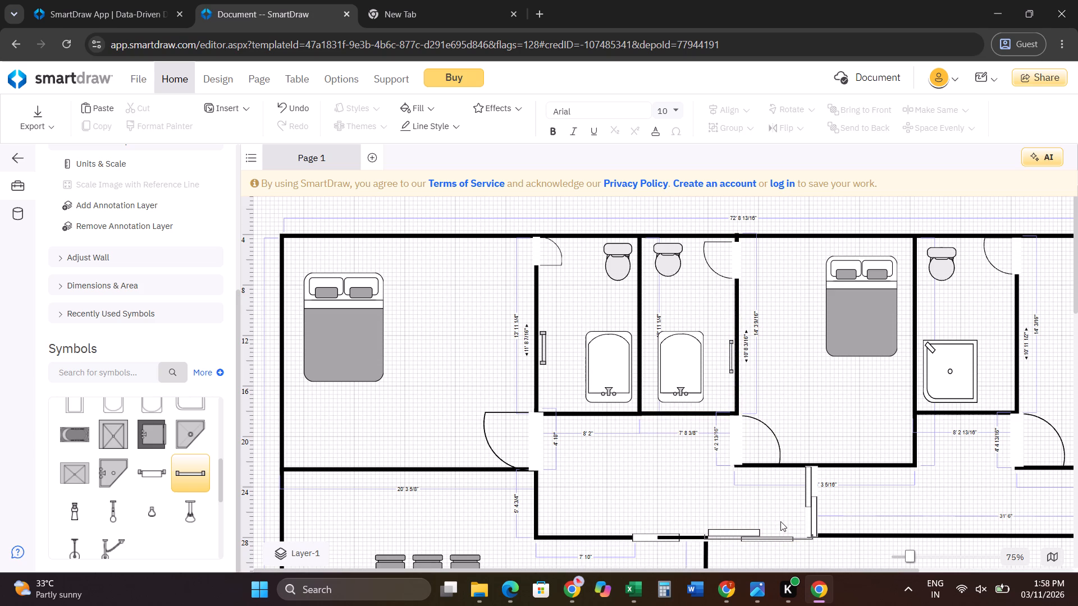
Add a Towel Bar (24") to the third bathroom, turn it vertical and set it against the right wall at about Left 59' 1 3/4", Top 12' 5 1/2".
left_click_drag(873, 571, 969, 568)
left_click_drag(188, 477, 709, 359)
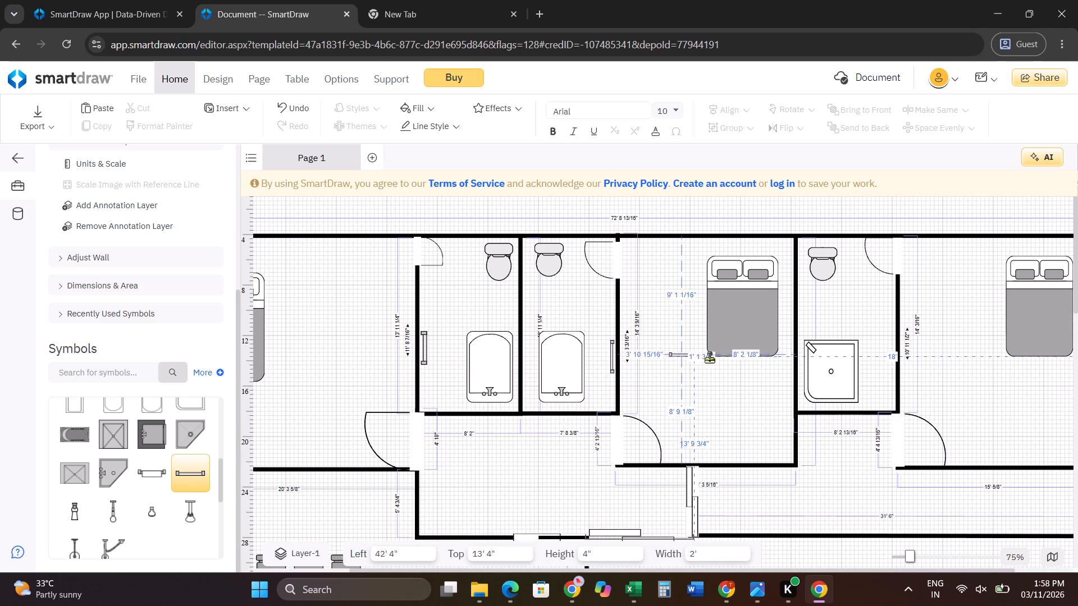
left_click_drag(709, 359, 883, 316)
left_click_drag(864, 304, 877, 285)
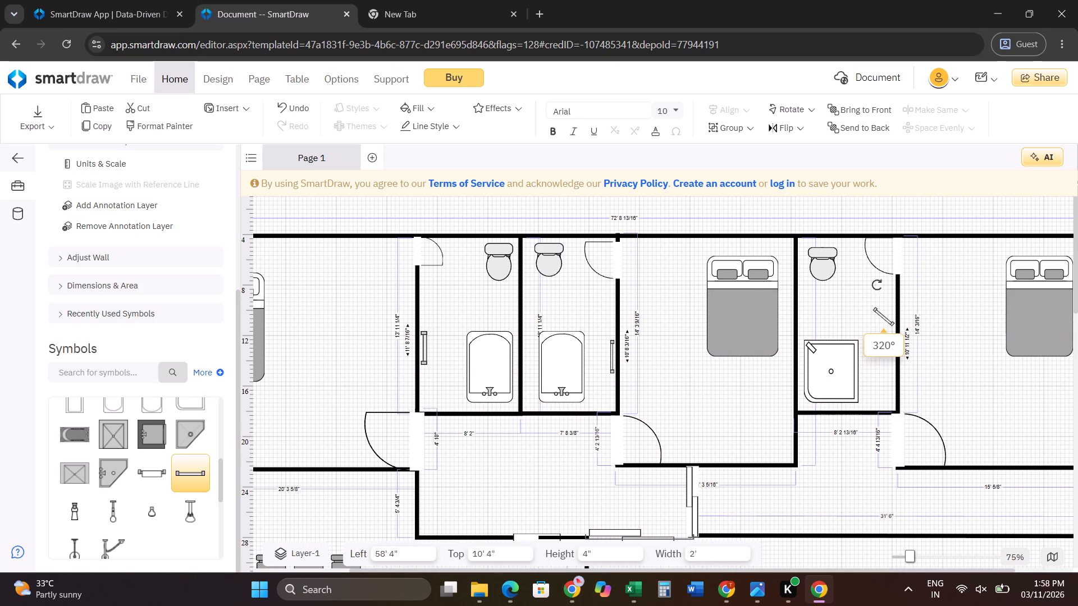
left_click_drag(877, 285, 905, 274)
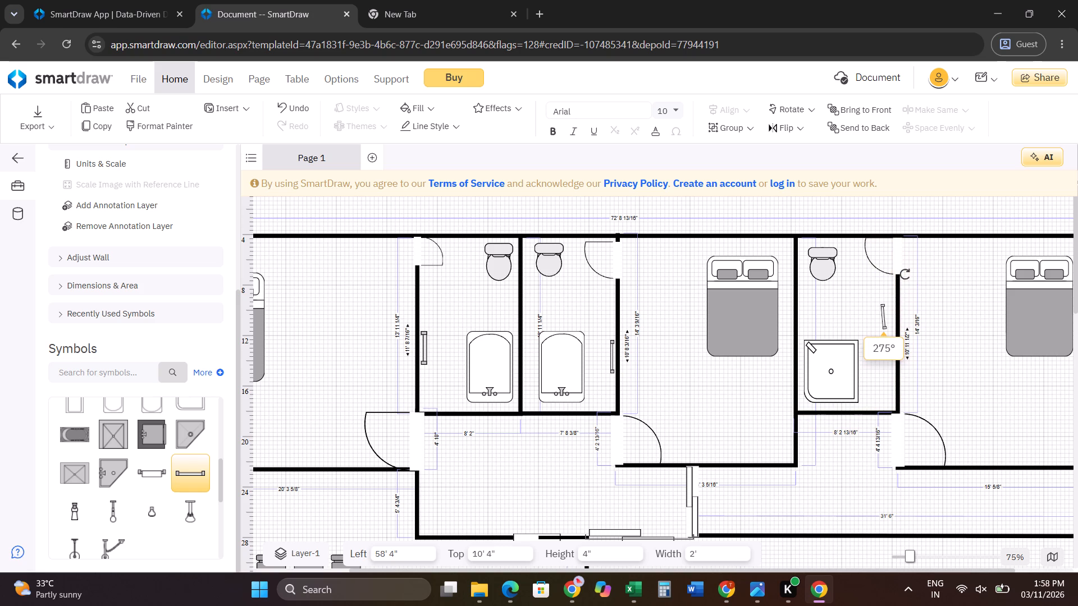
left_click_drag(905, 274, 908, 276)
left_click_drag(883, 310, 885, 312)
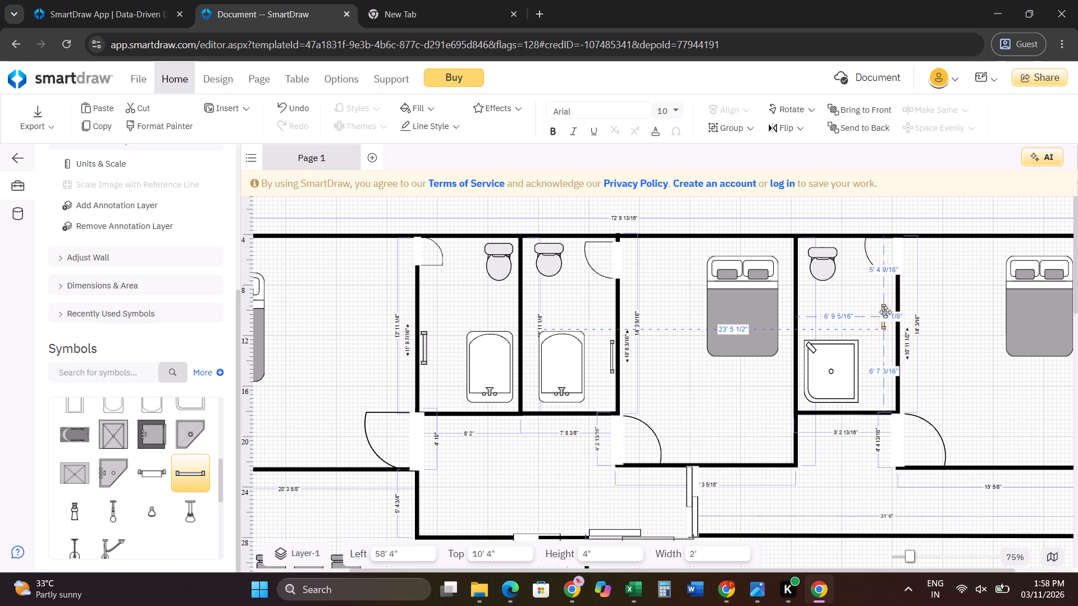
left_click_drag(885, 312, 893, 335)
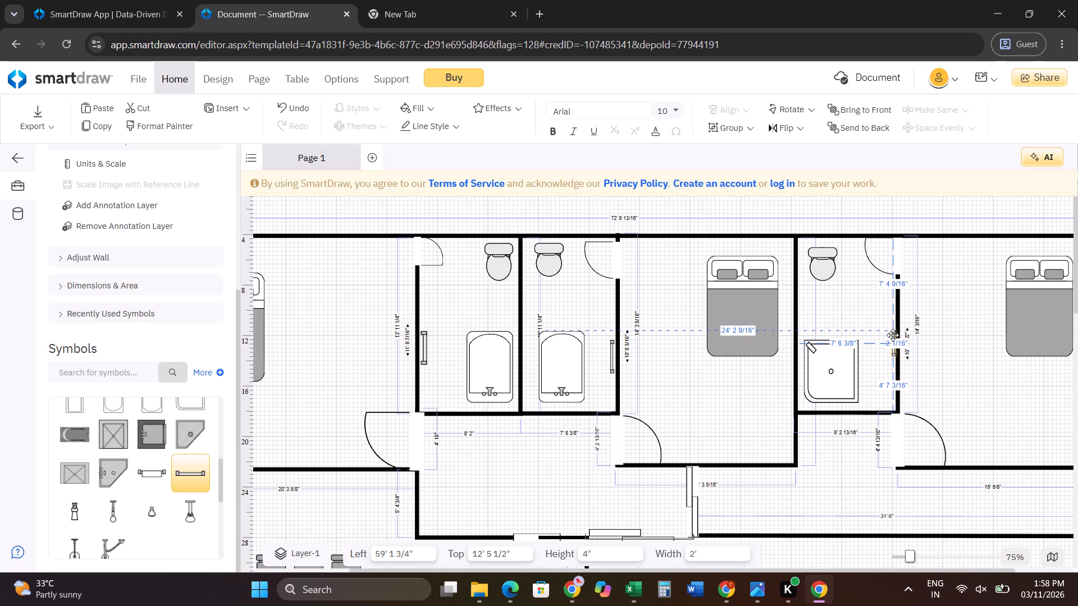
left_click_drag(893, 335, 893, 336)
left_click(945, 389)
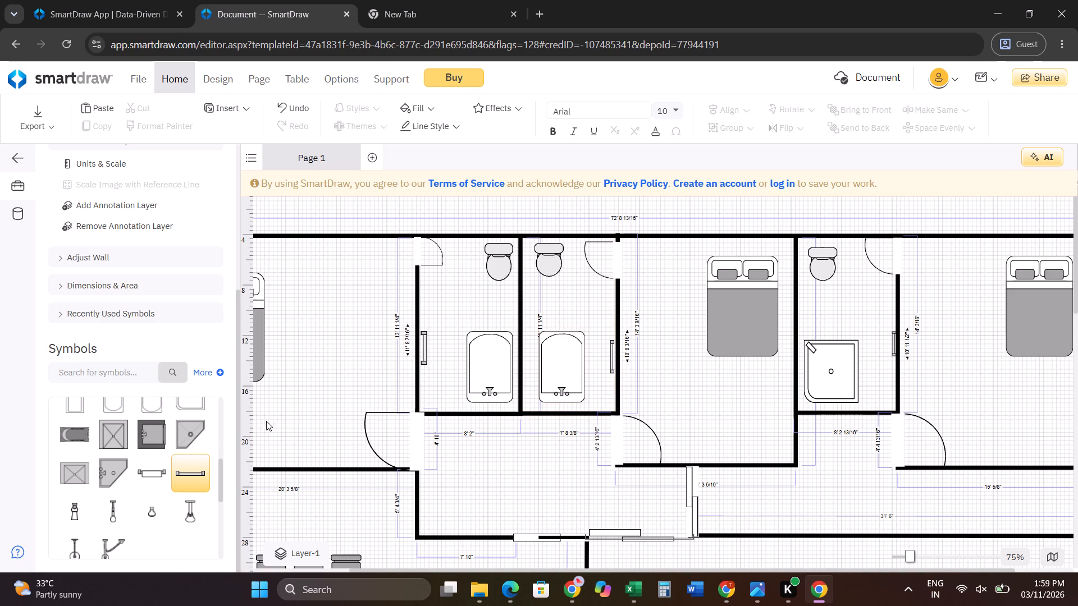
Add a Shower Head - 3 to the first bathroom, turn it horizontal and set it against the left wall above the towel bar.
scroll(89, 535, "down", 1)
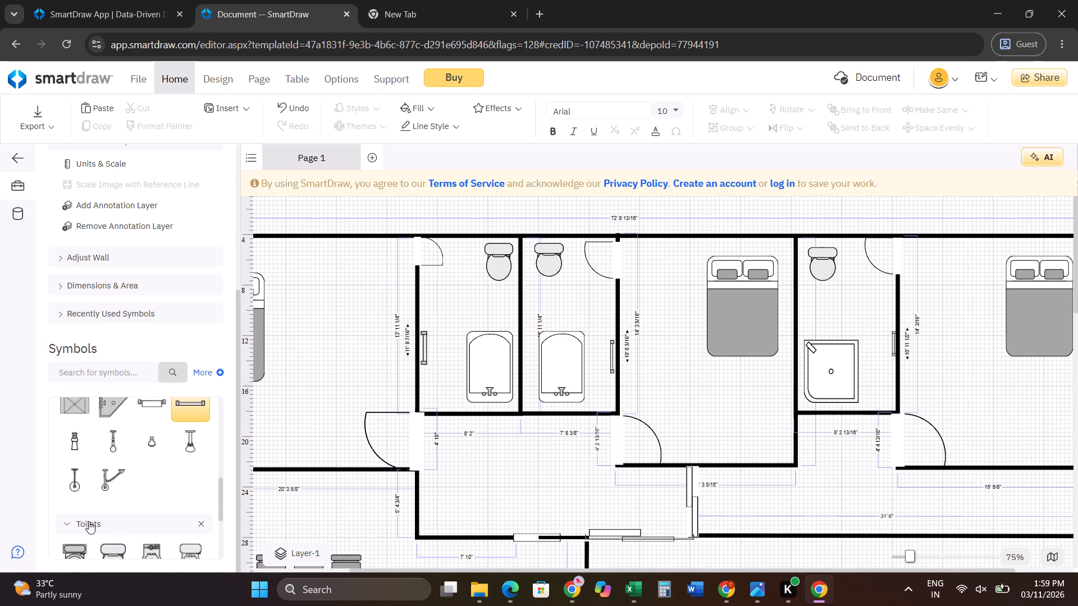
left_click(63, 481)
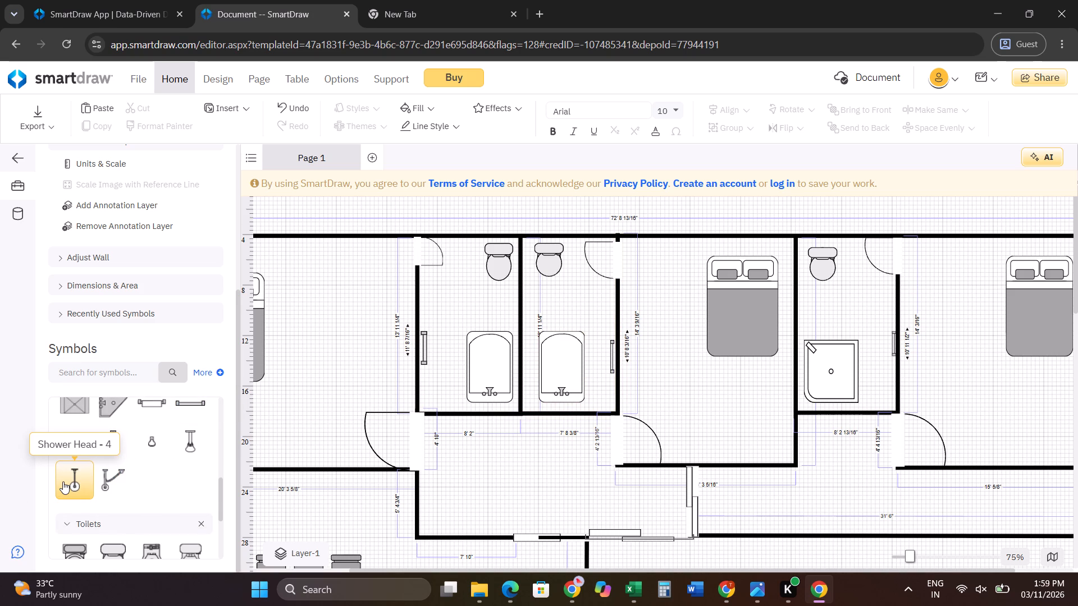
left_click(198, 442)
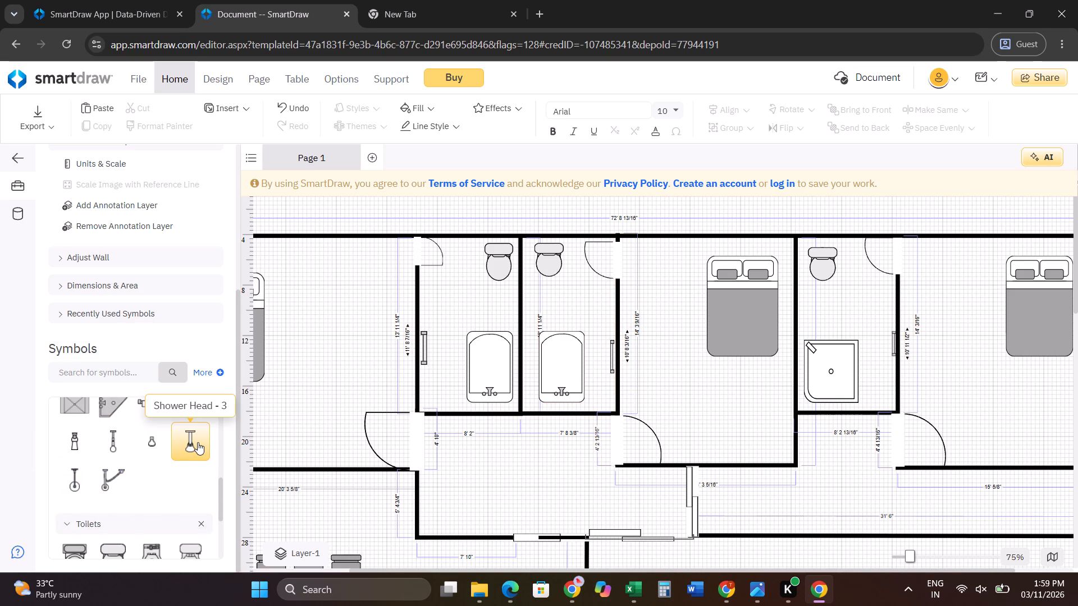
left_click_drag(186, 440, 446, 318)
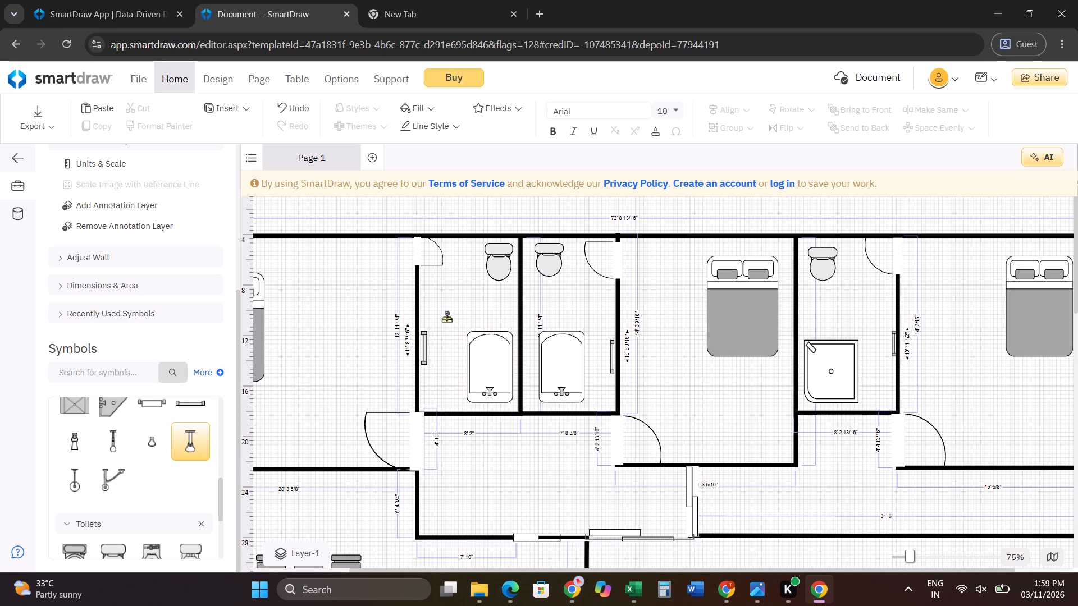
left_click_drag(446, 318, 438, 304)
left_click_drag(422, 283, 412, 287)
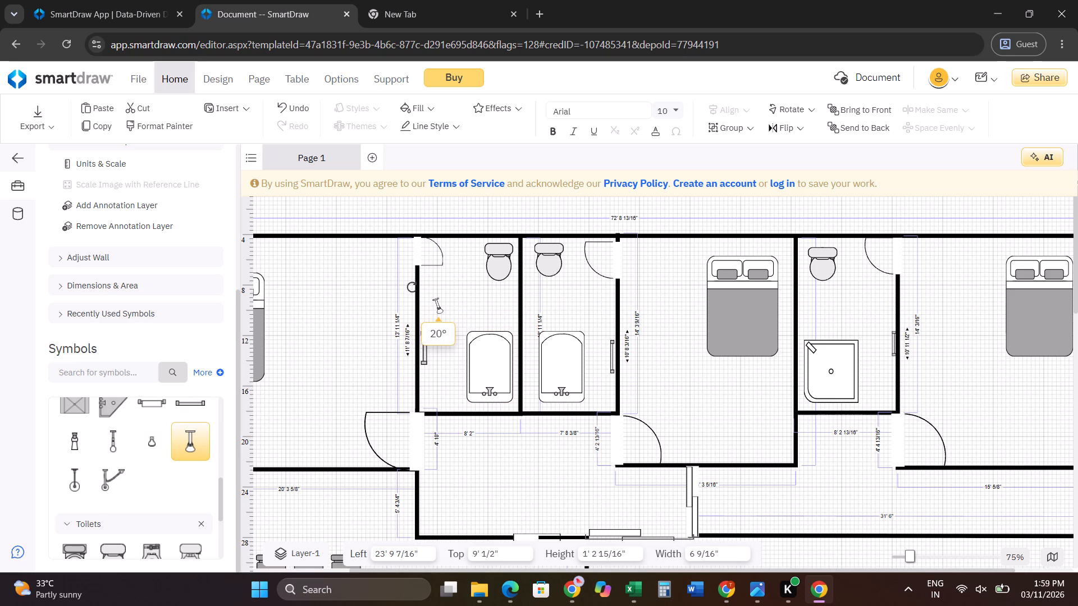
left_click_drag(412, 287, 404, 329)
left_click(462, 302)
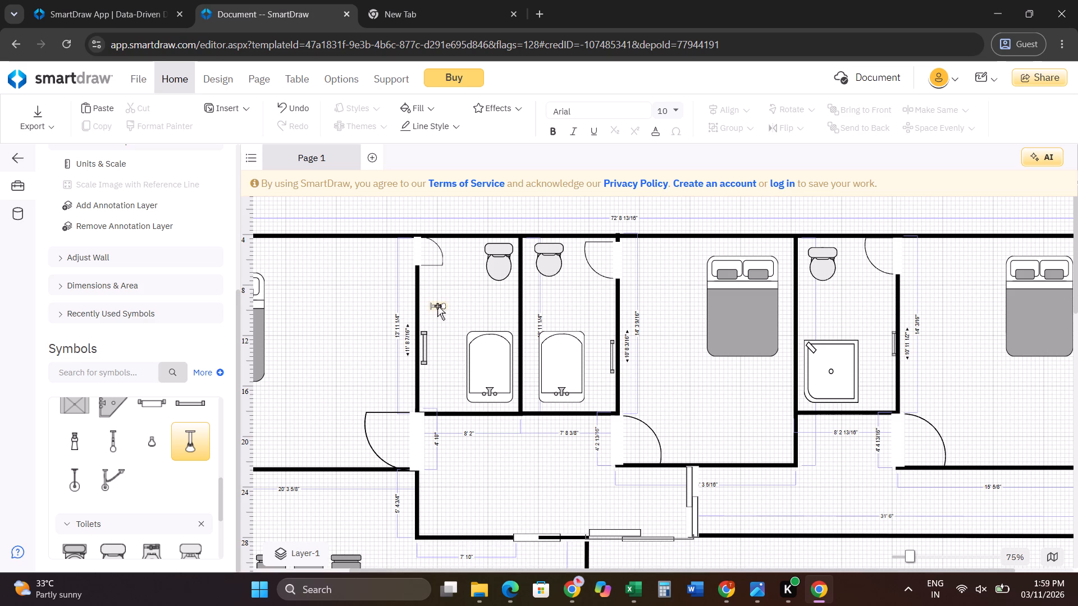
left_click_drag(437, 306, 428, 304)
left_click(460, 332)
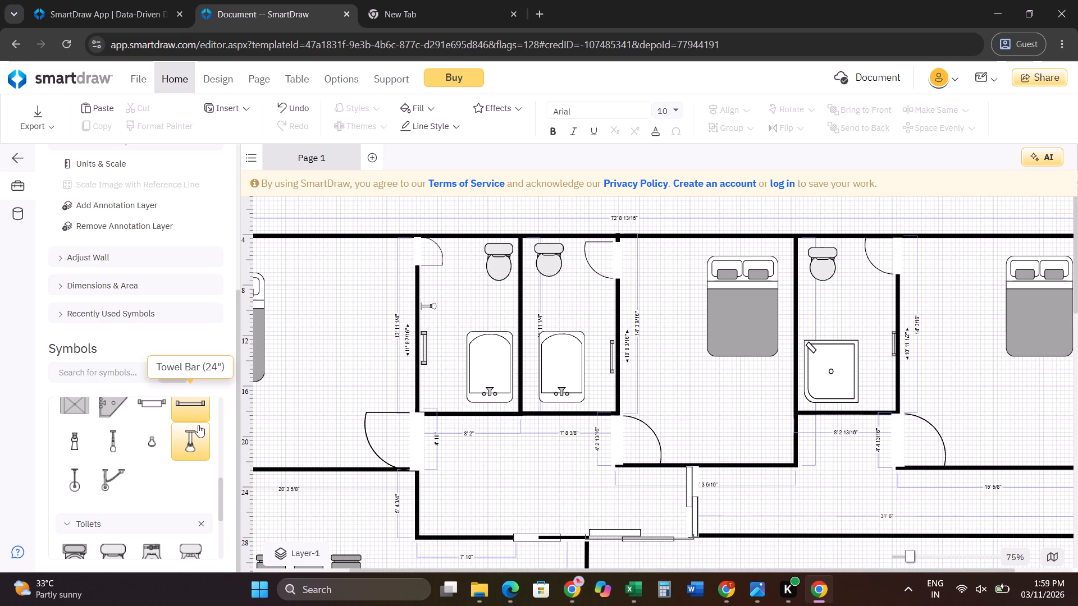
Place another Shower Head - 3 in the second bedroom and rotate it horizontal, facing opposite to the first bathroom's shower head.
scroll(197, 448, "up", 2)
scroll(184, 469, "down", 2)
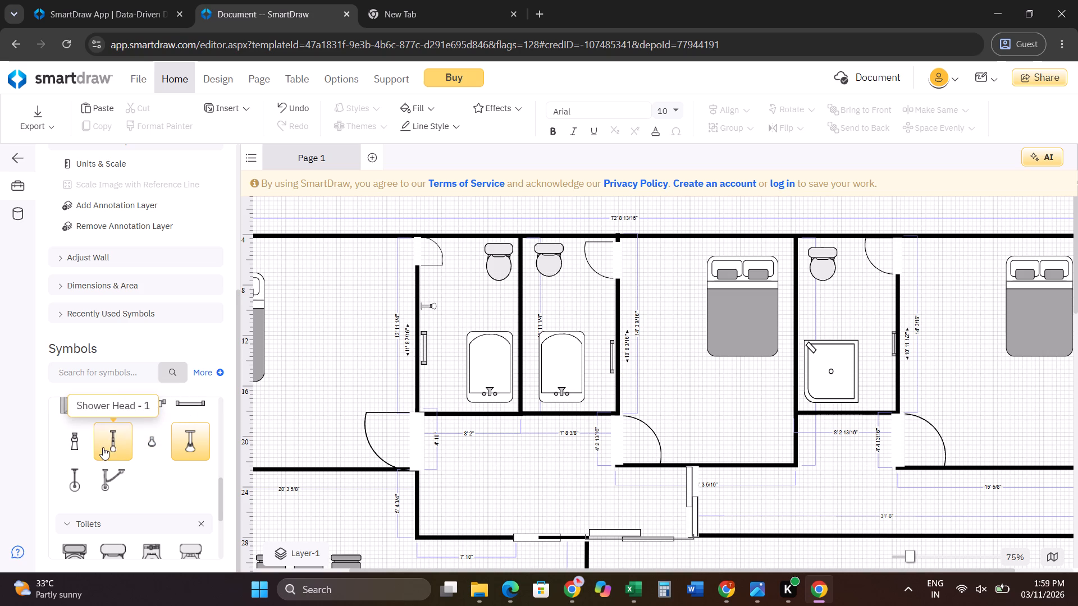
scroll(102, 447, "up", 3)
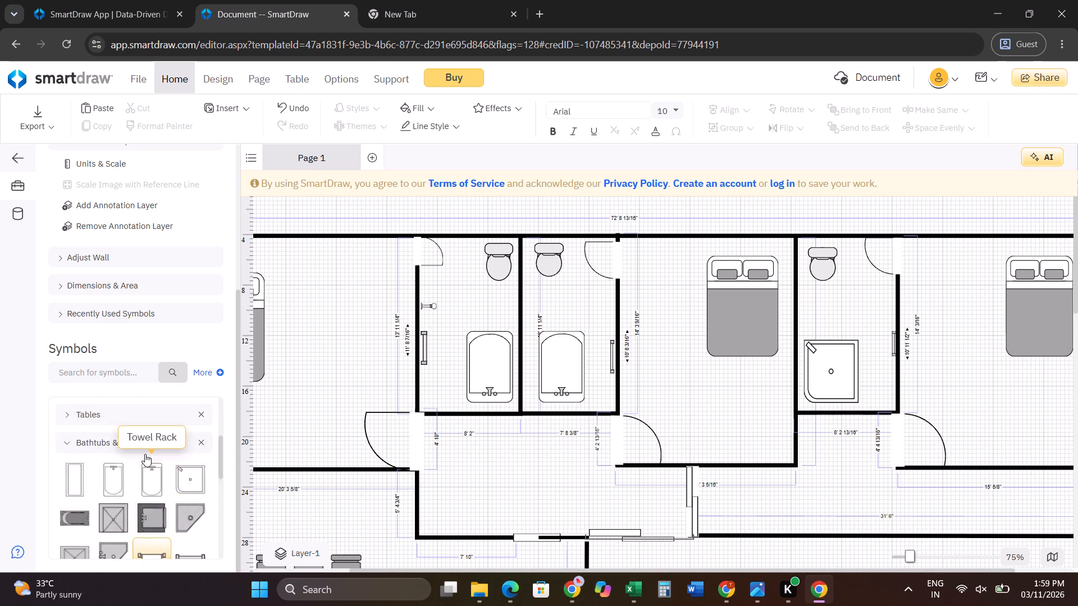
scroll(145, 454, "down", 3)
left_click_drag(188, 444, 706, 405)
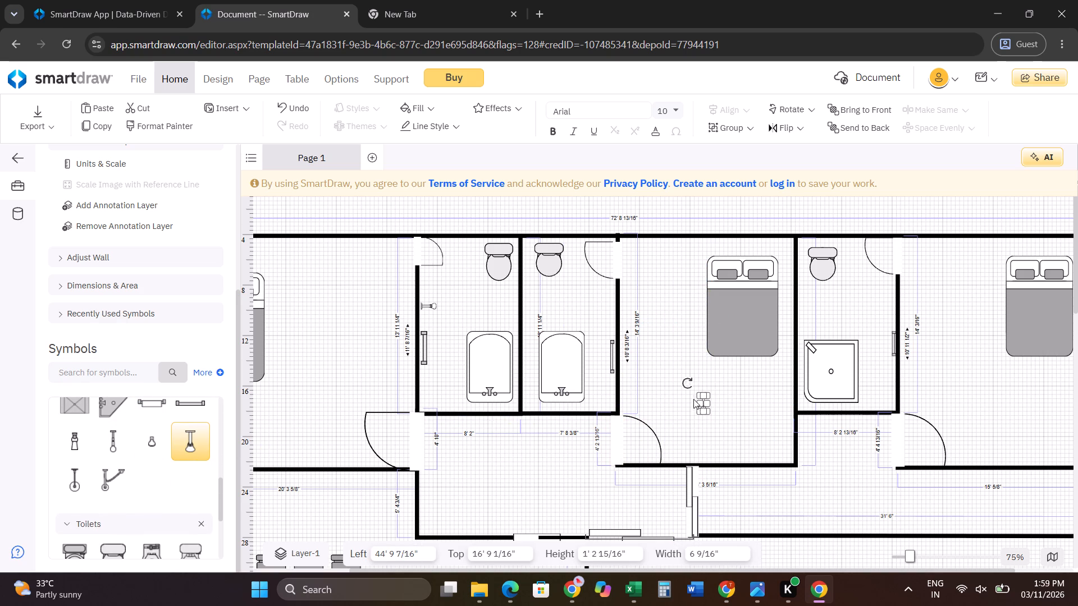
left_click_drag(687, 383, 666, 410)
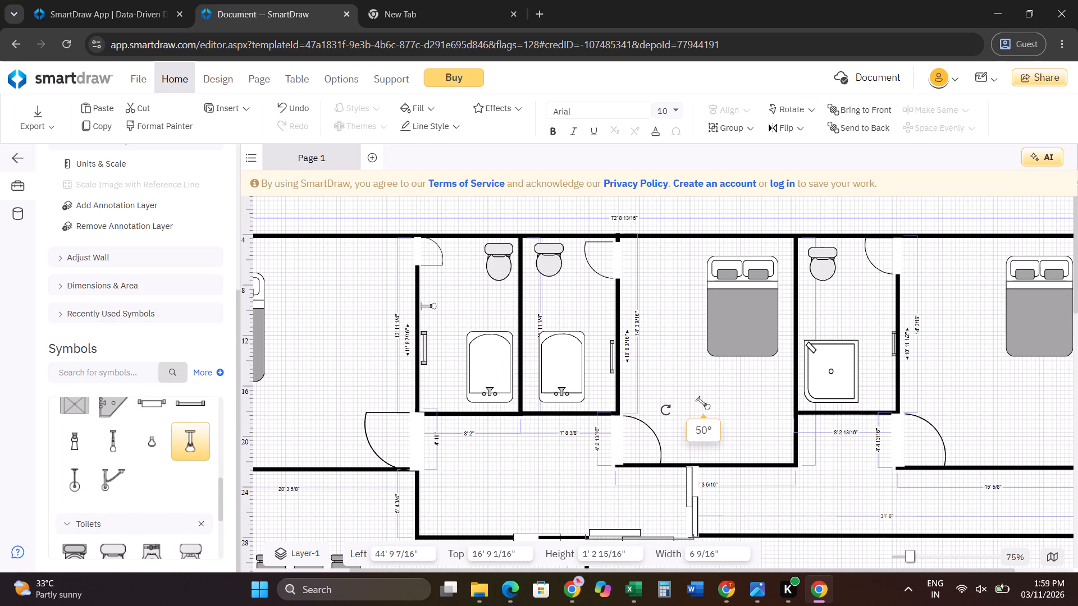
left_click_drag(666, 410, 752, 386)
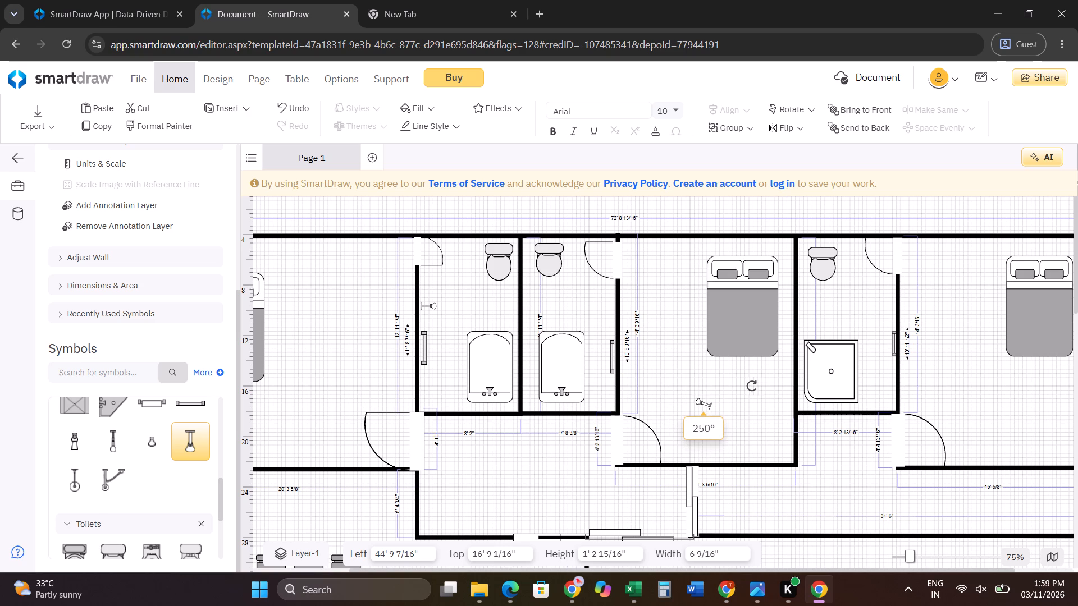
left_click_drag(752, 386, 738, 376)
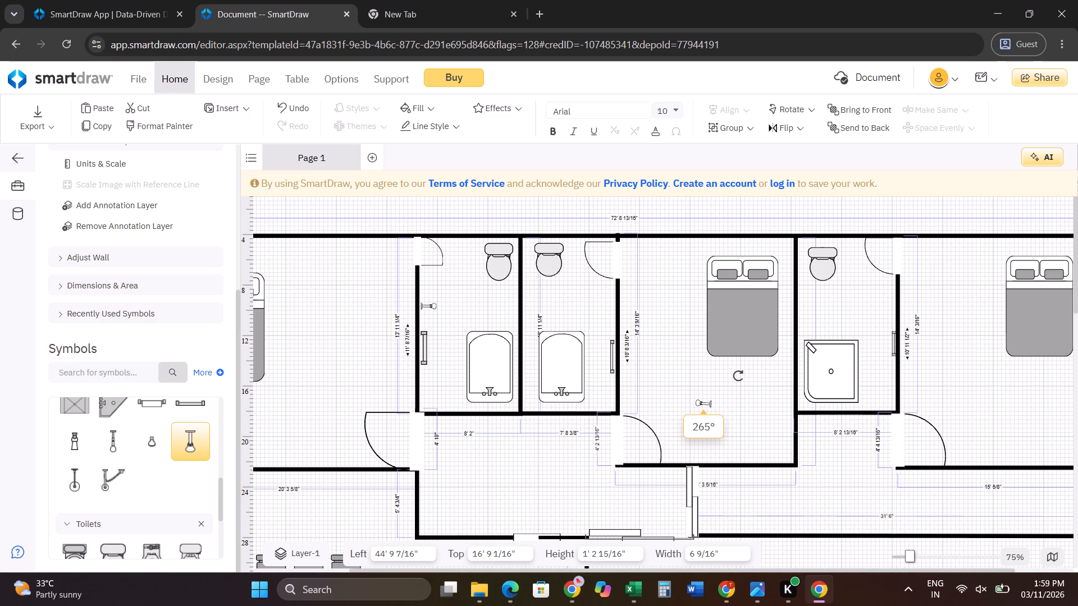
left_click_drag(738, 376, 738, 375)
left_click_drag(727, 432, 716, 426)
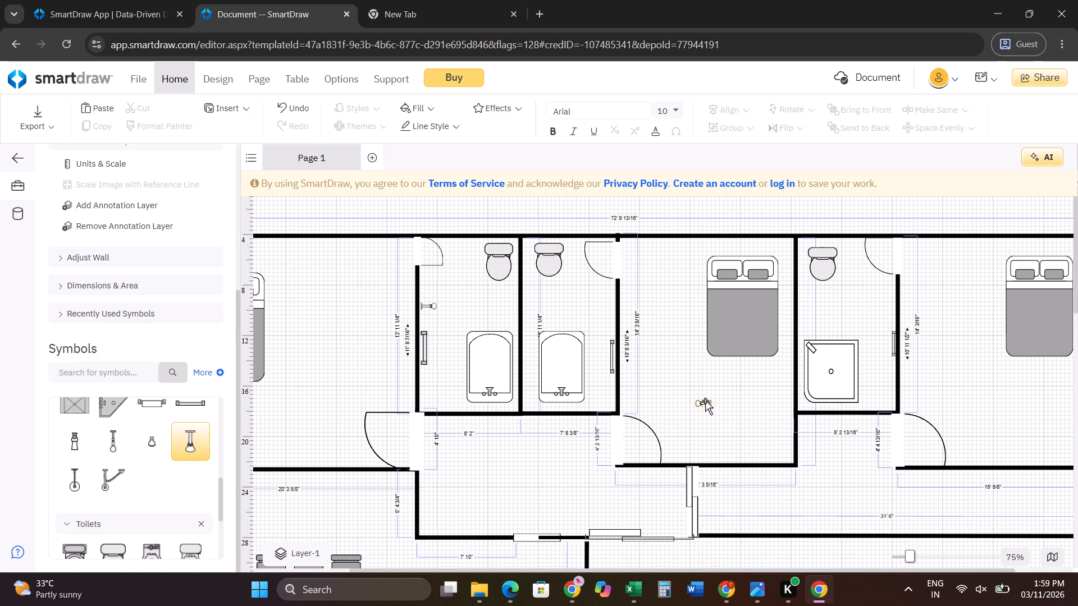
Widen the new shower head to 1' 3 13/16" and move it into the second bathroom at Left 36' 8 5/8", Top 9' 5 1/8".
left_click(705, 401)
left_click_drag(702, 401, 660, 391)
left_click_drag(700, 397, 586, 336)
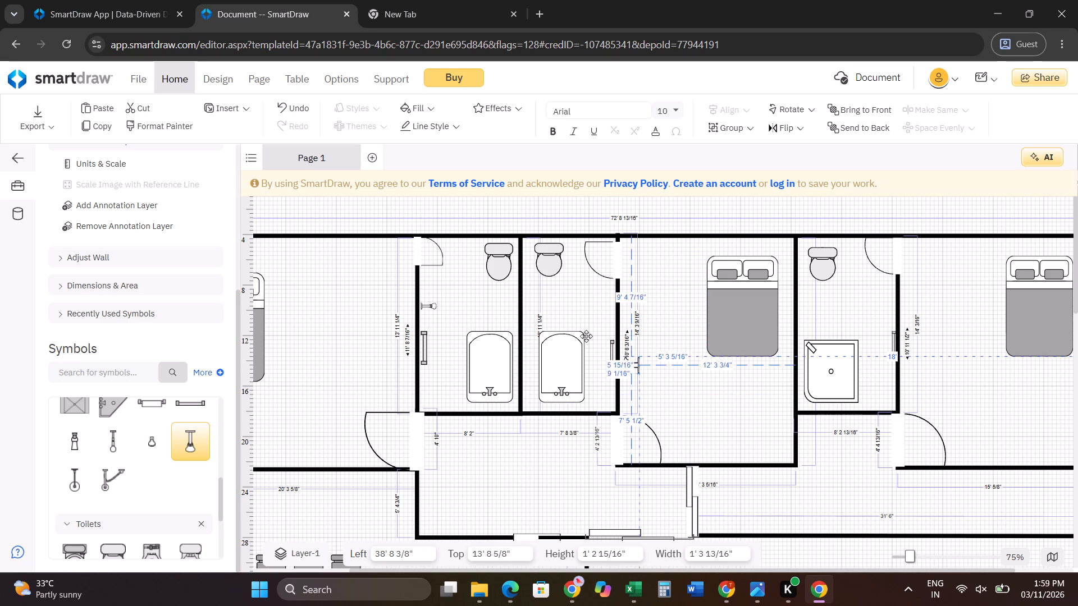
left_click_drag(586, 336, 604, 307)
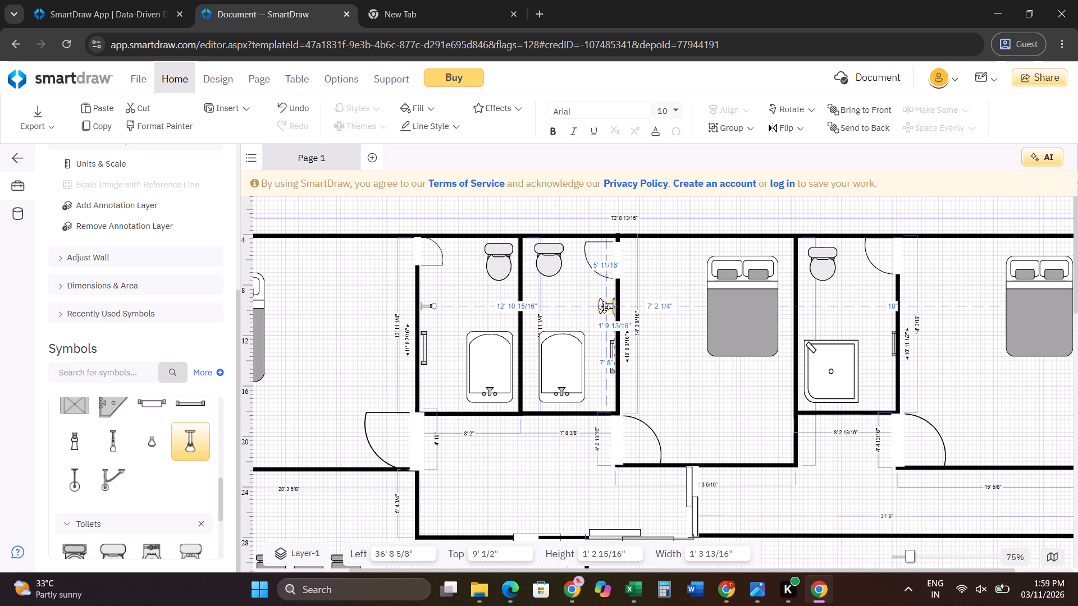
left_click_drag(604, 307, 605, 307)
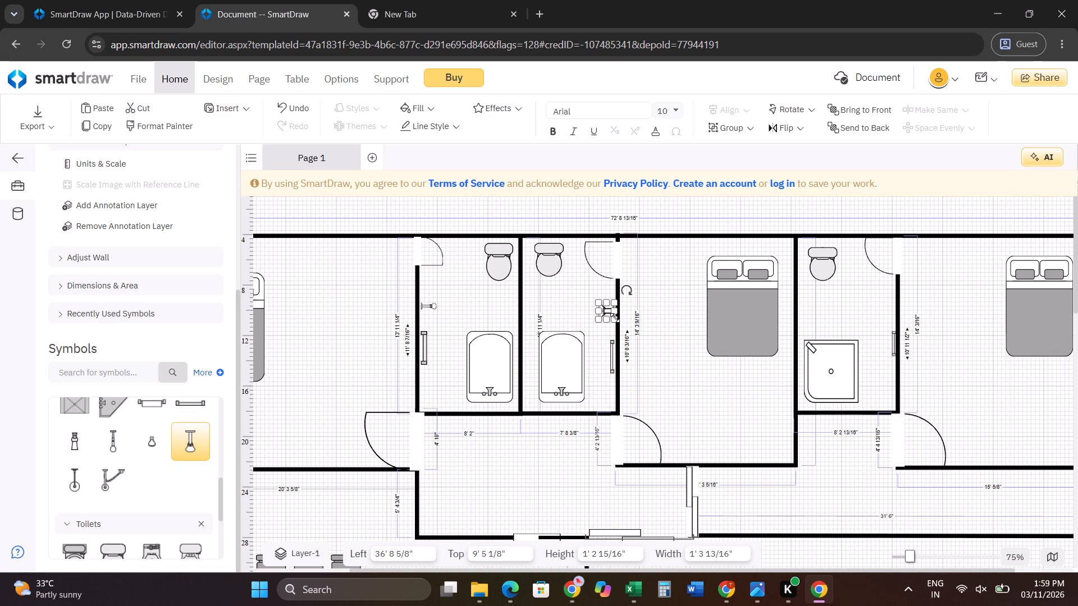
Resize the second bathroom's shower head to 10 15/16" by 8" and move it against the right wall at Left 37' 2 1/2", Top 9' 6 3/4".
left_click_drag(615, 318, 609, 316)
left_click(589, 324)
left_click(604, 309)
left_click(601, 311)
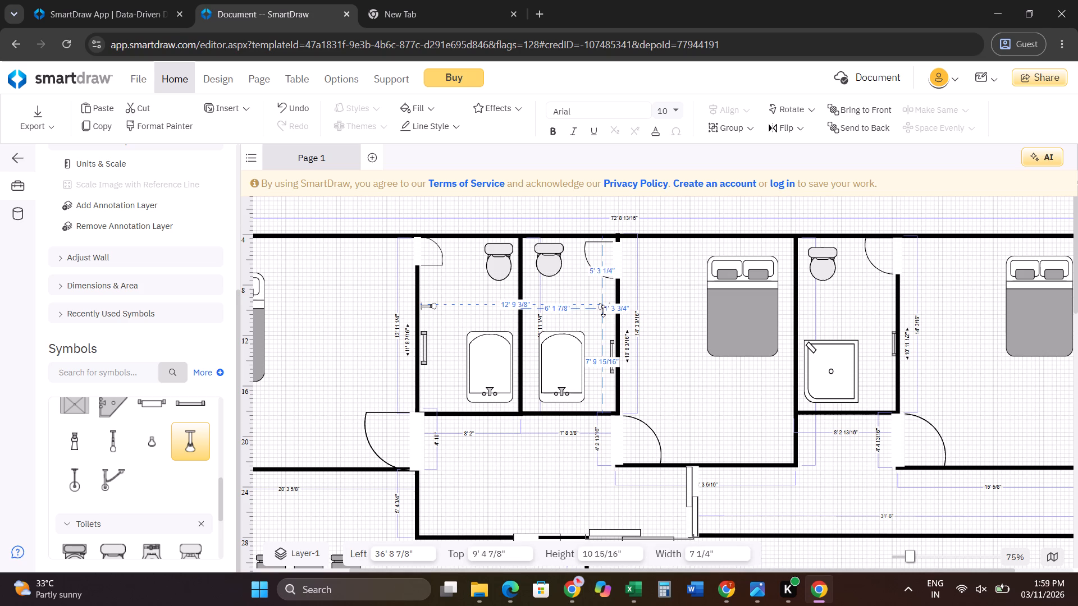
left_click(706, 311)
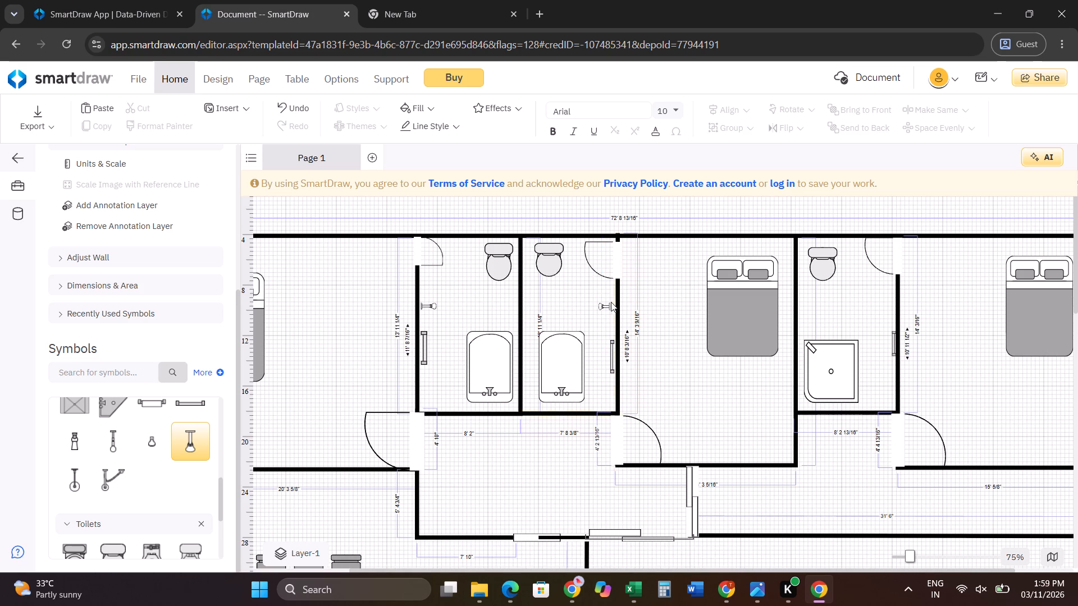
left_click(602, 305)
left_click_drag(602, 305, 608, 298)
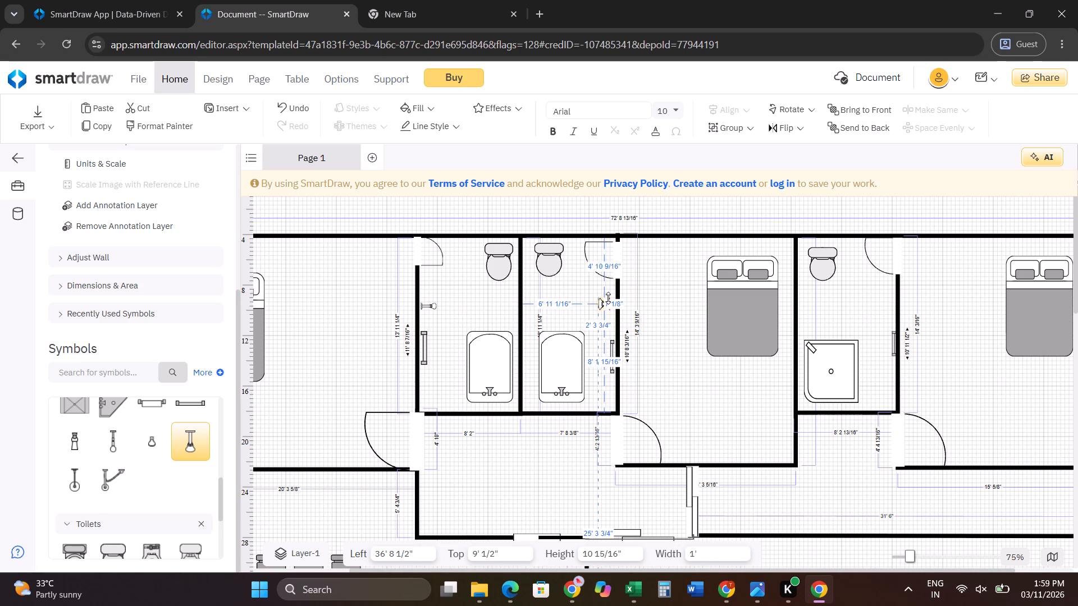
left_click_drag(608, 298, 608, 300)
left_click(601, 325)
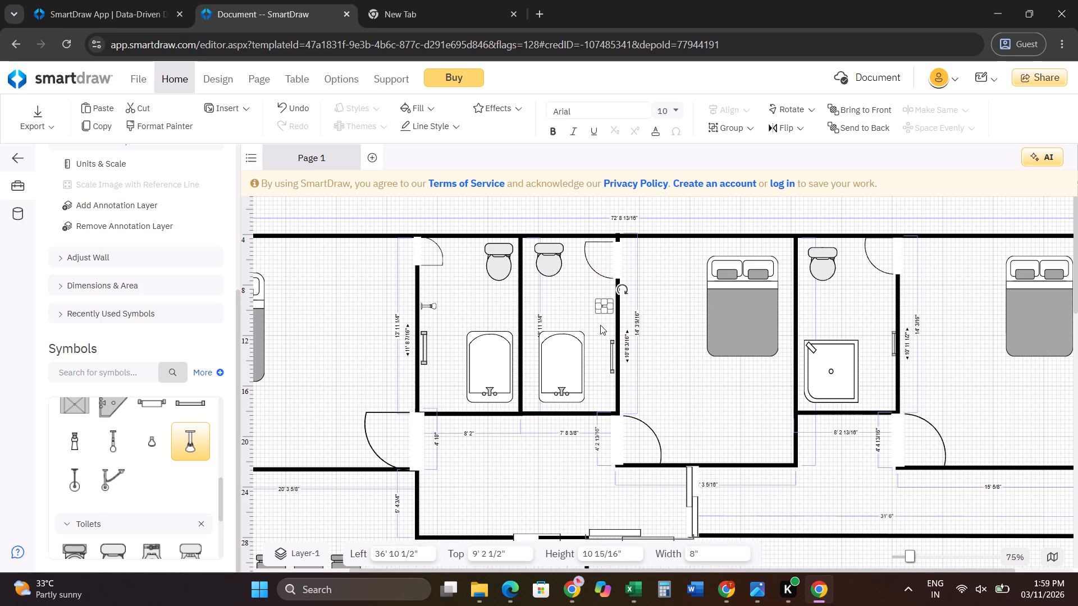
left_click(600, 309)
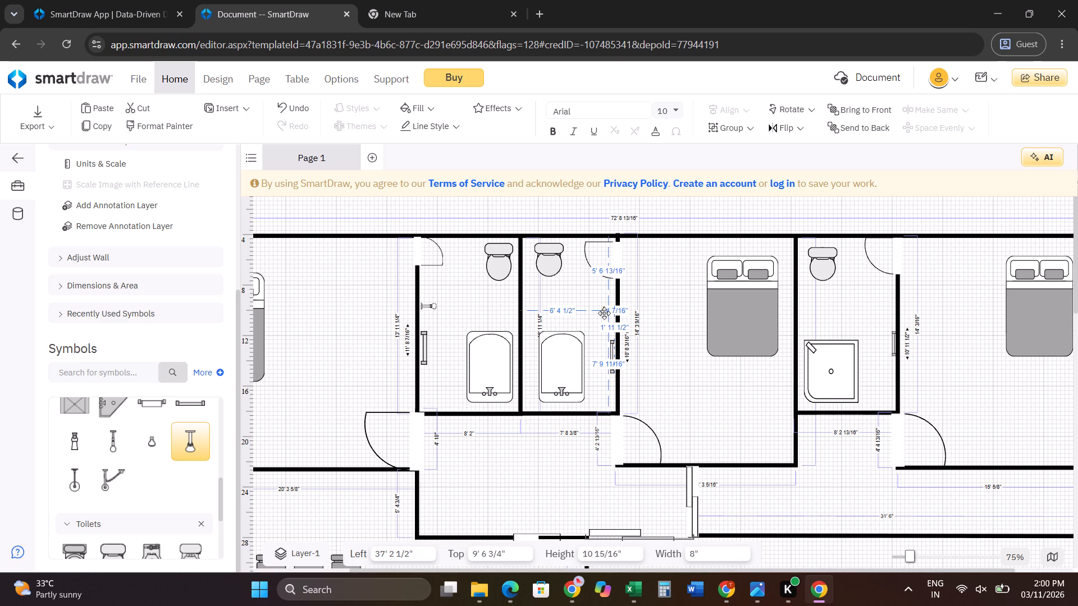
left_click(681, 382)
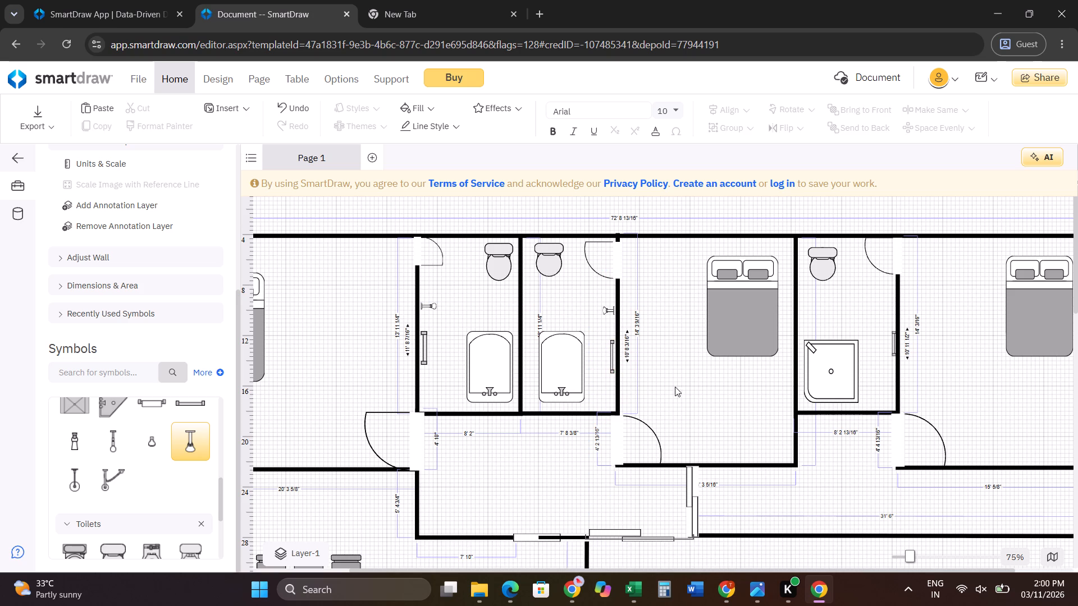
Add a Shower Head - 3, rotate it to 270°, and place it by the third bathroom's right wall at about Left 59', Top 8' 5".
left_click_drag(184, 438, 954, 328)
left_click_drag(939, 308, 989, 309)
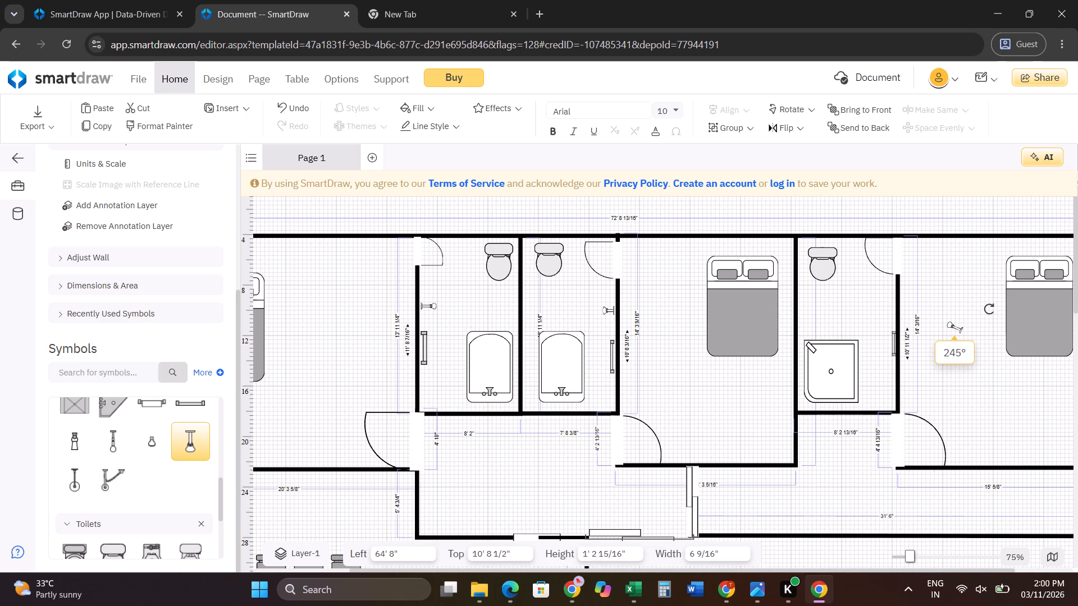
left_click_drag(989, 309, 977, 309)
left_click(954, 361)
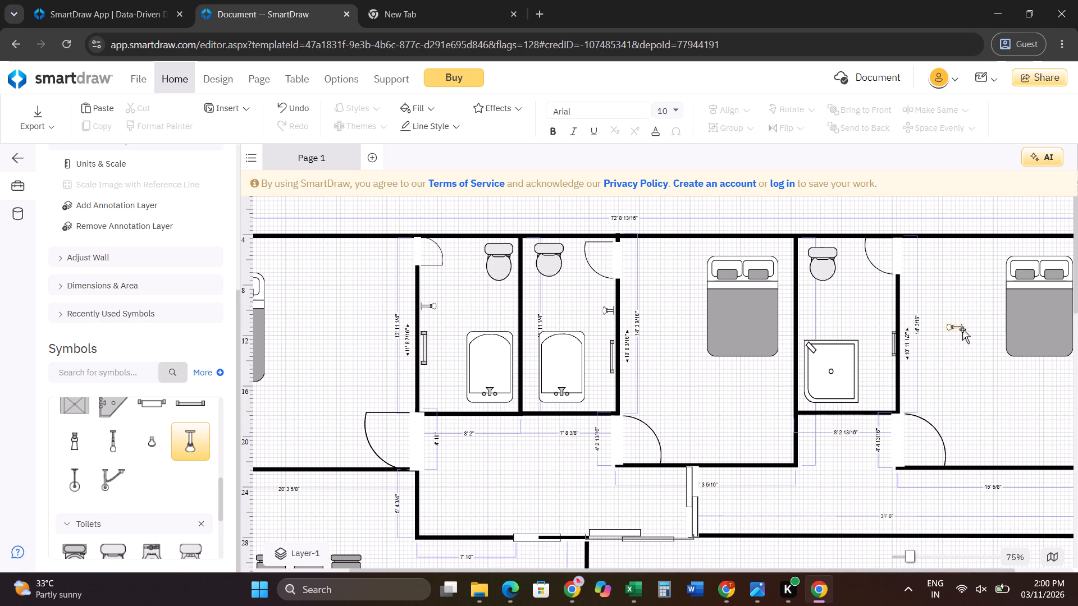
left_click_drag(952, 329, 881, 302)
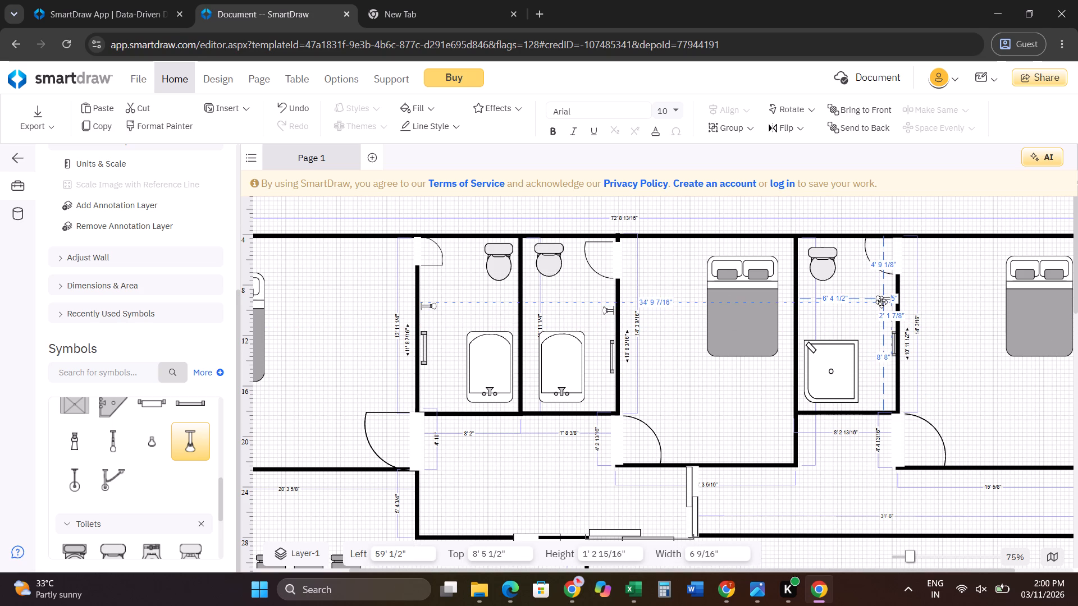
left_click_drag(881, 302, 880, 302)
left_click(945, 295)
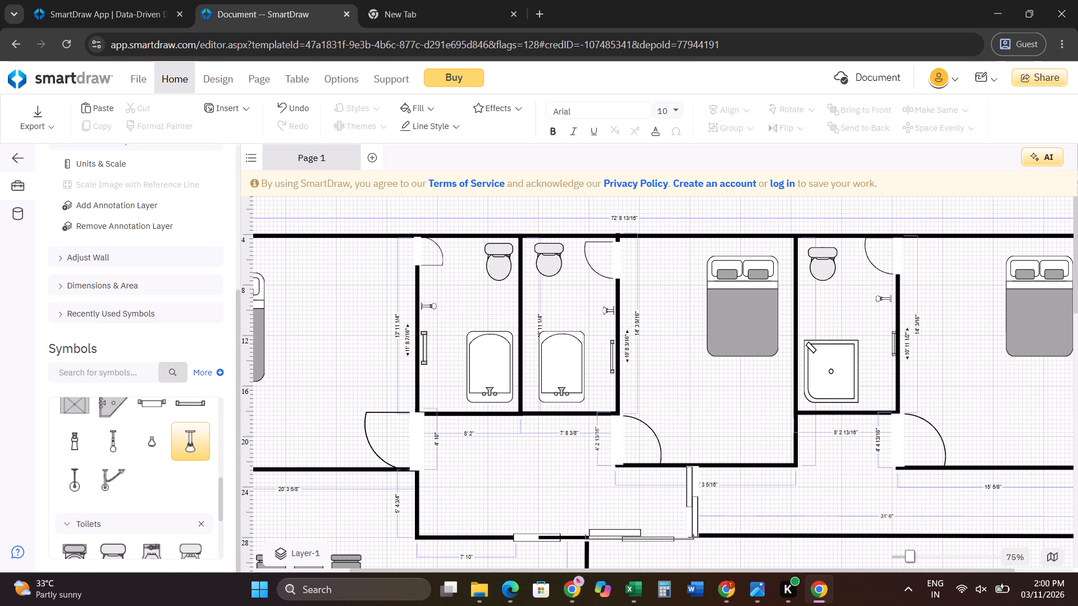
Look through the Bathtubs & Showers and Toilets symbols, and collapse both categories.
scroll(123, 434, "up", 4)
scroll(84, 484, "down", 1)
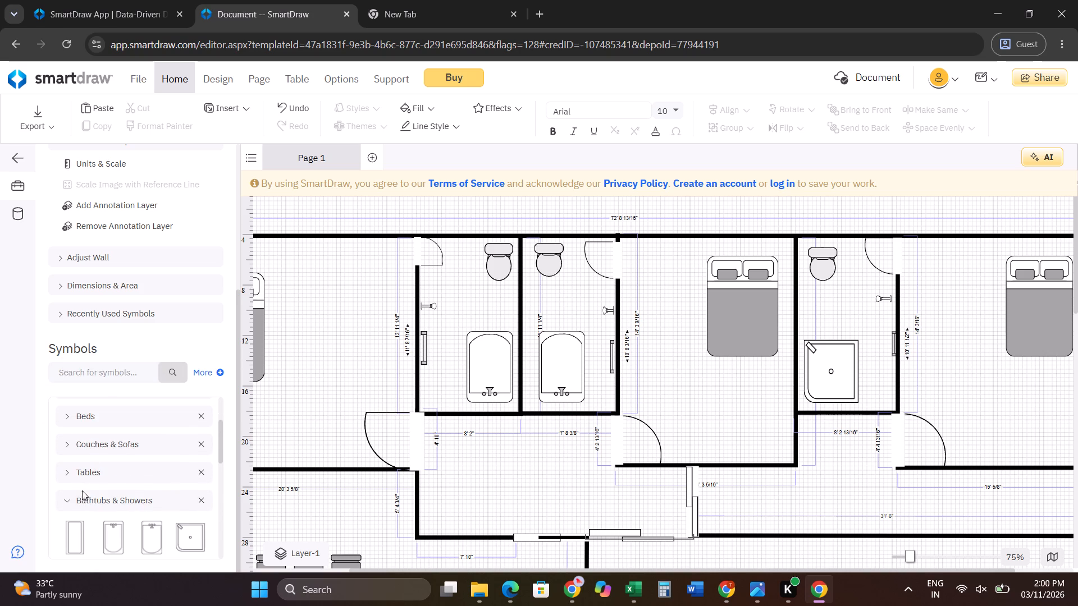
left_click(86, 495)
scroll(87, 495, "down", 4)
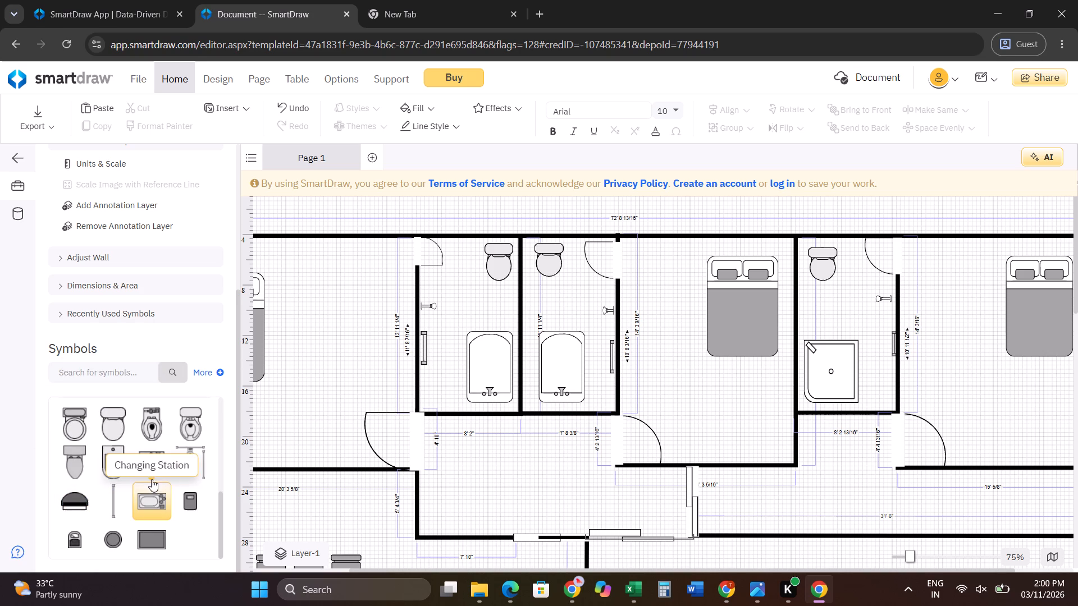
scroll(134, 425, "up", 1)
scroll(105, 476, "up", 1)
left_click(85, 527)
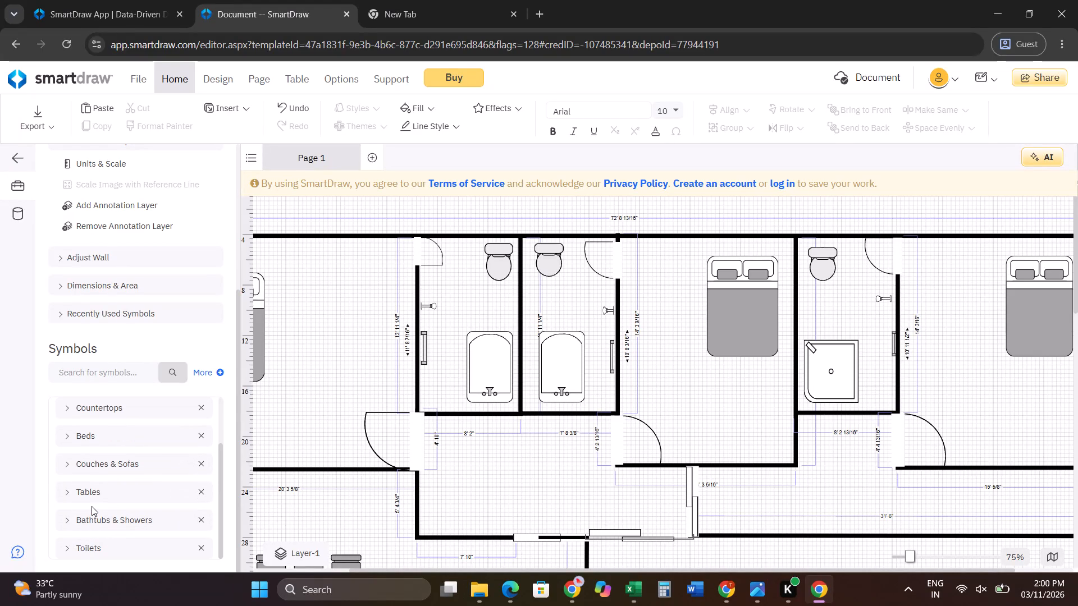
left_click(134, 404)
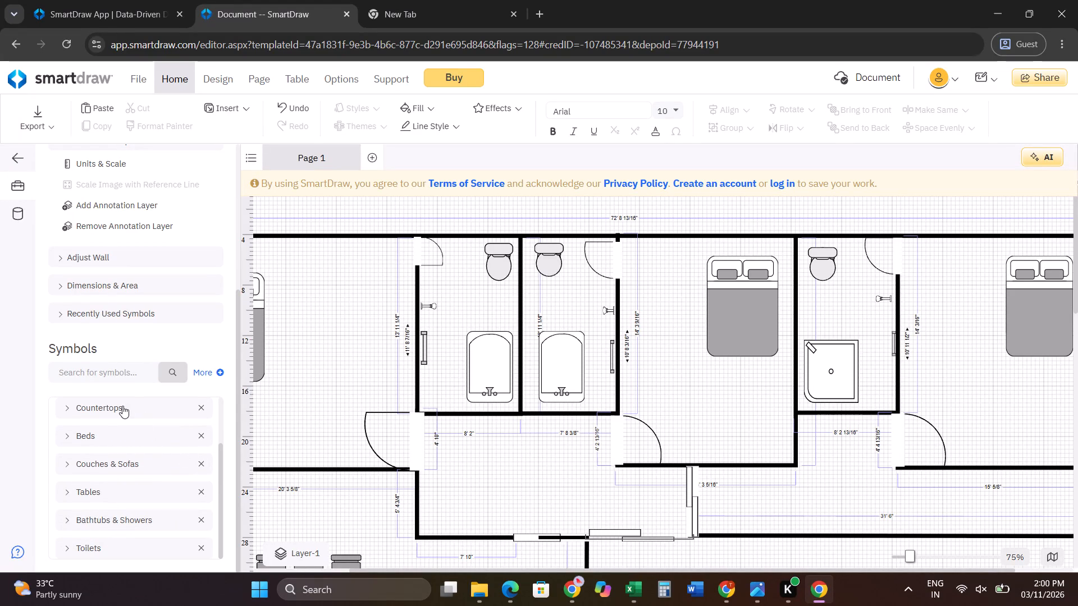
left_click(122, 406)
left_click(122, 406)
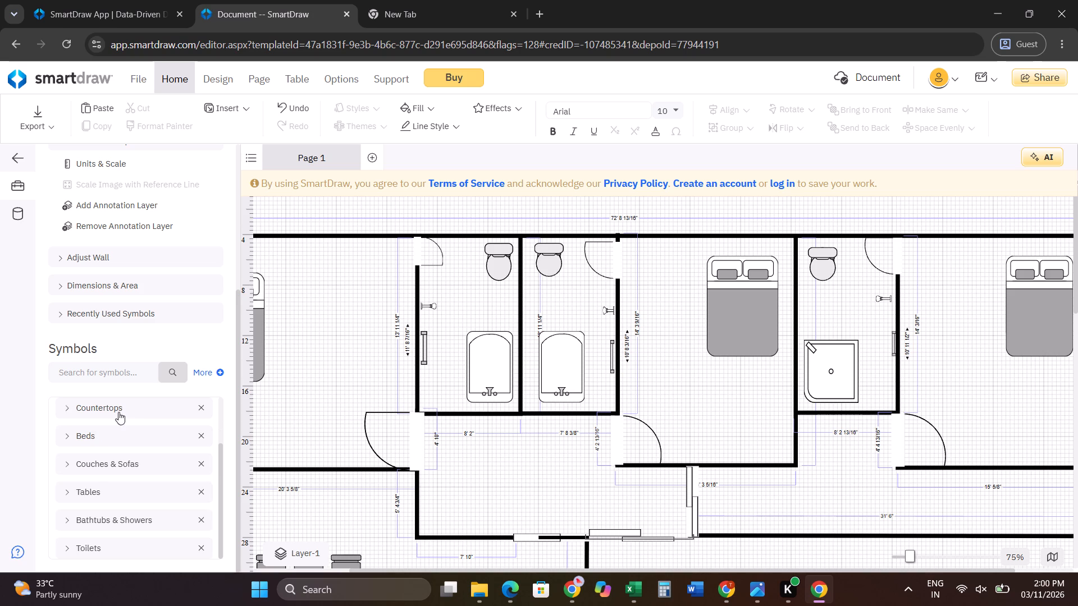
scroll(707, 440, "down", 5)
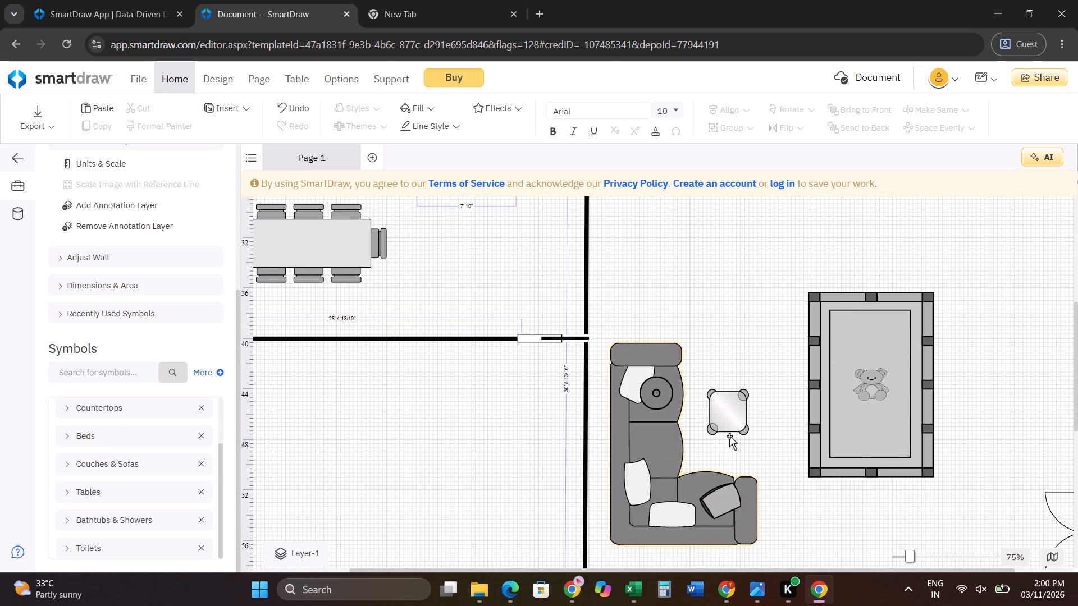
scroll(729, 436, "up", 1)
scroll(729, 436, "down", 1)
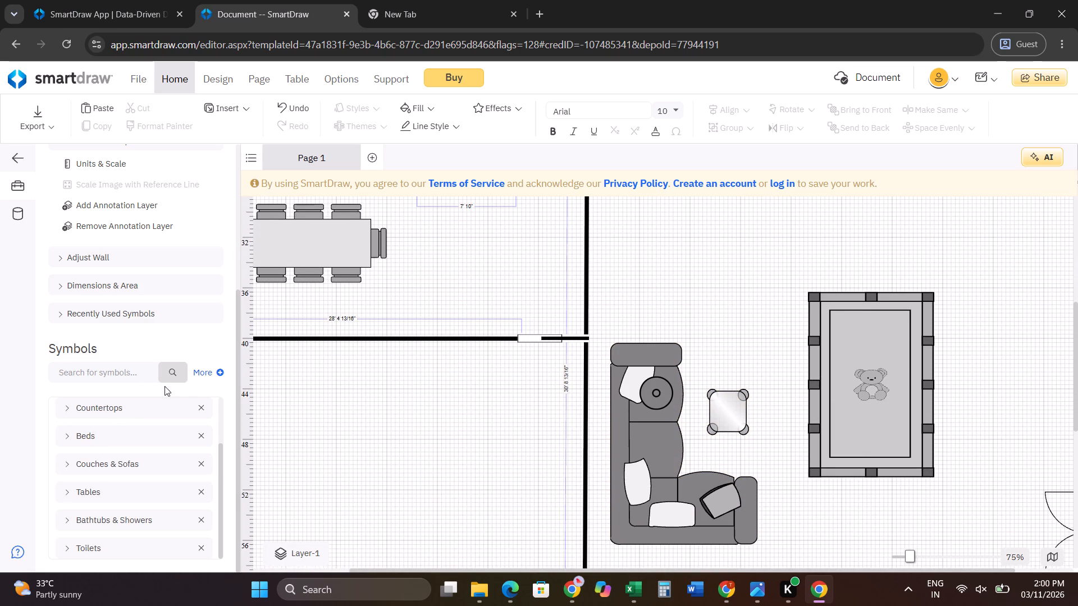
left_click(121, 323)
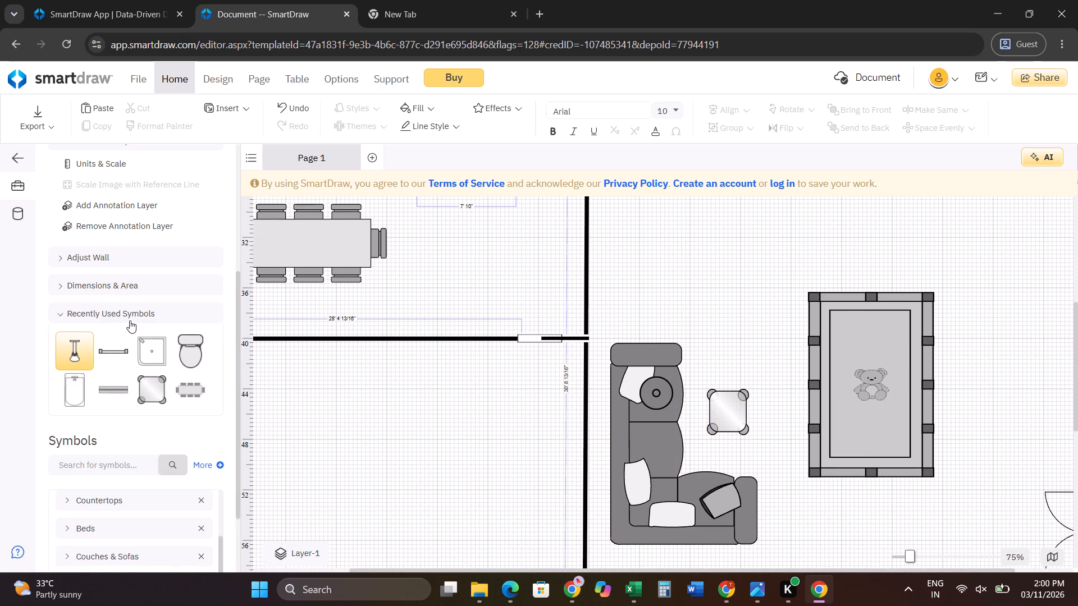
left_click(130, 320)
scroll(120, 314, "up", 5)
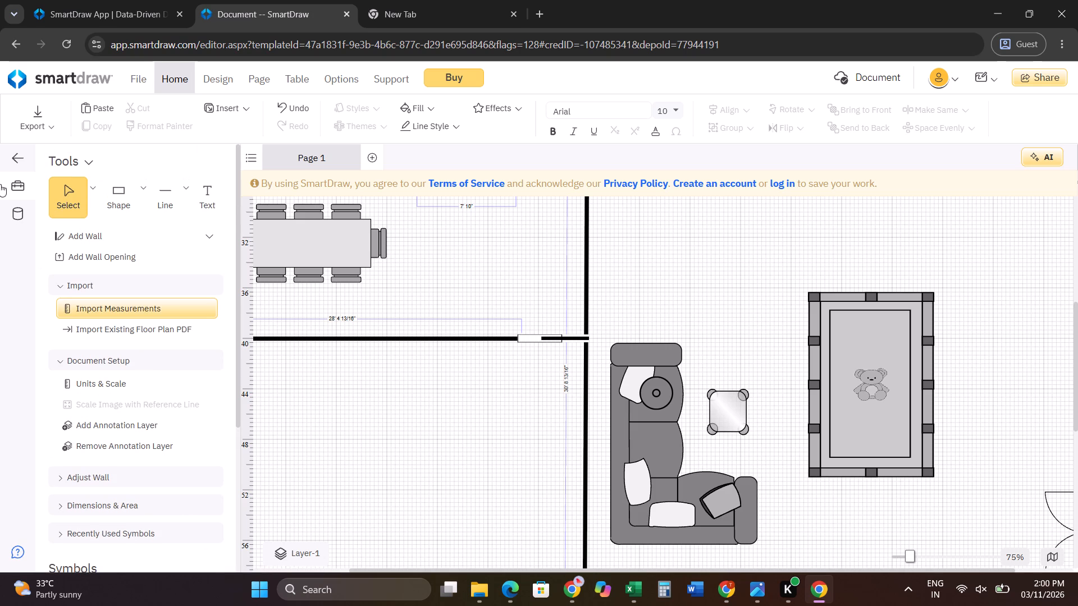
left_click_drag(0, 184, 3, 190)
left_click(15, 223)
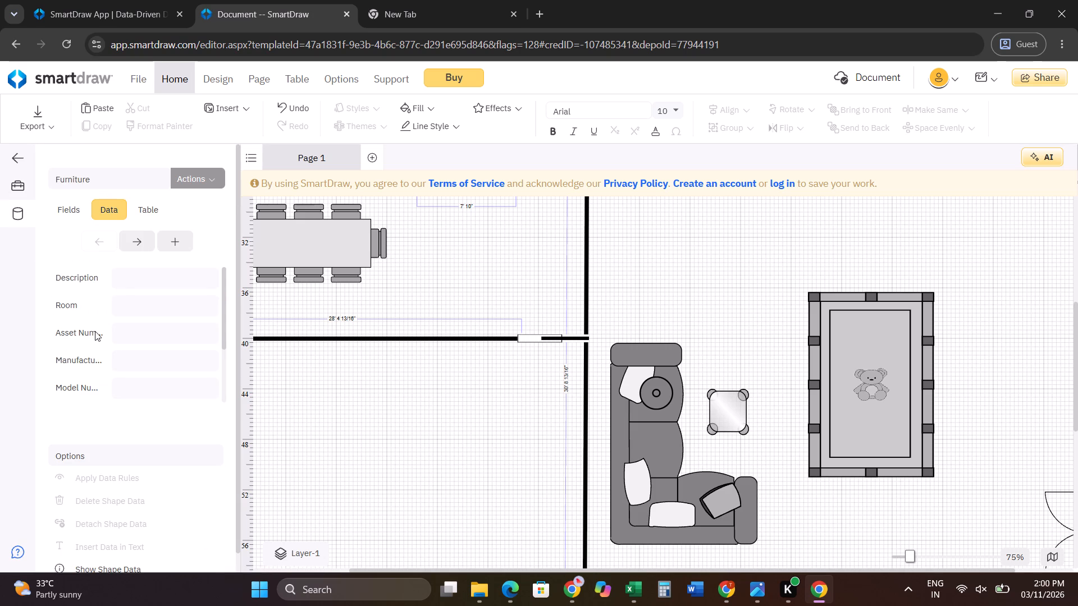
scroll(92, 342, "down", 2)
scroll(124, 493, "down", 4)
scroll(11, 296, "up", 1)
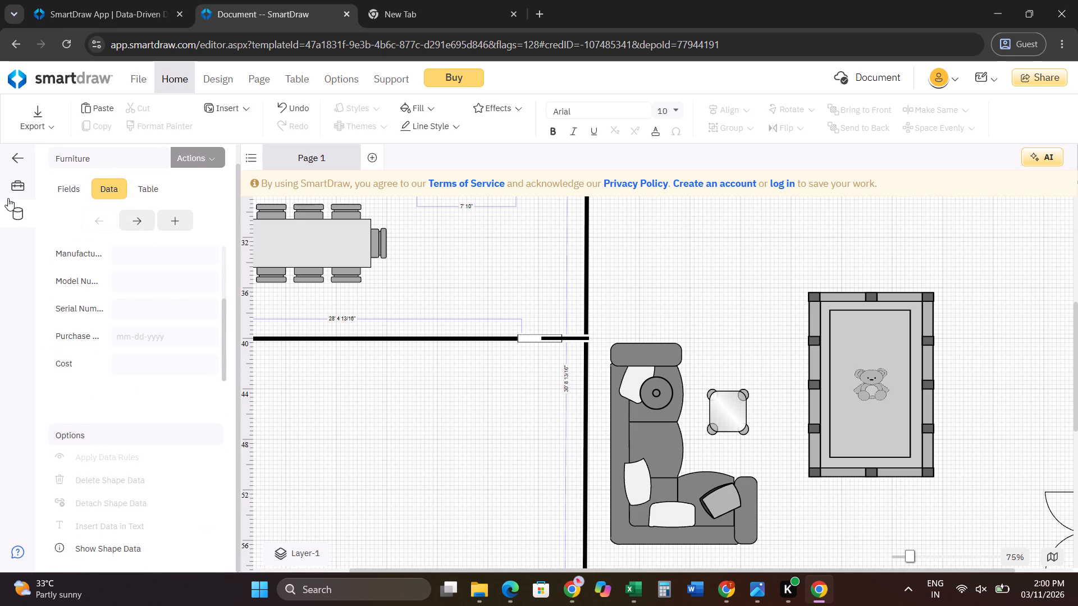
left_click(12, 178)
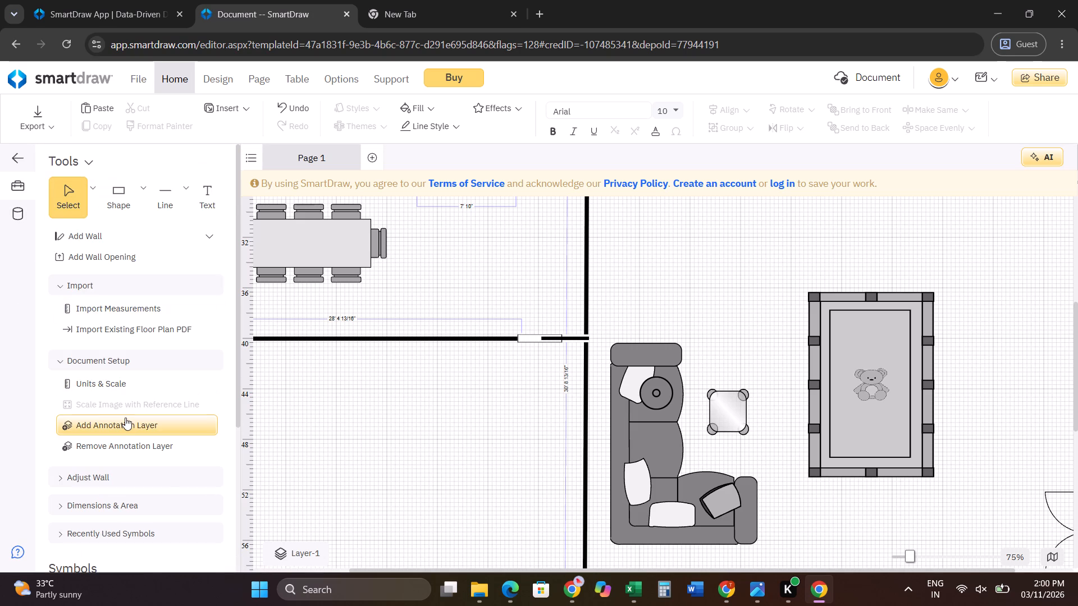
Start a new search in the symbol library.
scroll(135, 491, "down", 3)
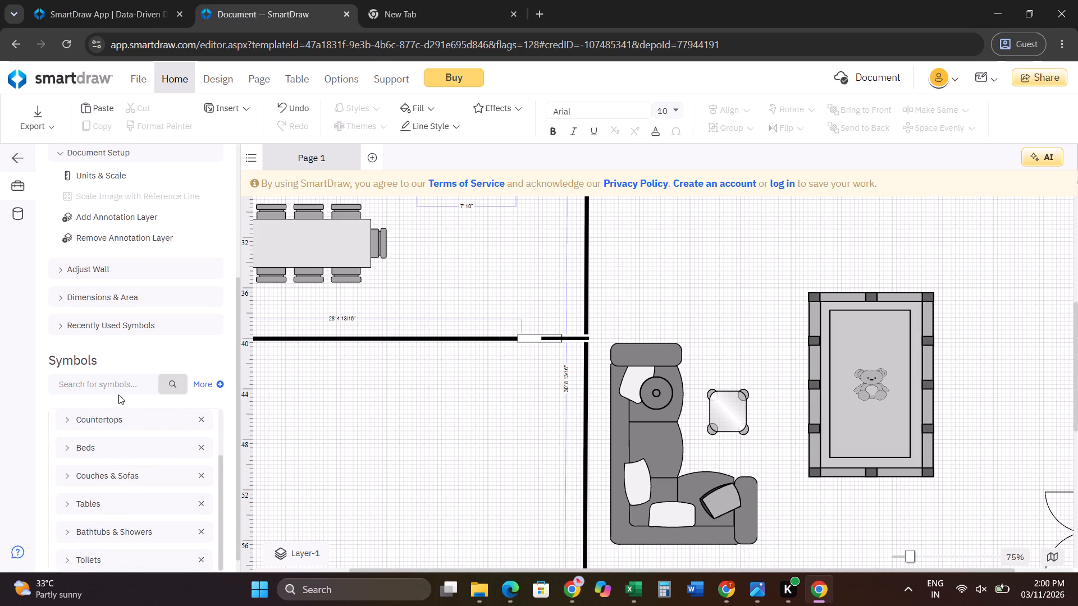
left_click(112, 380)
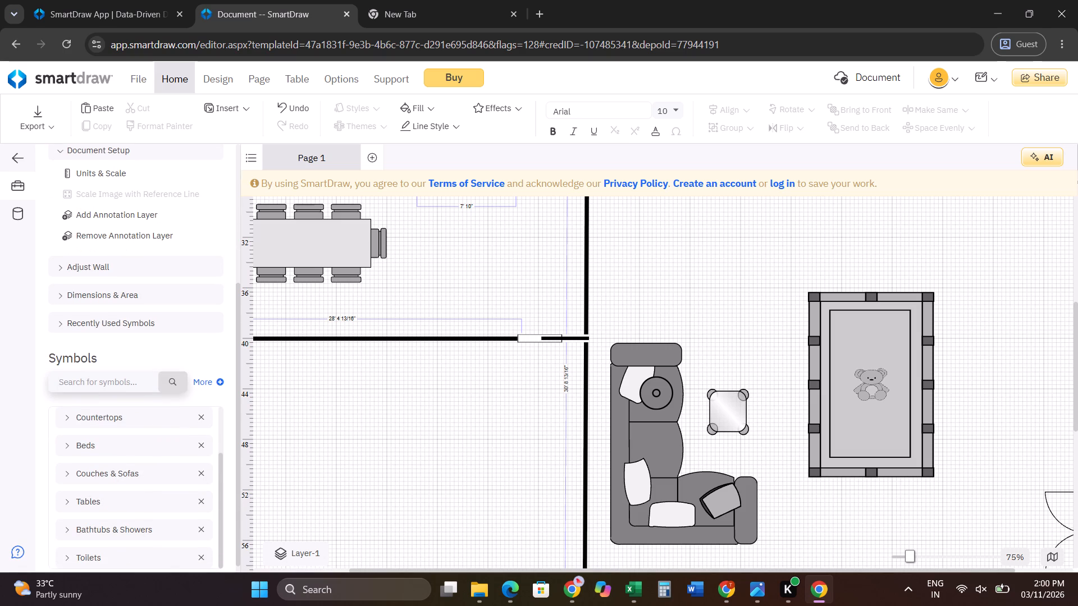